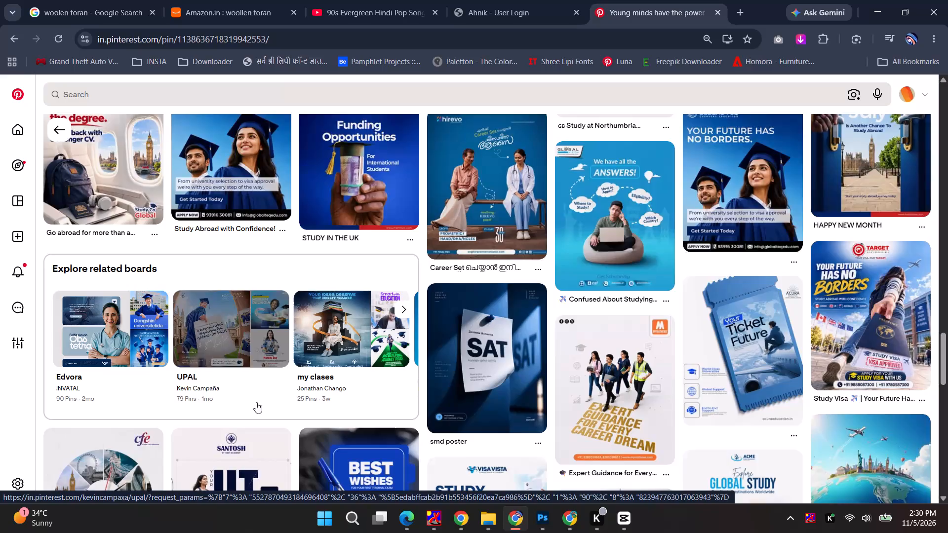
Browse the related Pinterest pins for education and study-abroad poster design ideas.
scroll(257, 407, "down", 3)
scroll(356, 424, "down", 4)
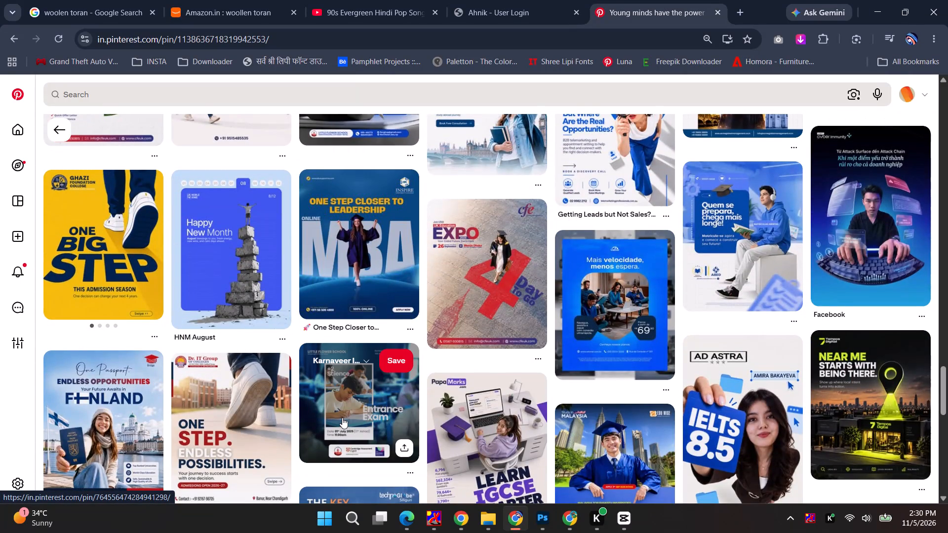
scroll(342, 418, "down", 2)
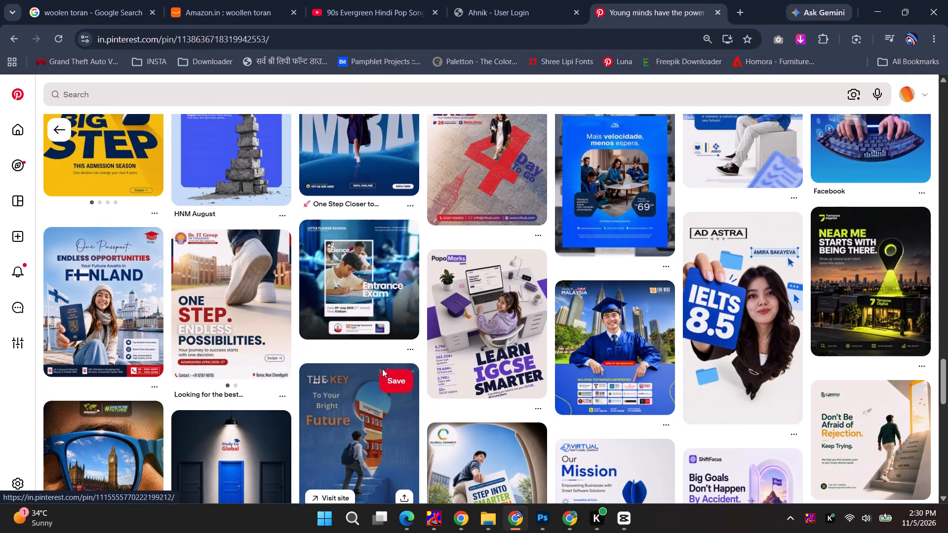
scroll(522, 317, "down", 4)
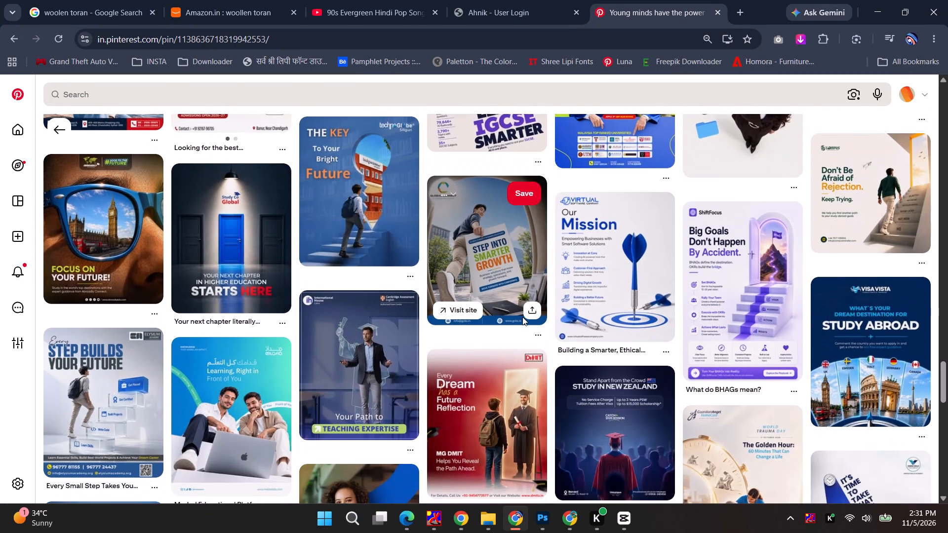
scroll(480, 281, "down", 3)
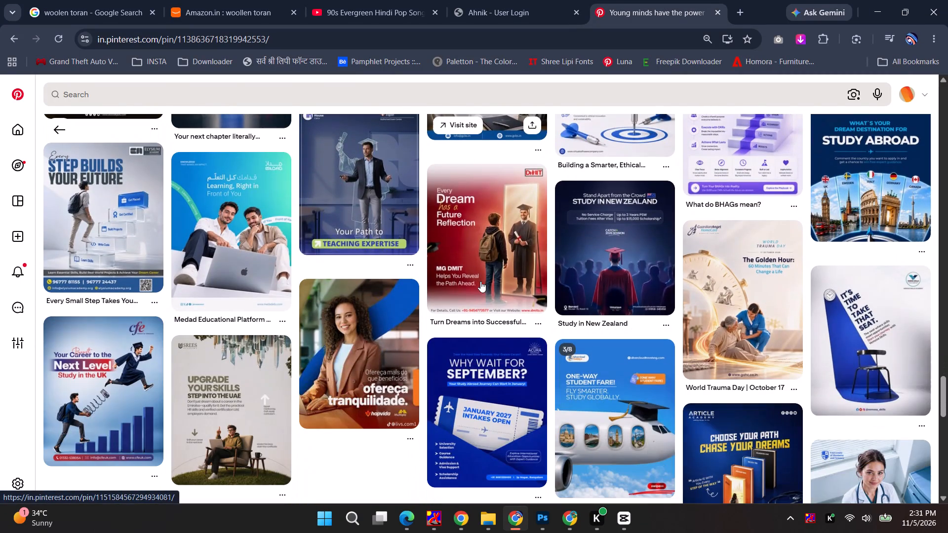
scroll(242, 368, "down", 2)
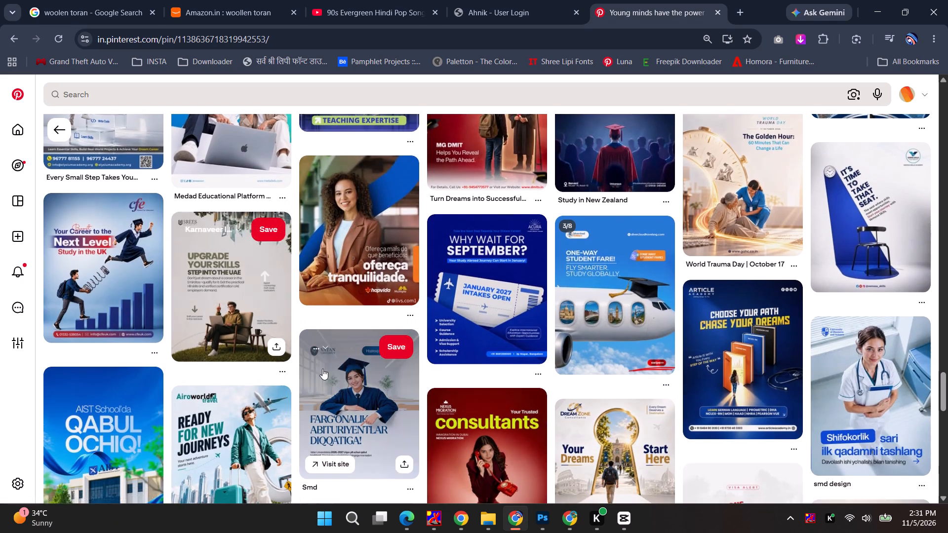
scroll(322, 368, "down", 8)
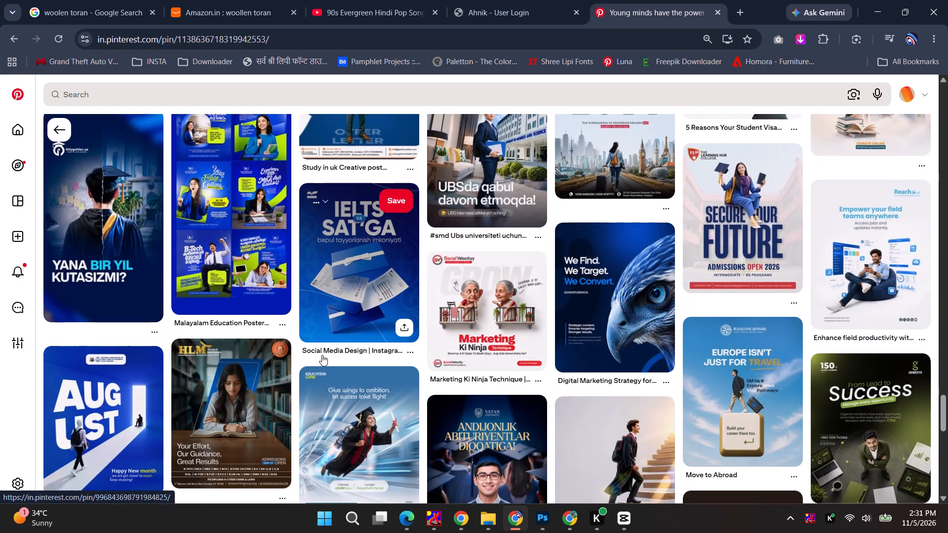
scroll(343, 379, "down", 5)
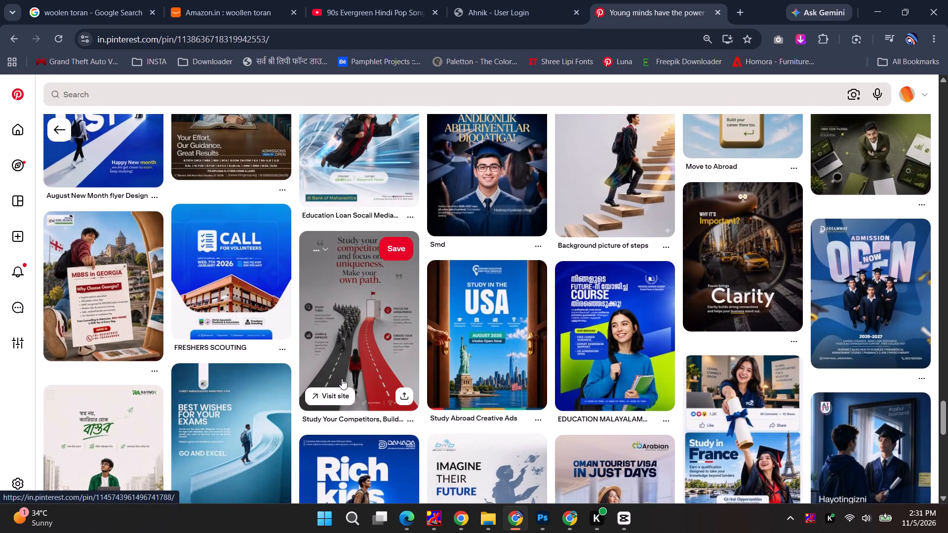
scroll(341, 377, "down", 3)
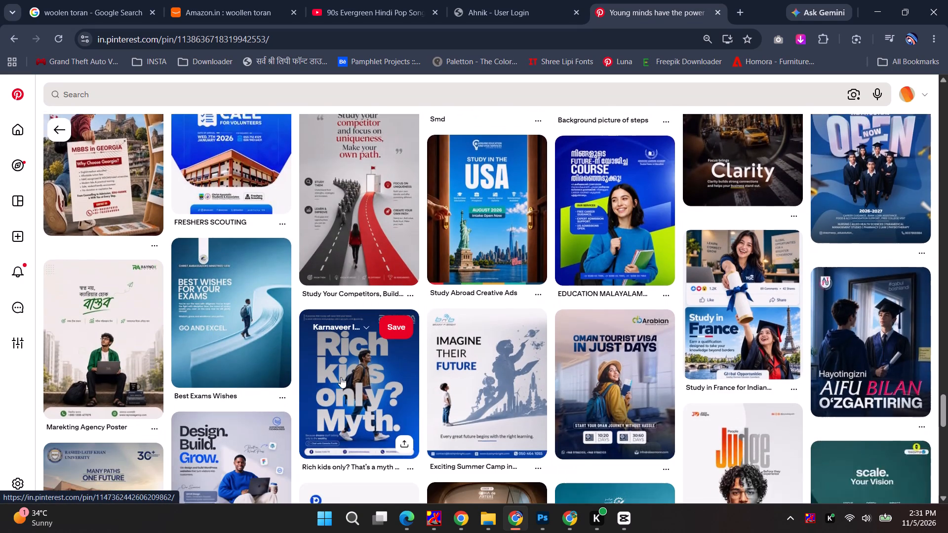
scroll(341, 377, "down", 5)
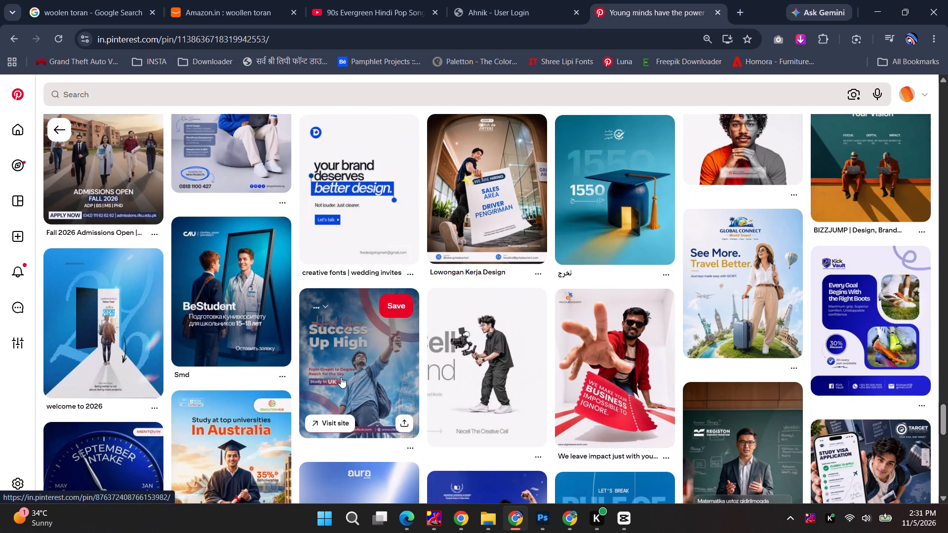
scroll(341, 377, "down", 2)
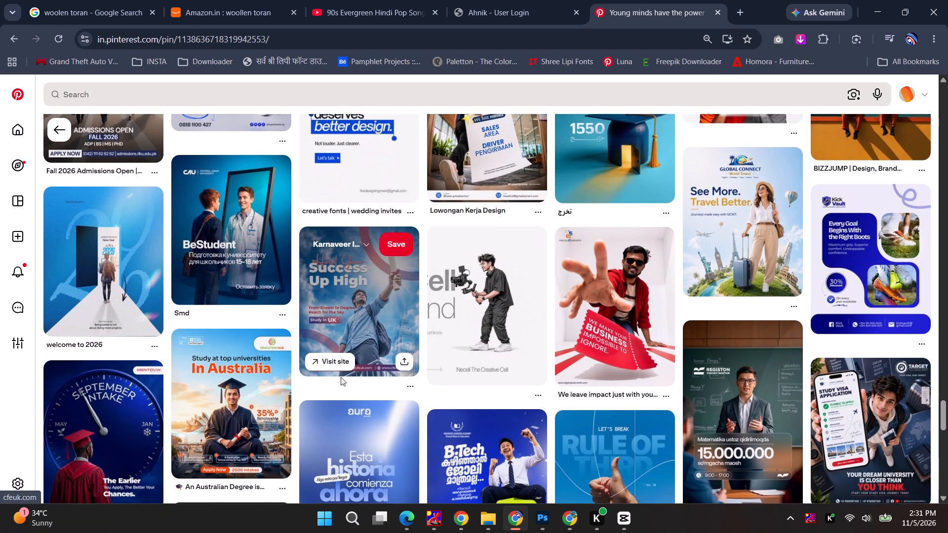
scroll(341, 377, "down", 3)
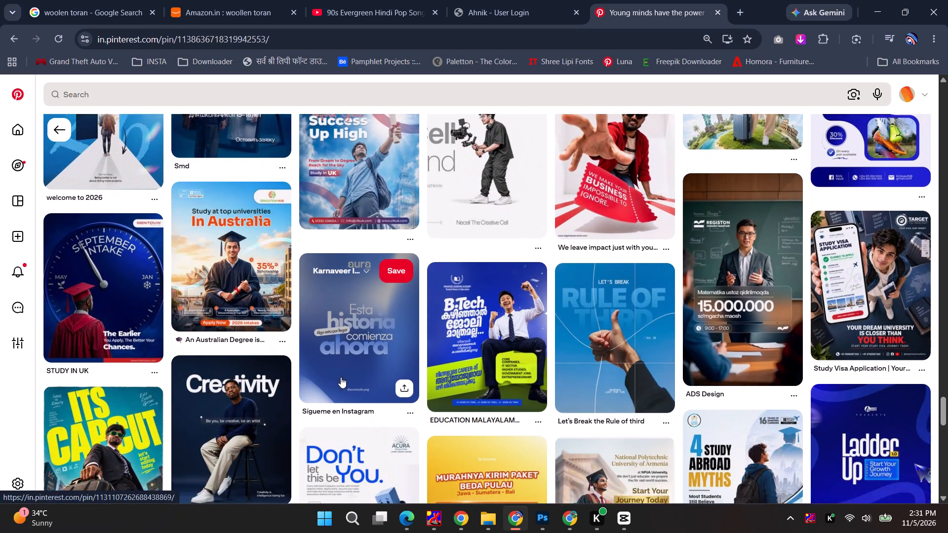
scroll(341, 377, "down", 5)
scroll(341, 377, "up", 2)
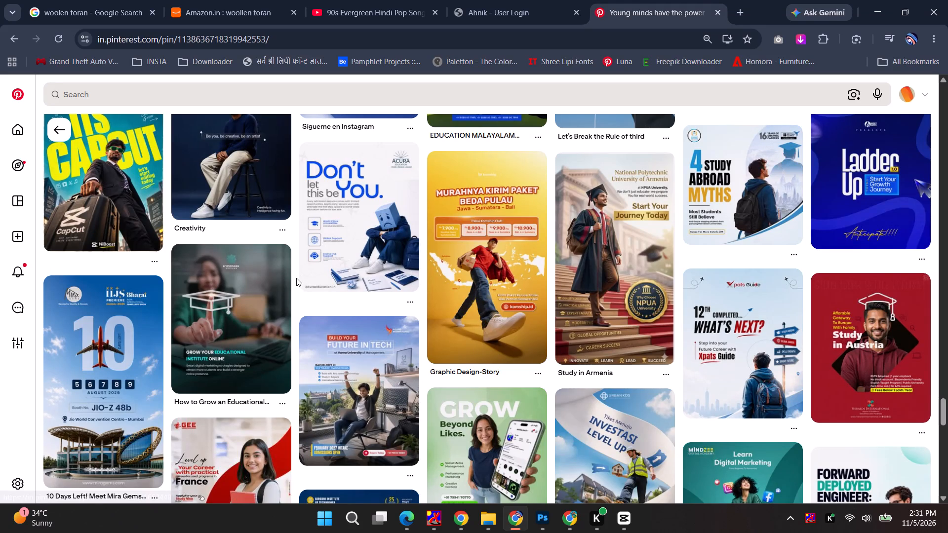
scroll(264, 290, "down", 4)
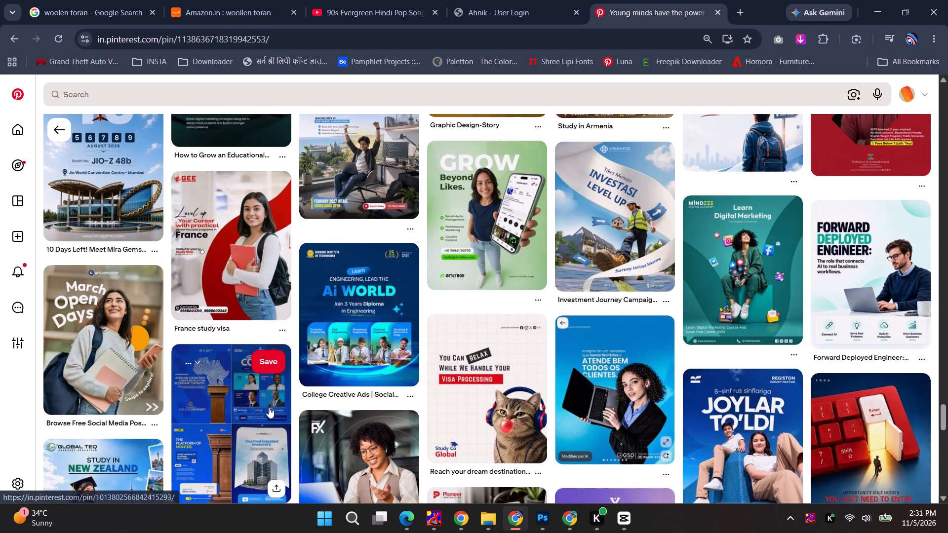
scroll(269, 407, "down", 2)
scroll(269, 406, "up", 6)
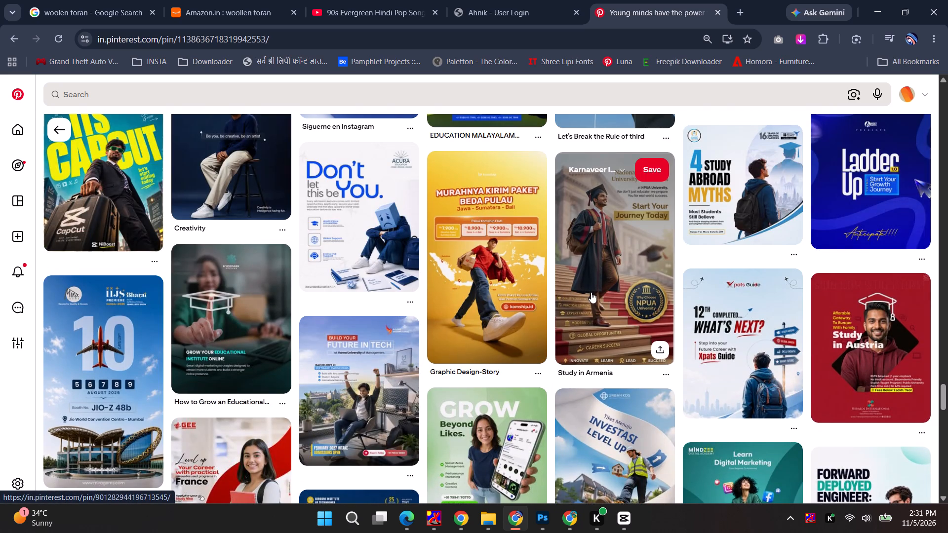
scroll(591, 297, "down", 6)
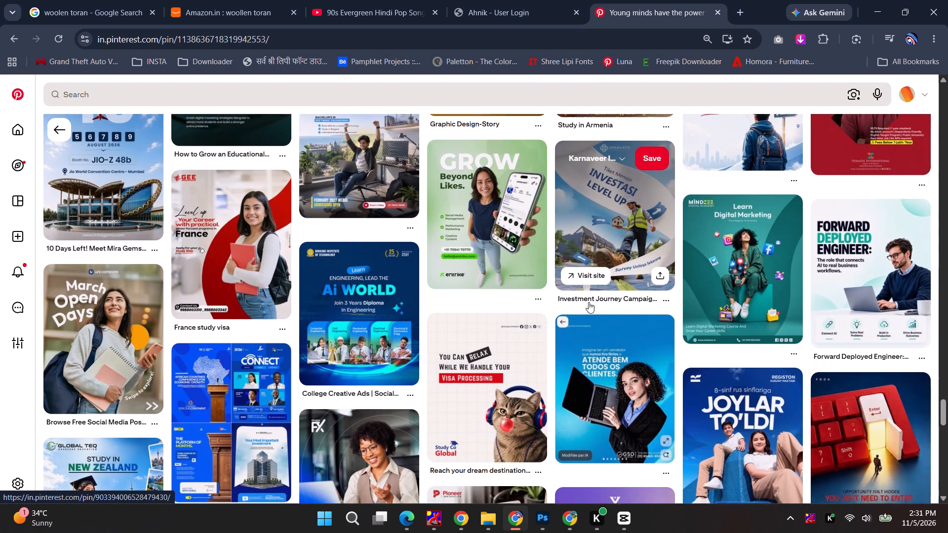
scroll(589, 302, "down", 4)
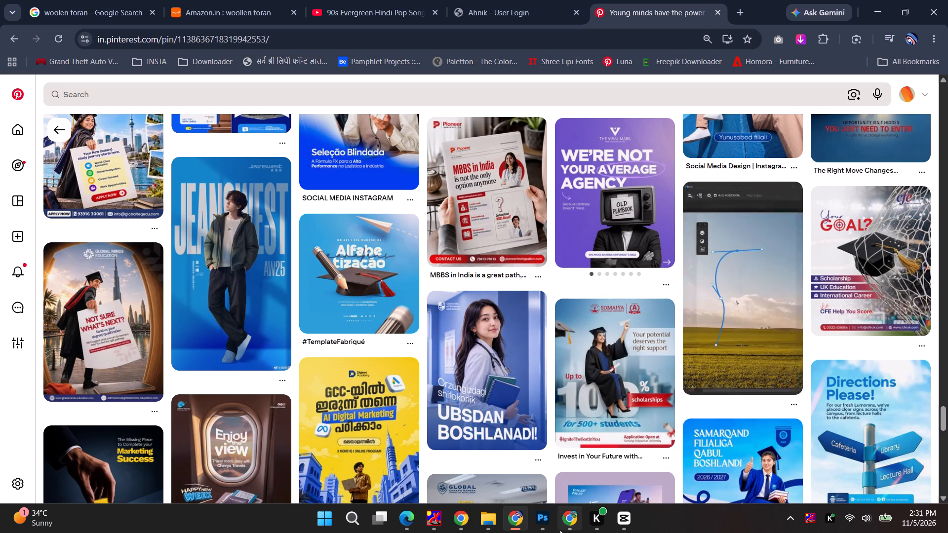
Switch to the 2026 Social Media - Creative Designing spreadsheet and tick the checkbox for the MTG reel in row 82.
left_click(516, 519)
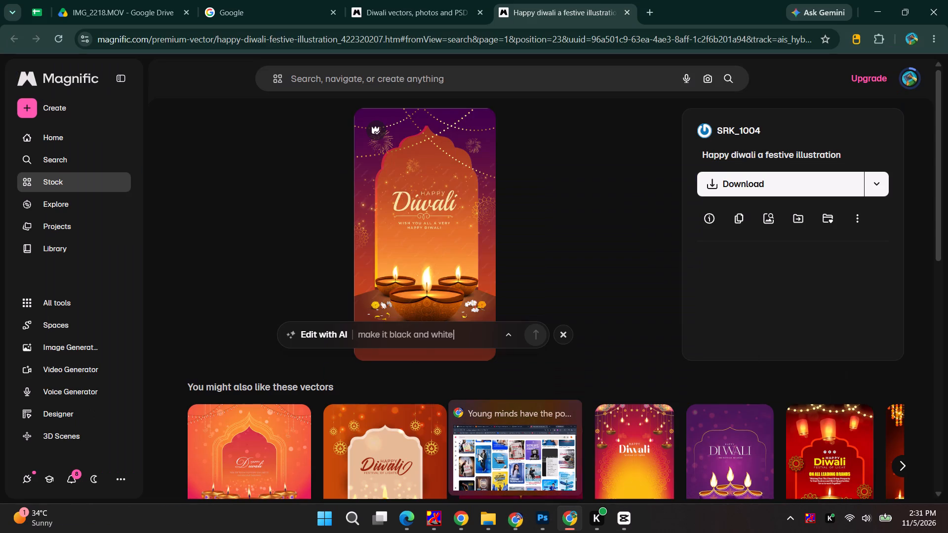
left_click(38, 0)
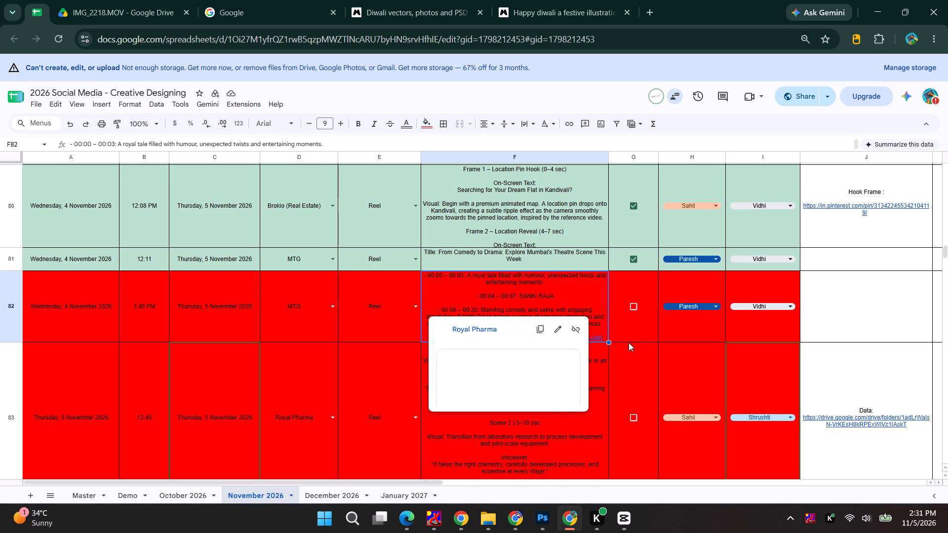
left_click(629, 303)
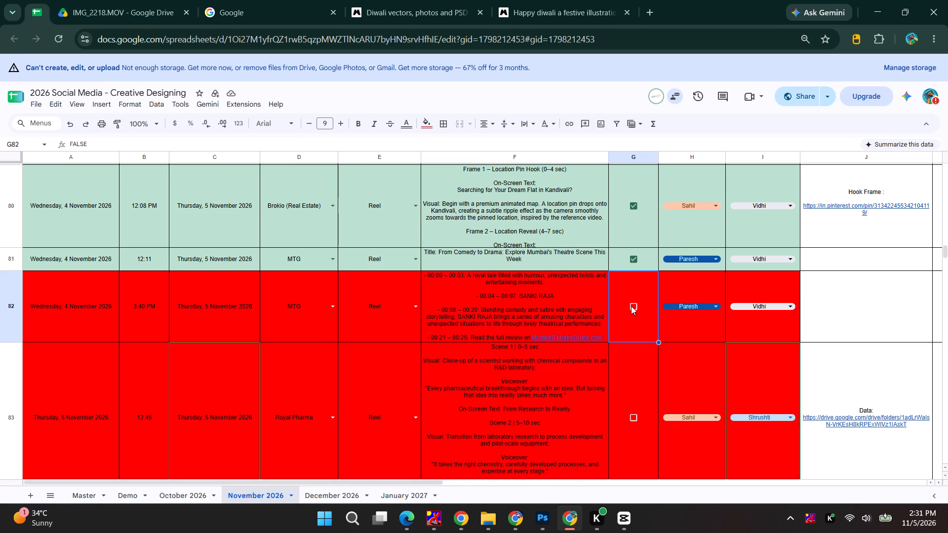
left_click(631, 306)
Look through the November 2026 sheet for design tasks whose checkboxes are still unticked.
scroll(610, 319, "up", 7)
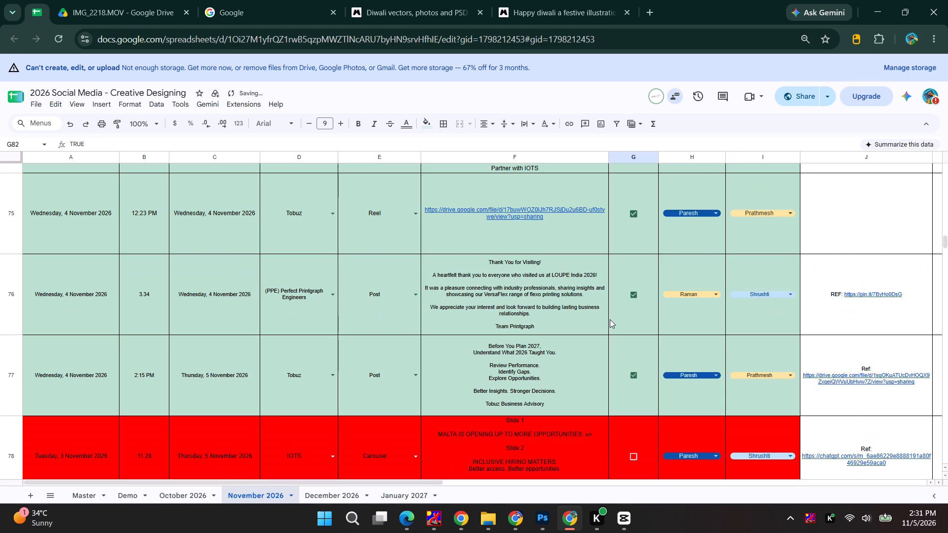
scroll(610, 319, "down", 3)
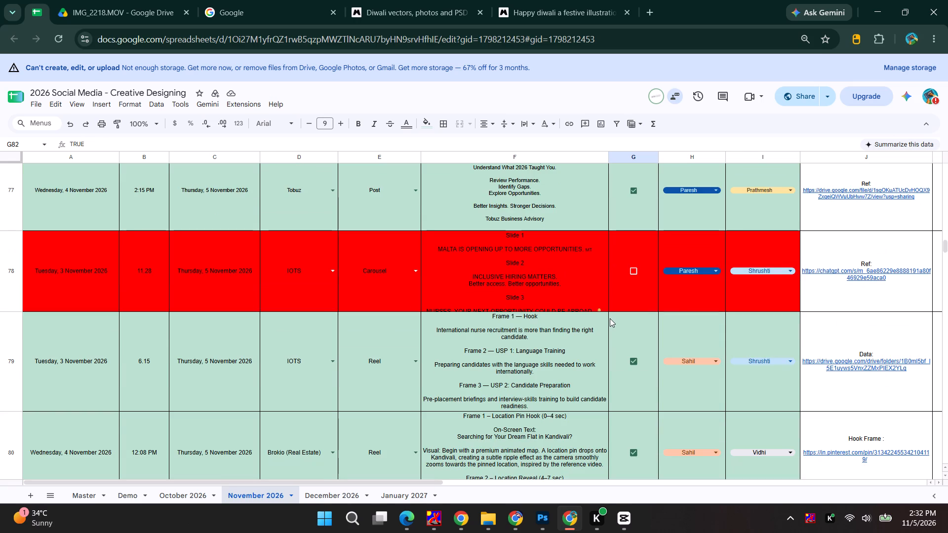
scroll(610, 318, "down", 7)
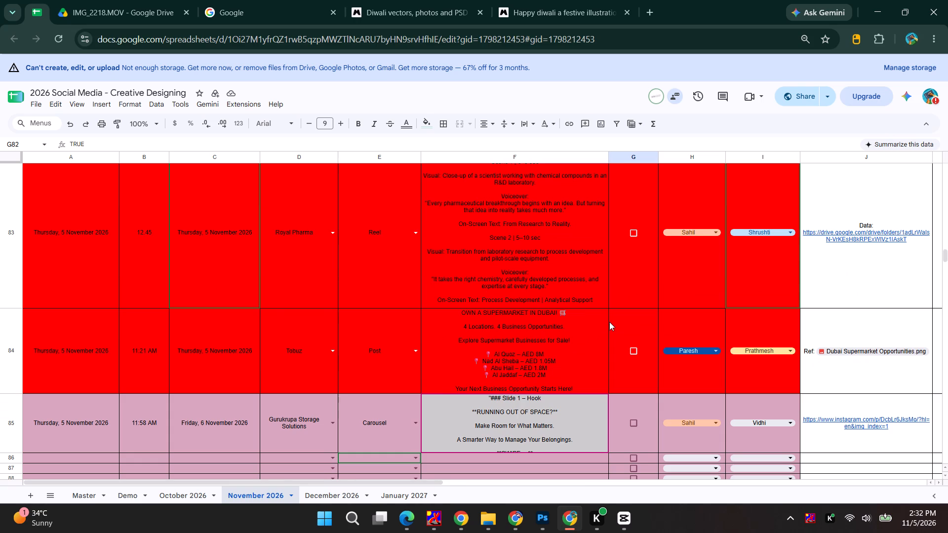
scroll(605, 323, "up", 5)
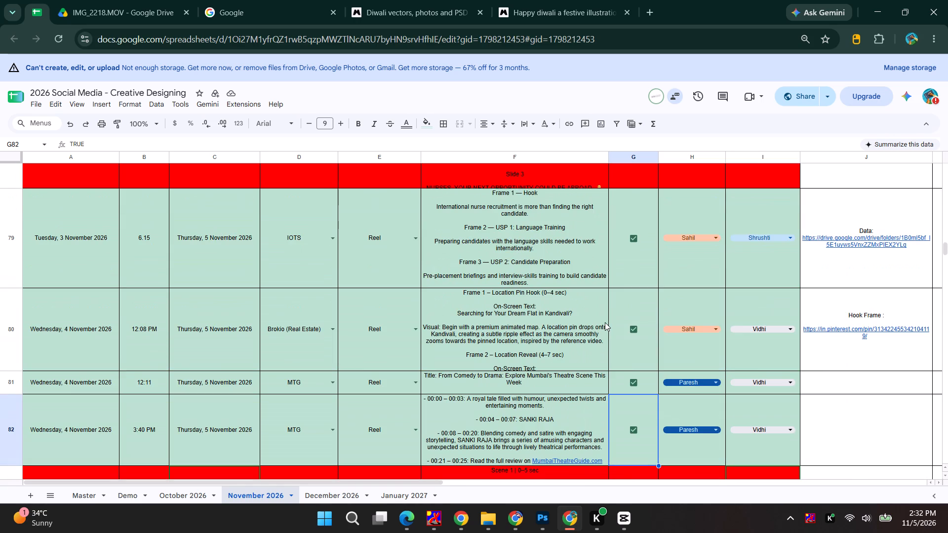
scroll(605, 322, "up", 14)
scroll(605, 322, "up", 7)
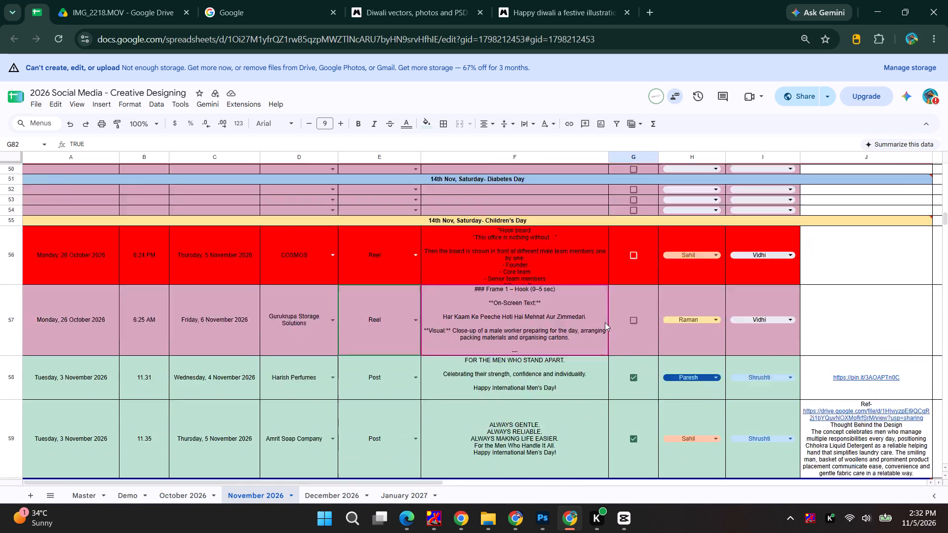
scroll(605, 322, "up", 12)
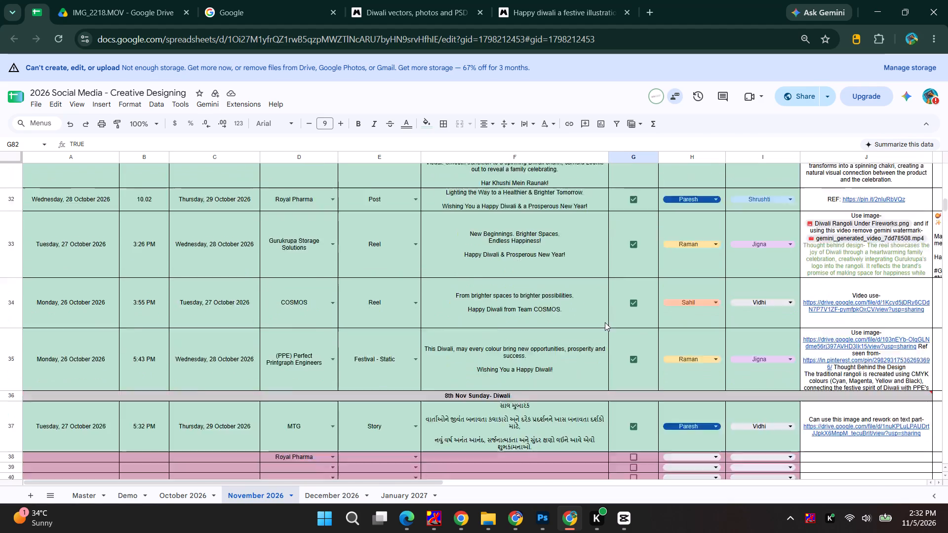
scroll(605, 322, "up", 4)
scroll(605, 322, "up", 19)
scroll(610, 326, "up", 7)
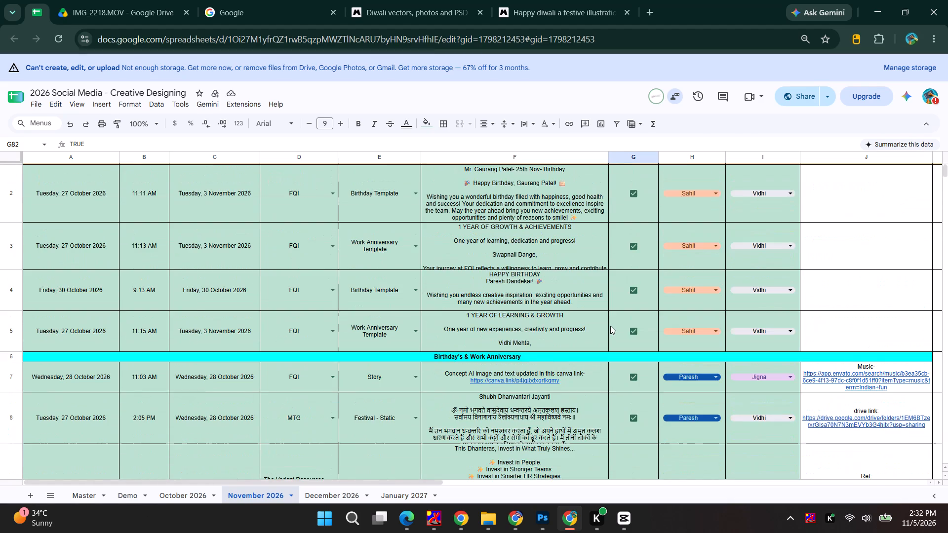
scroll(610, 326, "down", 20)
scroll(610, 326, "down", 20)
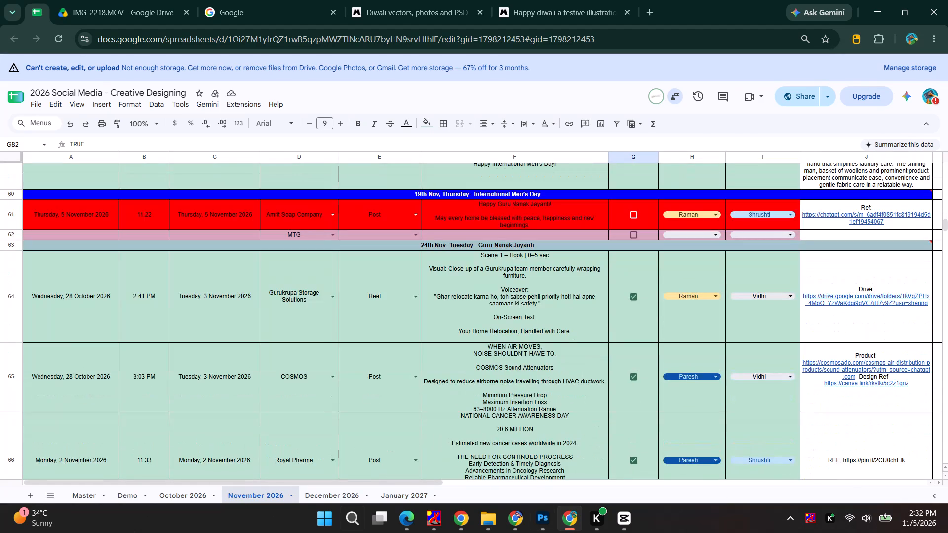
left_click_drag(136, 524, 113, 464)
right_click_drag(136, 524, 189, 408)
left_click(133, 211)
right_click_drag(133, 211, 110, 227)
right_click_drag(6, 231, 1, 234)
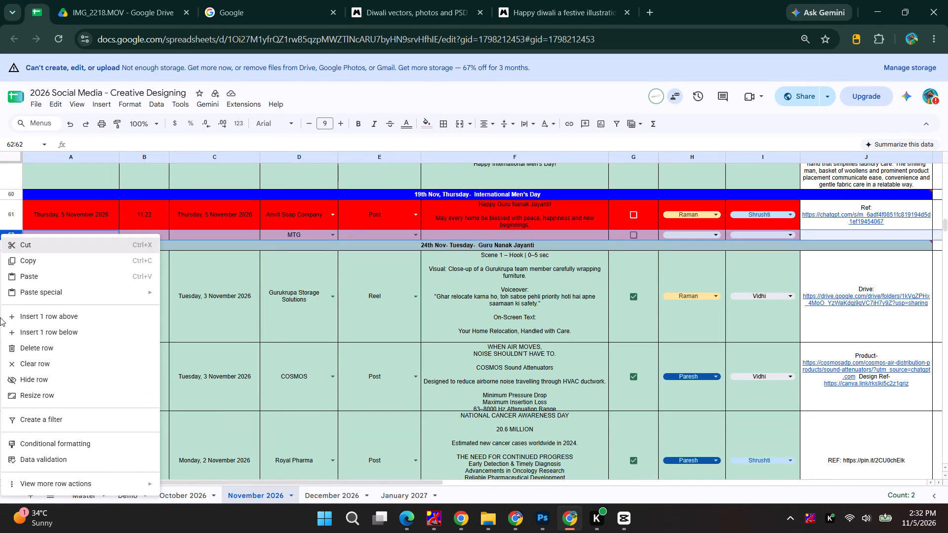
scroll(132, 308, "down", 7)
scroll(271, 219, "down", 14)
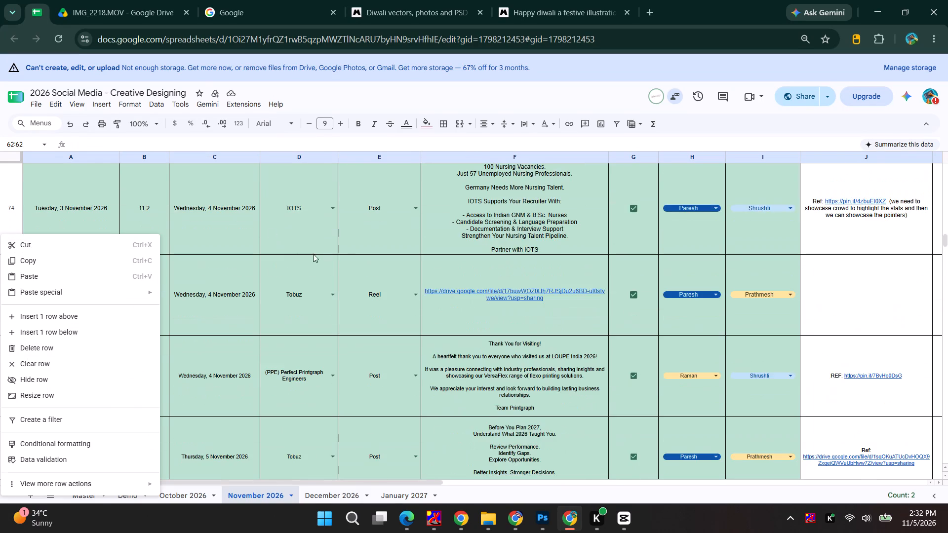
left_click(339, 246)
Open the reference image Dubai Supermarket Opportunities.png for the Tobuz post in row 84.
scroll(395, 235, "down", 10)
scroll(379, 229, "up", 5)
scroll(378, 229, "down", 1)
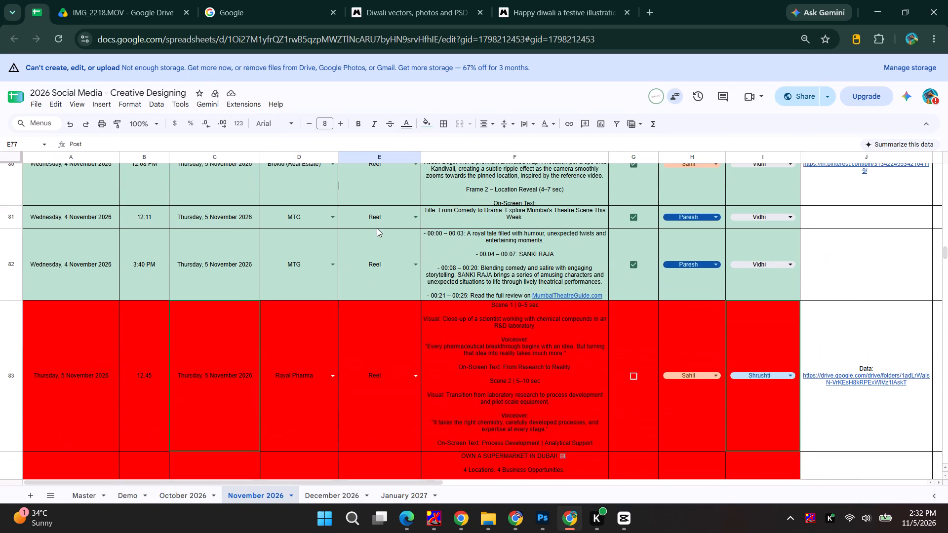
scroll(377, 228, "down", 4)
left_click(563, 237)
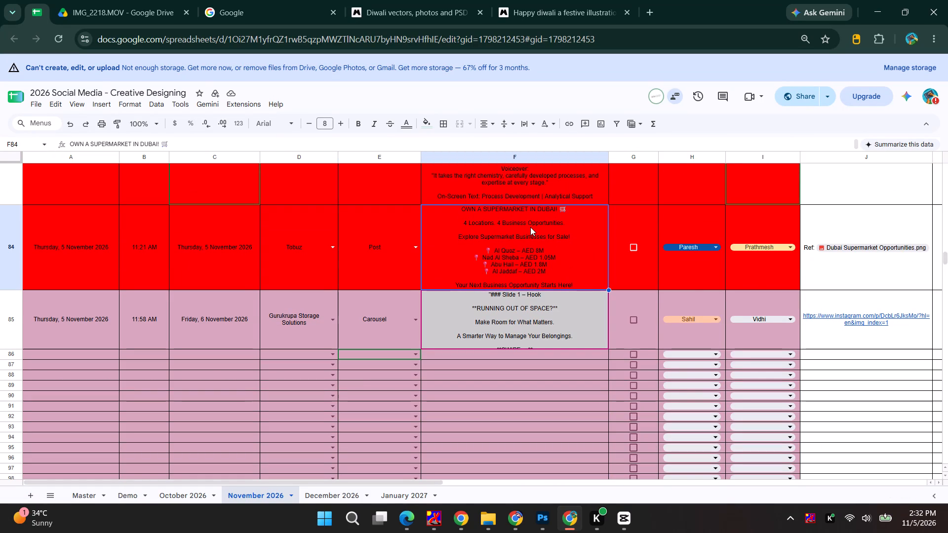
left_click(867, 243)
left_click(861, 246)
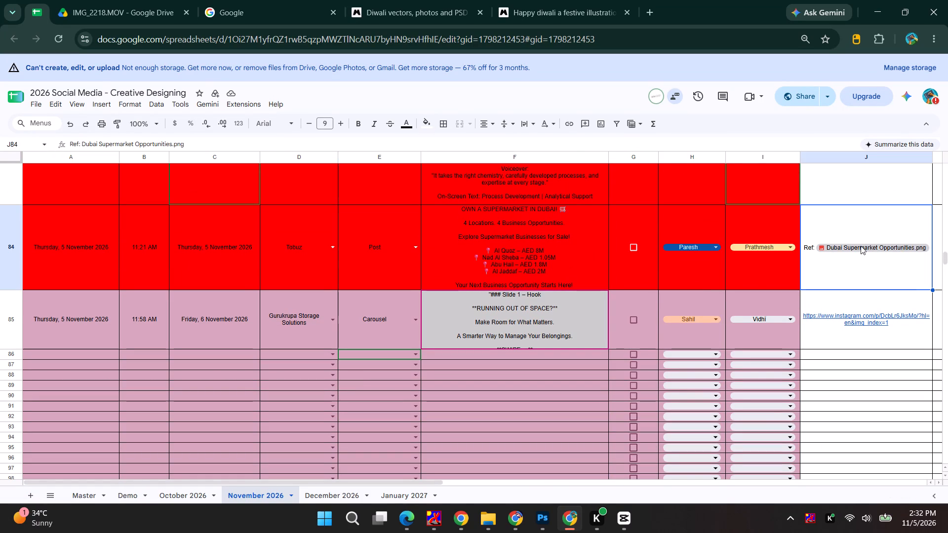
left_click(846, 303)
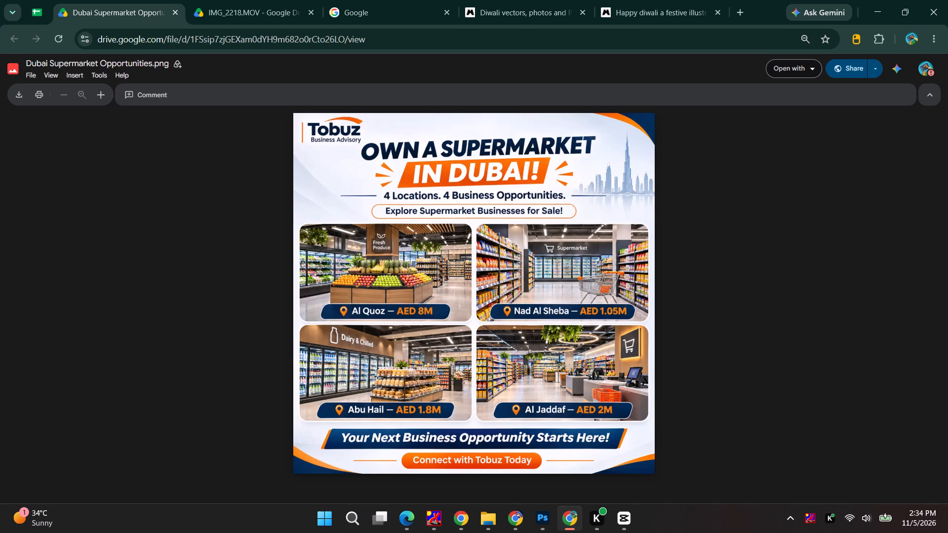
Switch to Photoshop and save the Flucon Diwali.psd document.
key("alt+Tab")
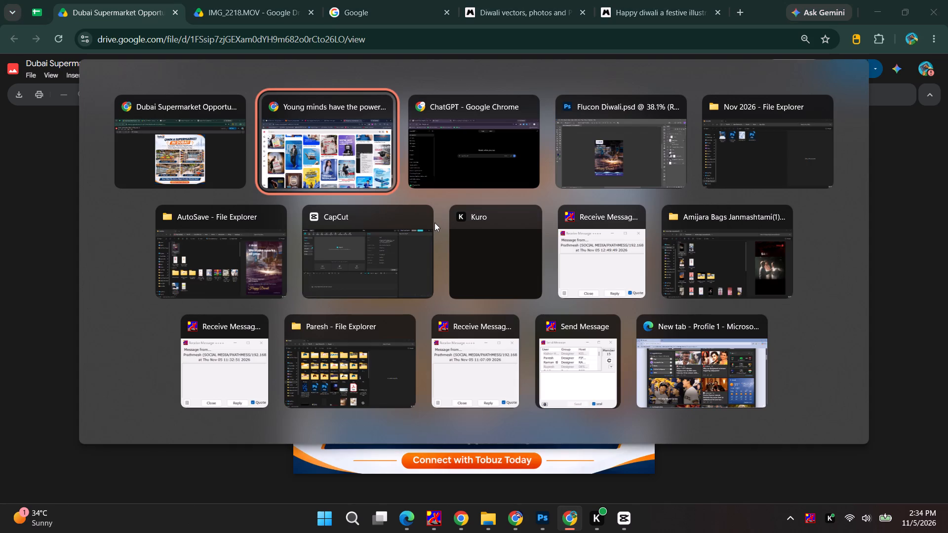
key("alt+Tab")
key("alt+Tab")
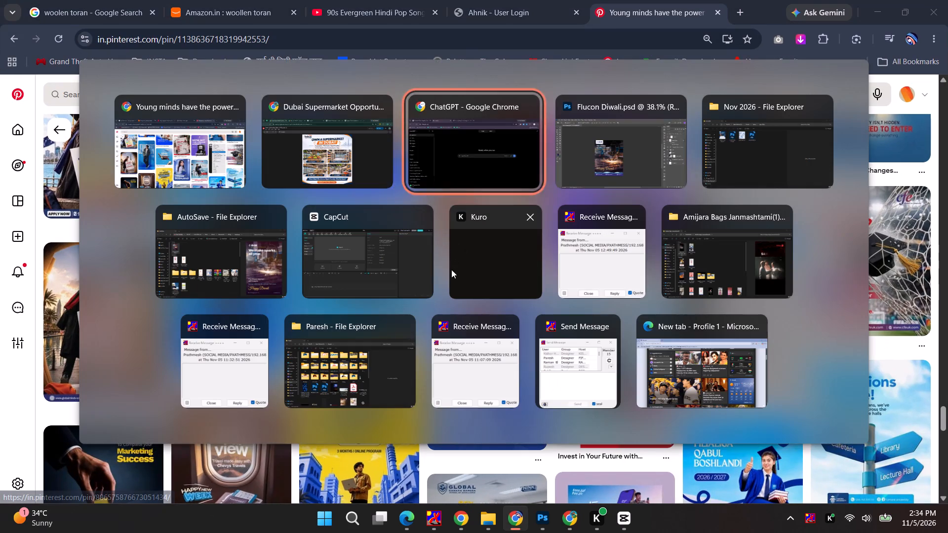
key("alt+Tab")
key("ctrl+s")
Open the recent Tobuz GYM PSD as the base for the supermarket post.
left_click(22, 31)
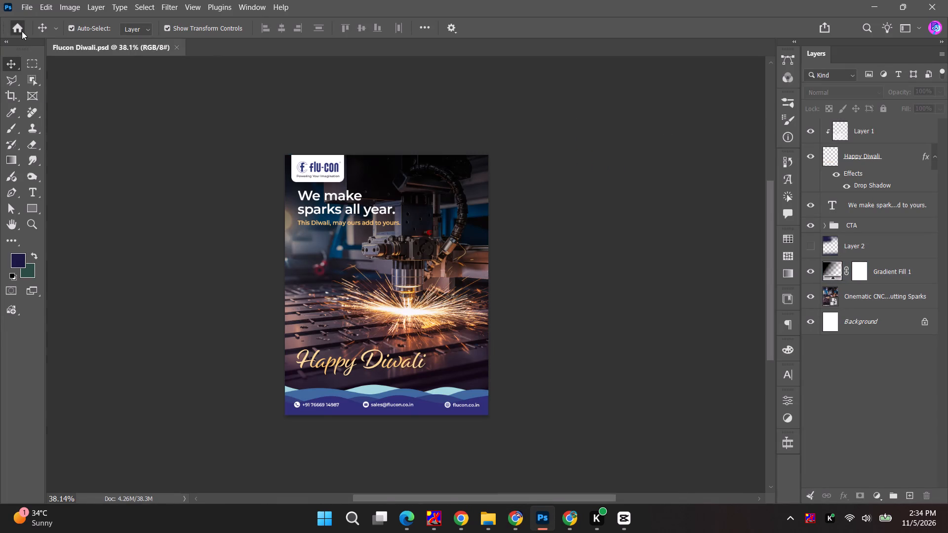
scroll(458, 265, "down", 2)
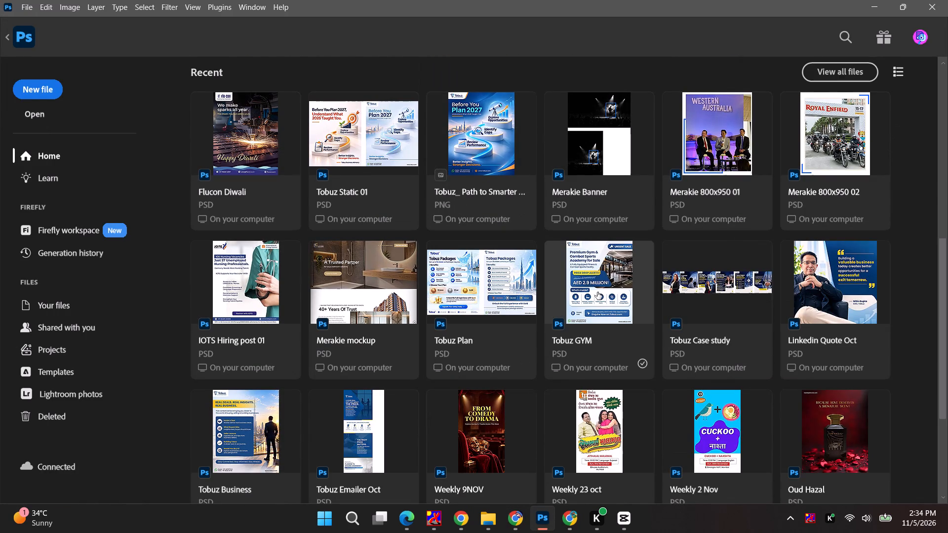
left_click(597, 292)
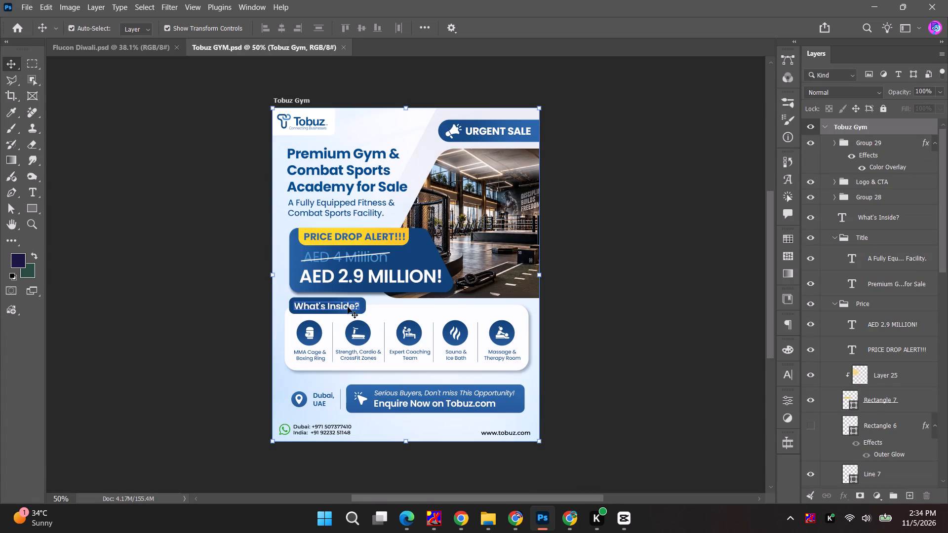
key("alt+Tab")
key("alt+Tab")
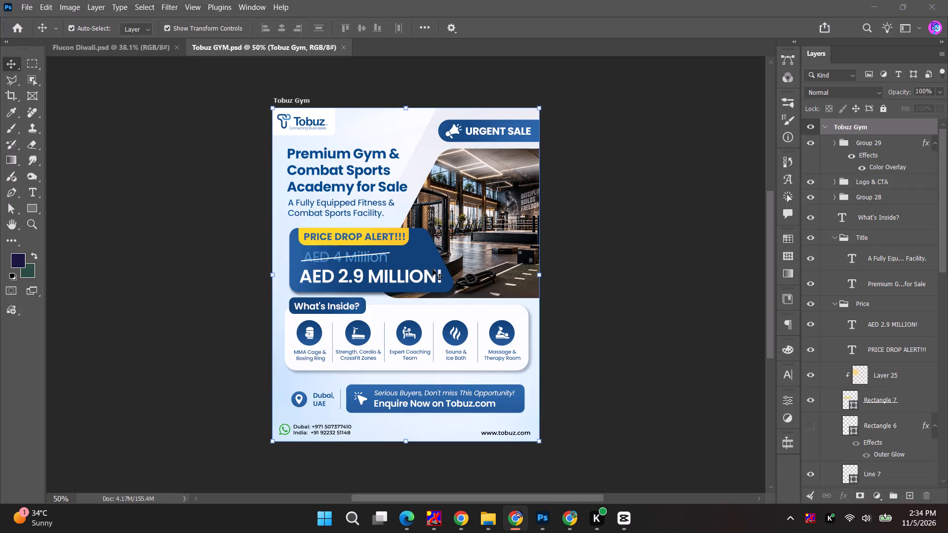
Save the gym design as a new PSD named Tobuz Business ad in the Tobuz Oct 2026 folder, with maximized compatibility.
key("ctrl+shift+s")
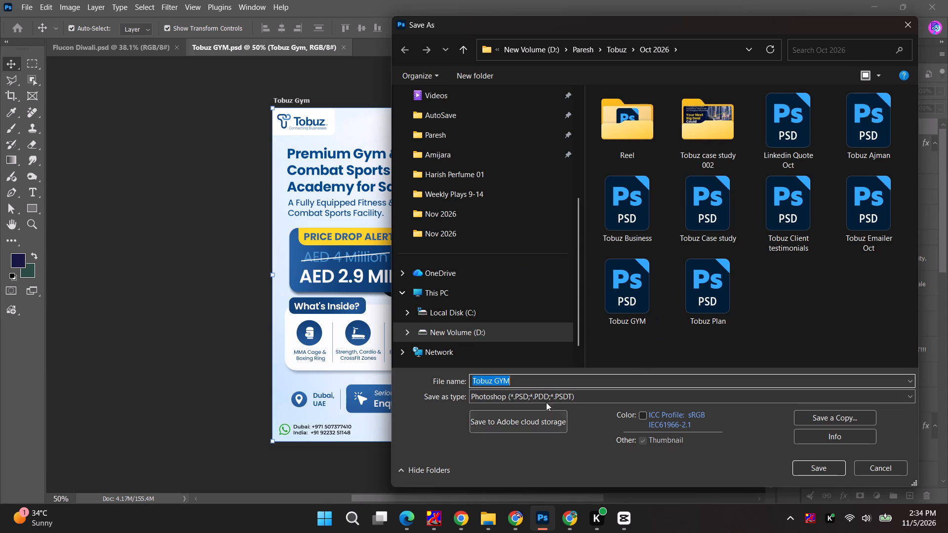
double_click(547, 381)
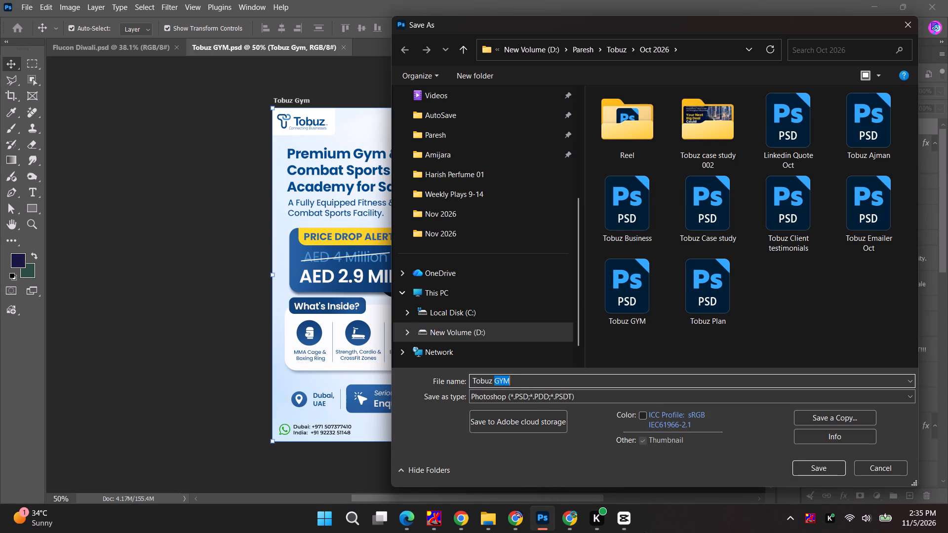
type("nusin")
key("BackSpace")
key("BackSpace")
key("BackSpace")
key("BackSpace")
key("BackSpace")
type("Bui")
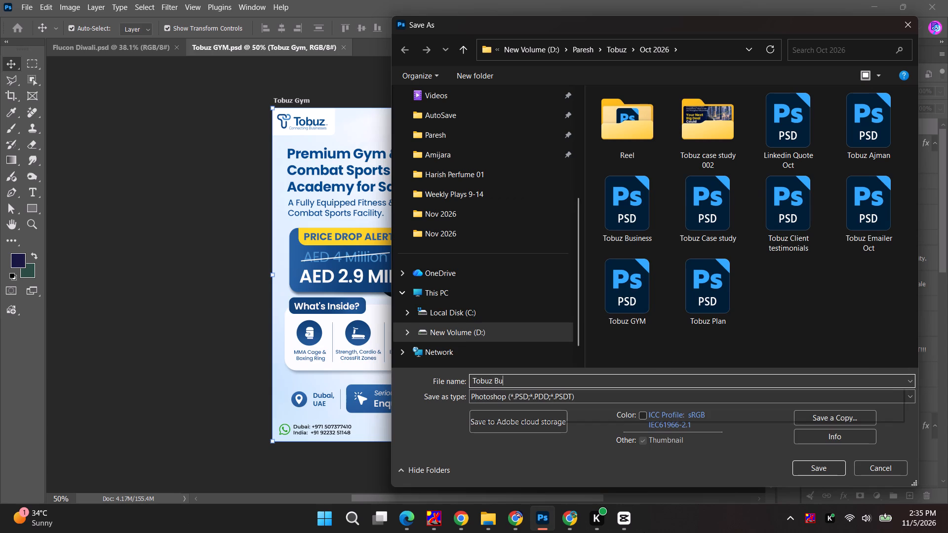
key("BackSpace")
type("si")
key("BackSpace")
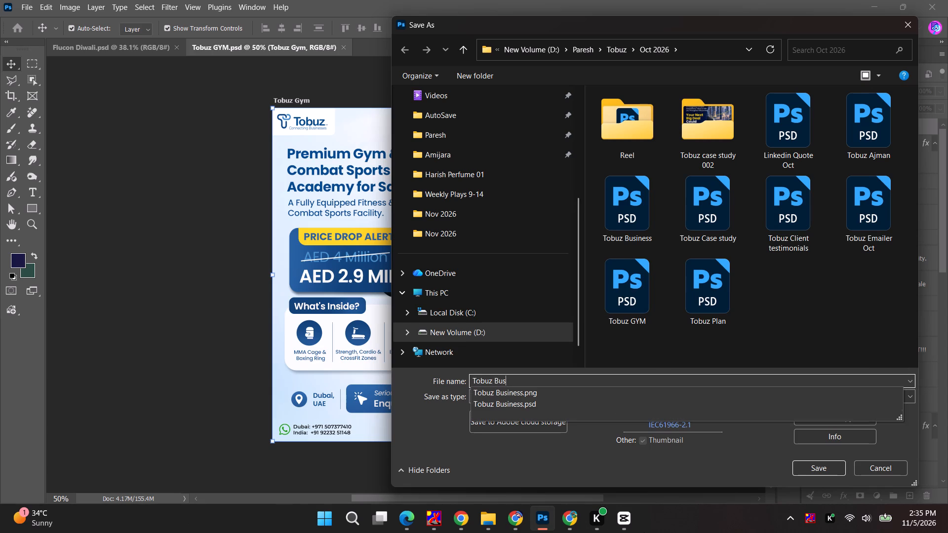
type("iness ad")
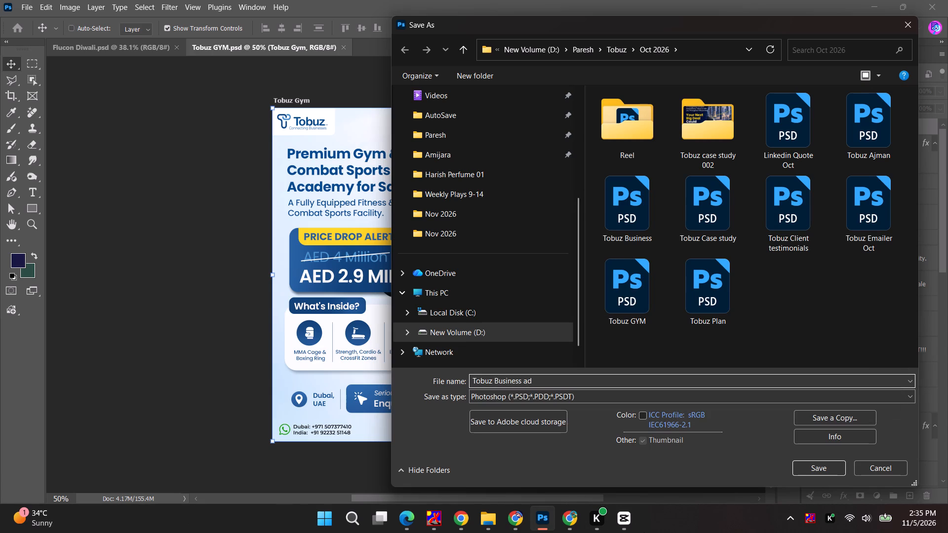
key("ctrl+a")
key("ctrl+c")
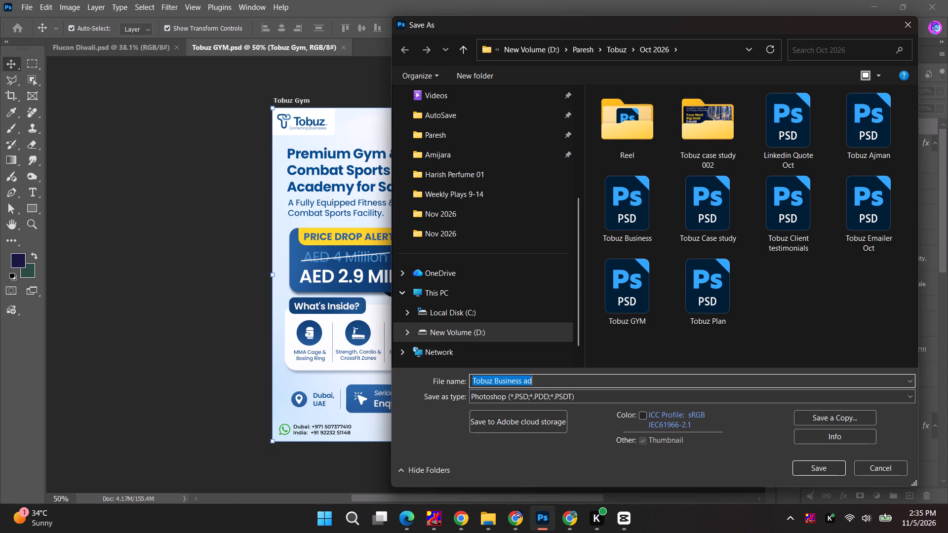
key("Return")
left_click(613, 136)
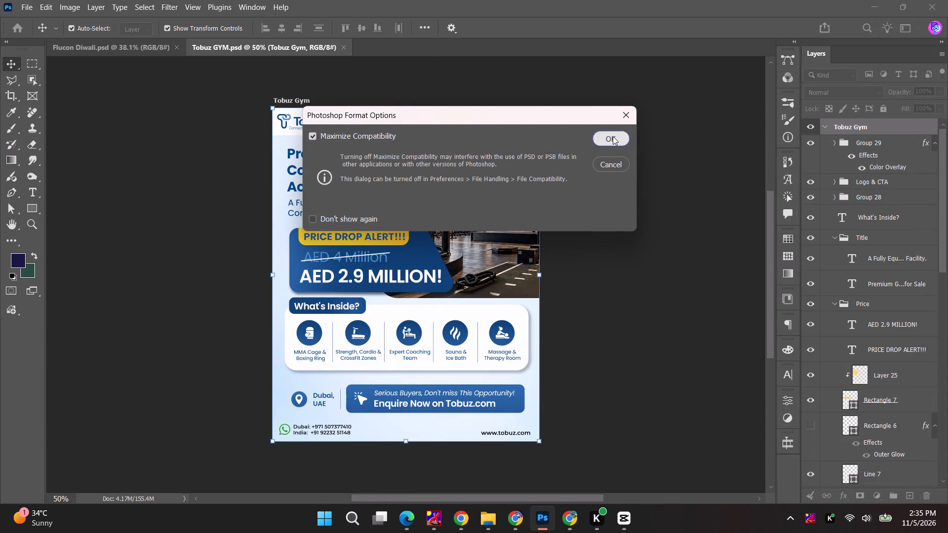
Rename the Tobuz Gym artboard as Tobuz Business ad.
double_click(869, 126)
key("ctrl+v")
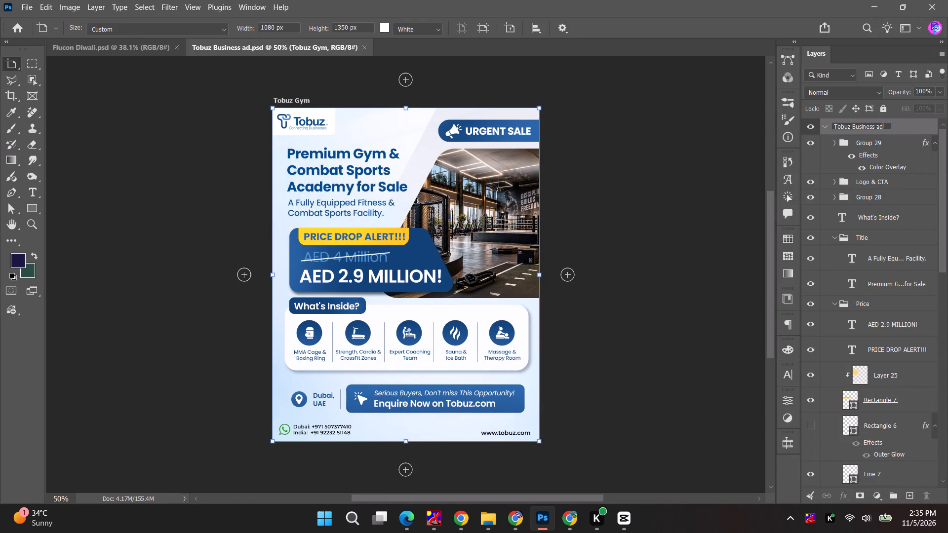
key("Return")
Switch to the Creative Designing spreadsheet in Chrome and copy the full supermarket post text from cell F84.
key("alt+Tab")
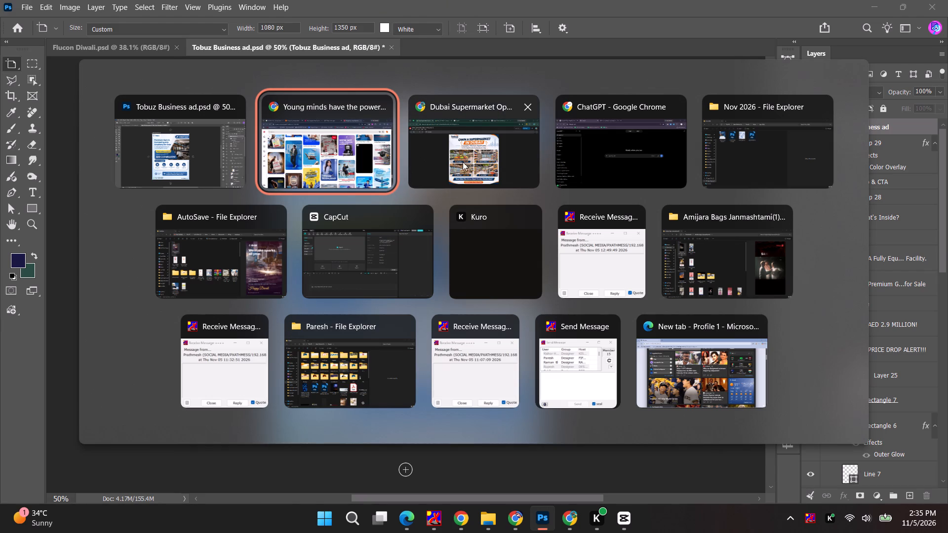
left_click(463, 162, "alt")
left_click(504, 0)
left_click(644, 0)
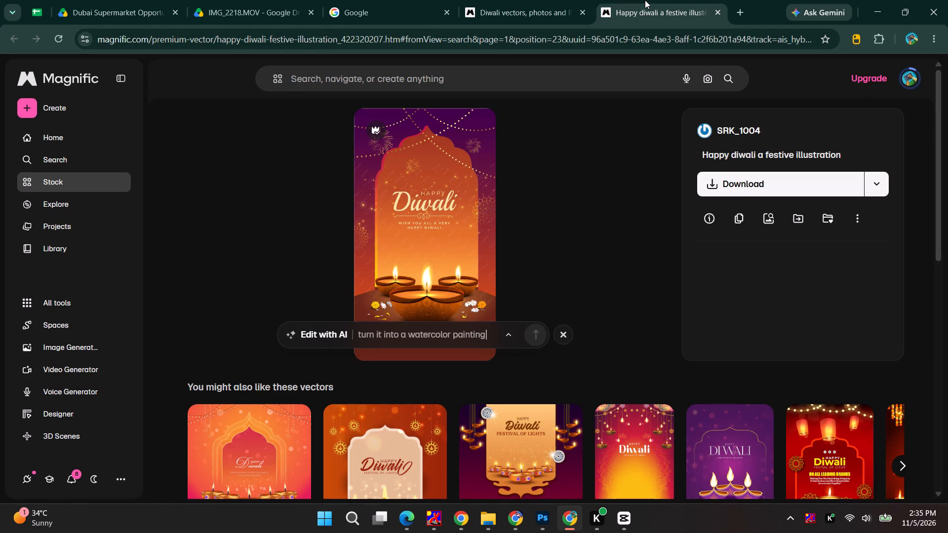
left_click(116, 0)
left_click(47, 0)
double_click(555, 238)
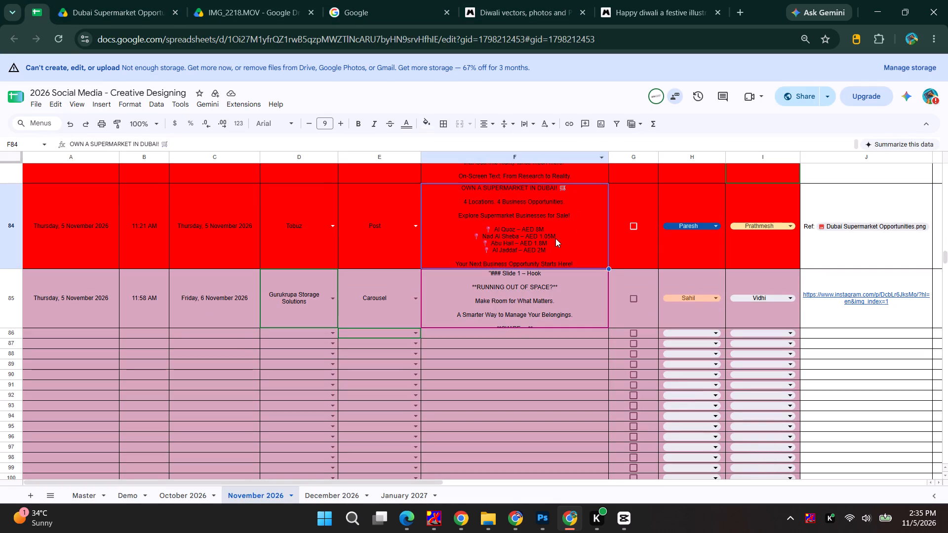
key("ctrl+a")
left_click(555, 238)
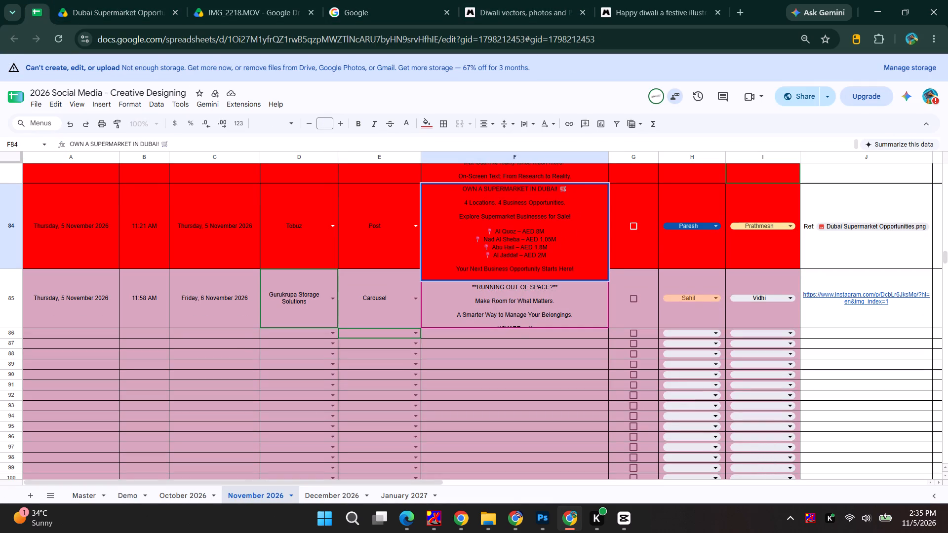
left_click_drag(464, 187, 600, 266)
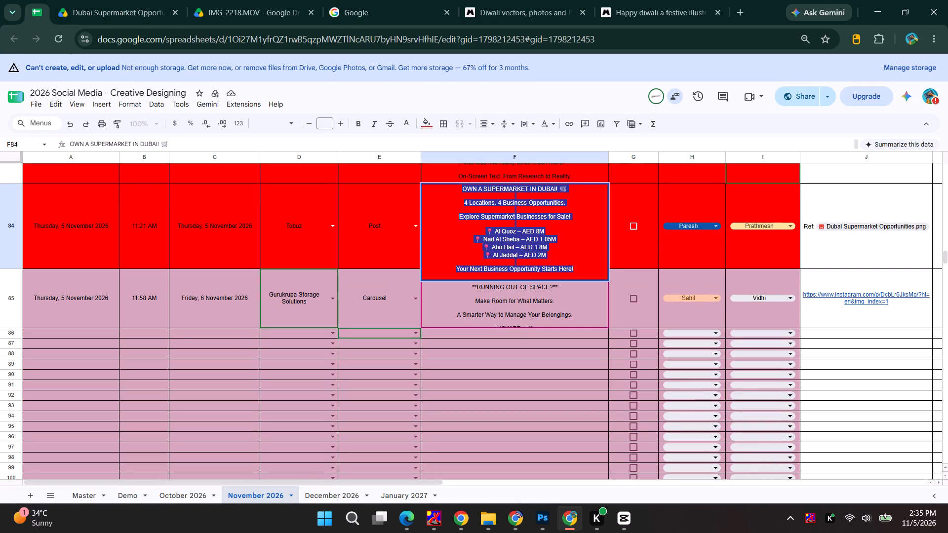
left_click_drag(600, 266, 600, 266)
key("ctrl+c")
Open Pinterest in a new tab of the other Chrome window and look over the home feed for design references.
left_click(676, 0)
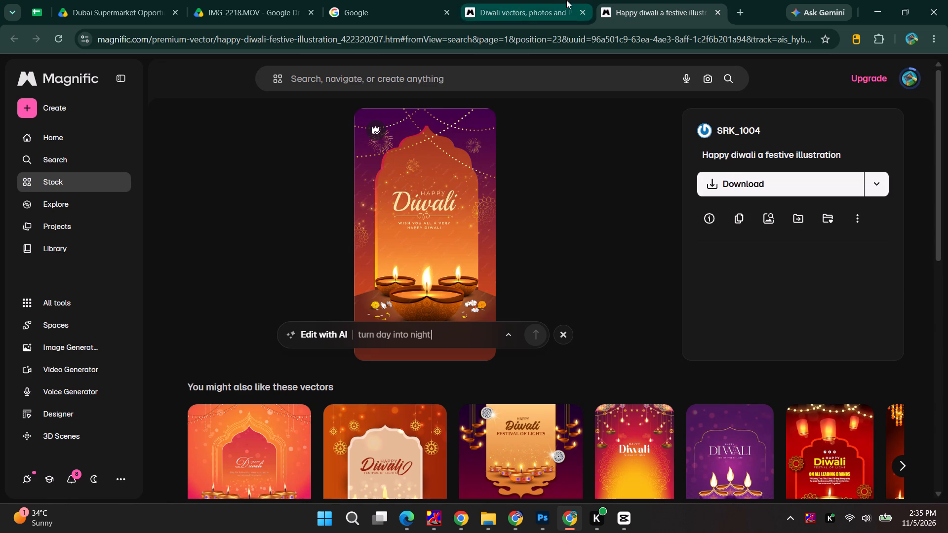
left_click(540, 0)
left_click(652, 1)
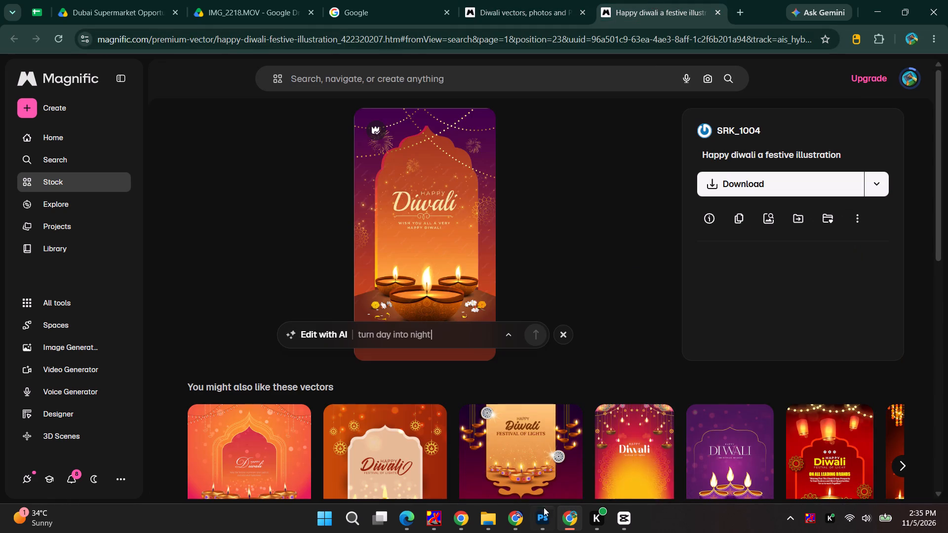
left_click(535, 513)
left_click(522, 525)
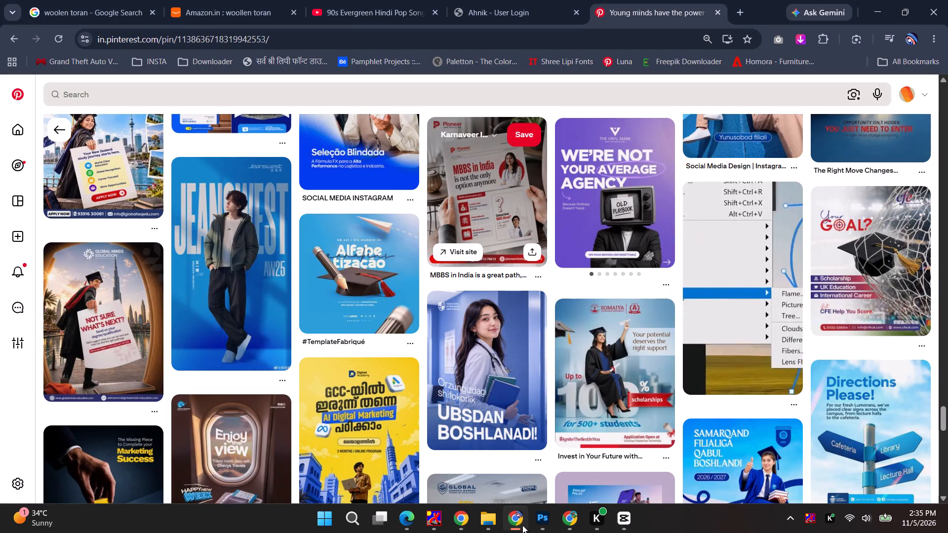
left_click(743, 6, "ctrl")
left_click(925, 104)
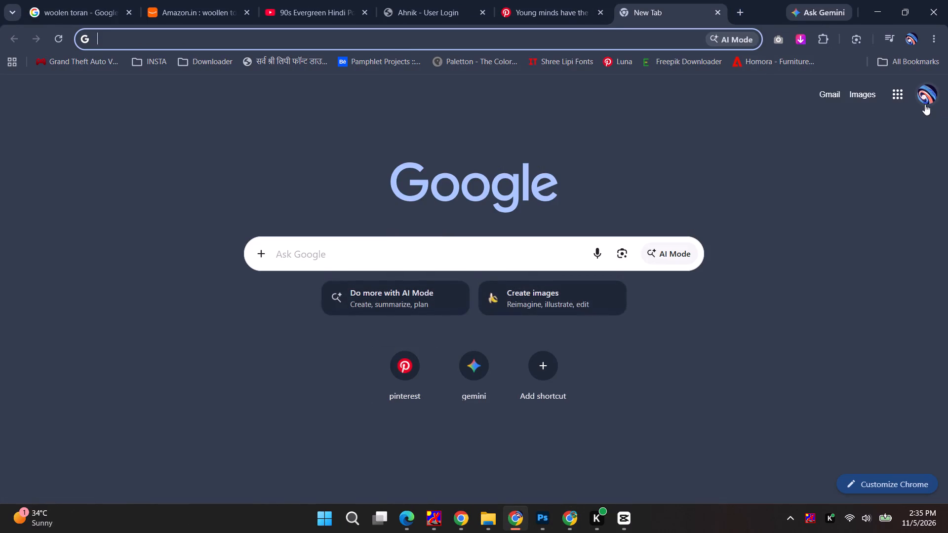
left_click(392, 367)
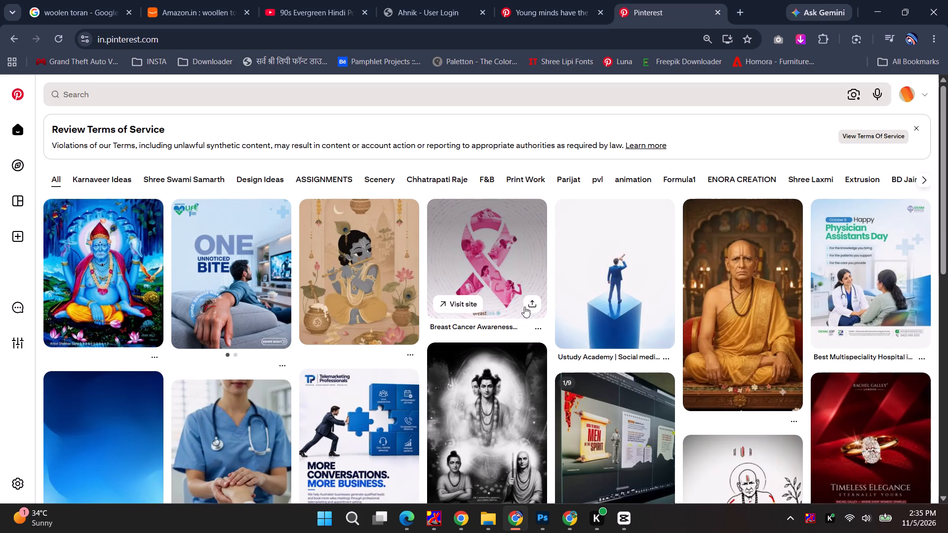
scroll(531, 316, "down", 2)
scroll(531, 319, "up", 1)
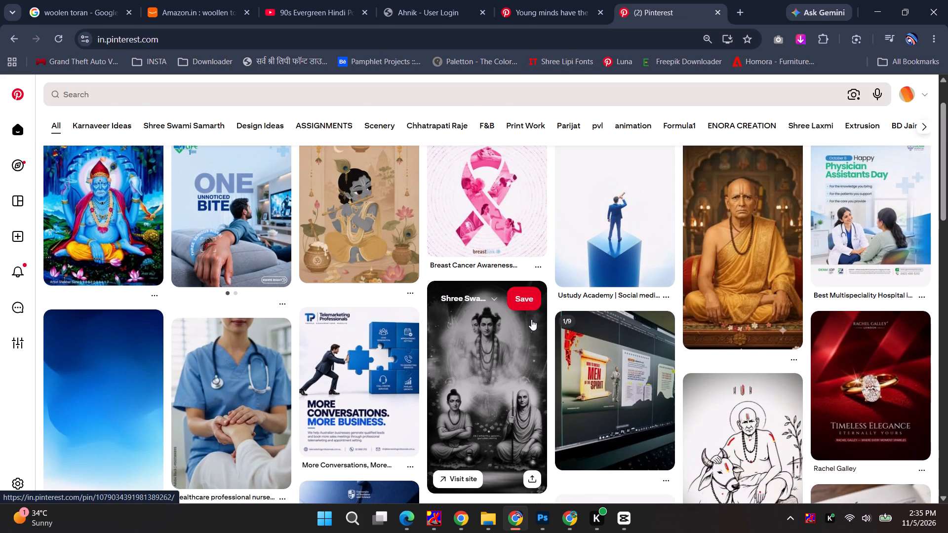
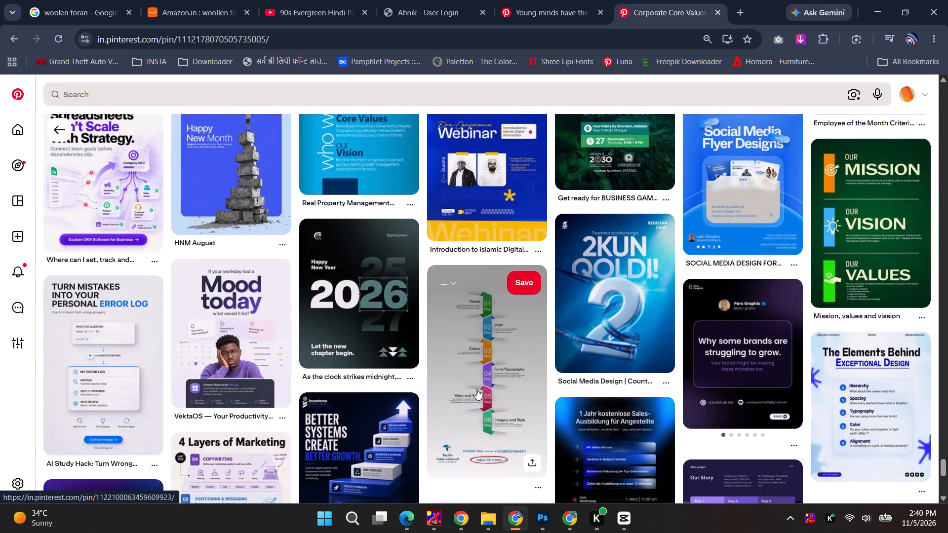
Examine the pins related to the Corporate Core Values post for layout references.
scroll(474, 396, "down", 6)
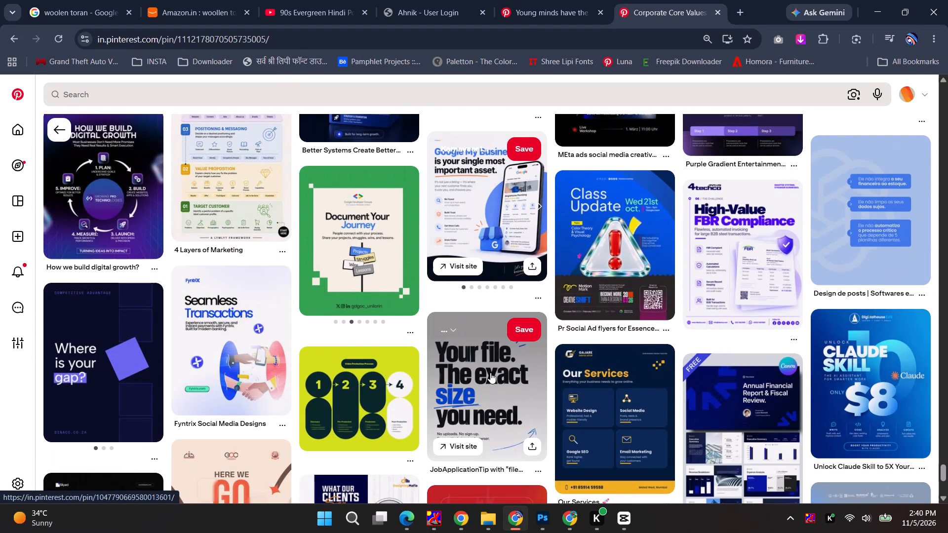
scroll(473, 395, "down", 4)
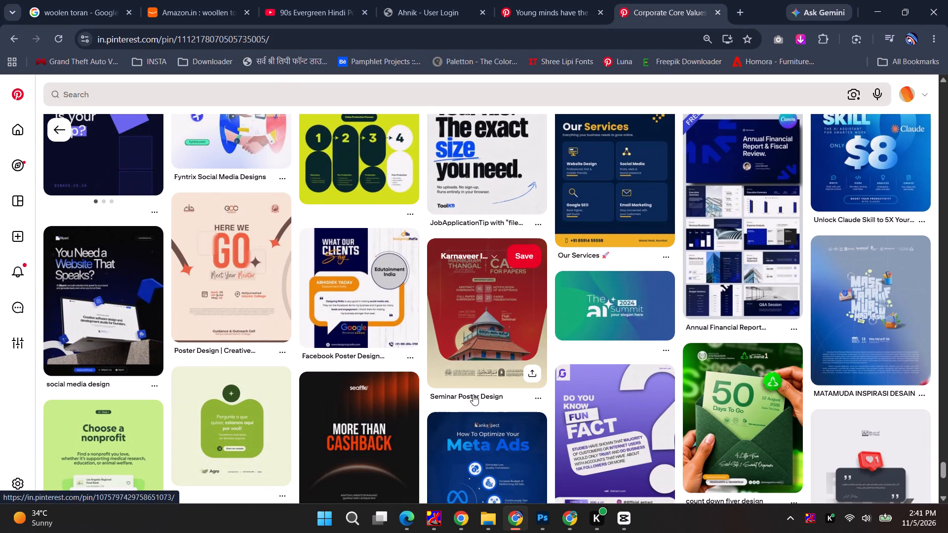
scroll(473, 394, "down", 6)
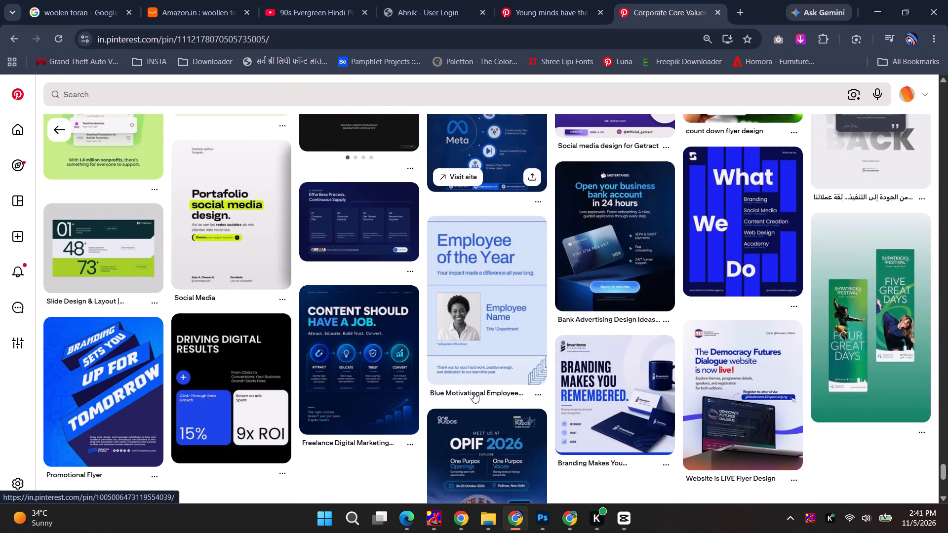
scroll(474, 392, "down", 2)
scroll(398, 355, "down", 4)
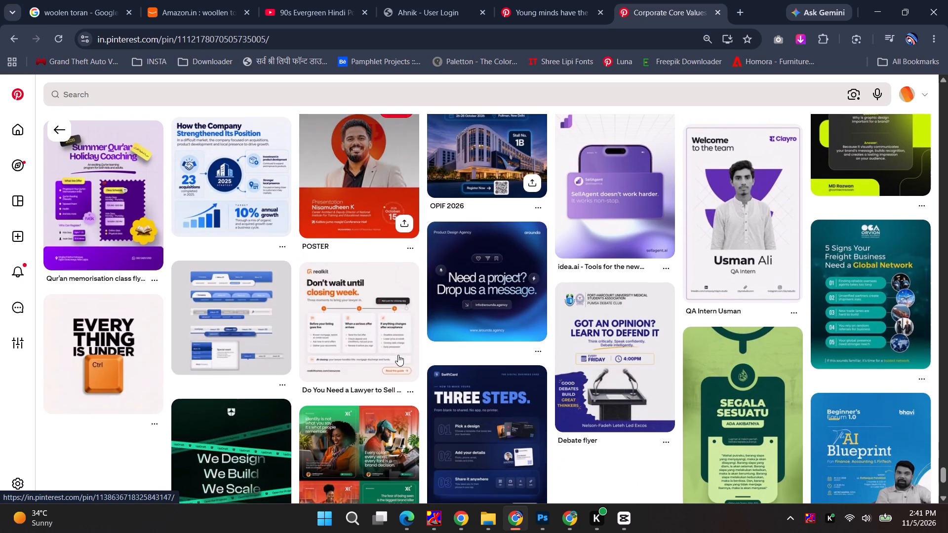
scroll(383, 371, "down", 5)
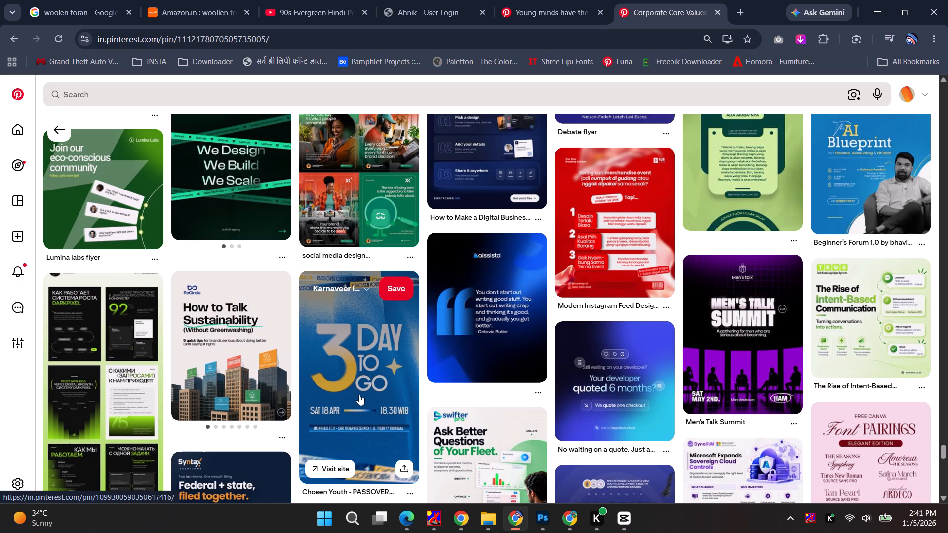
scroll(349, 396, "down", 5)
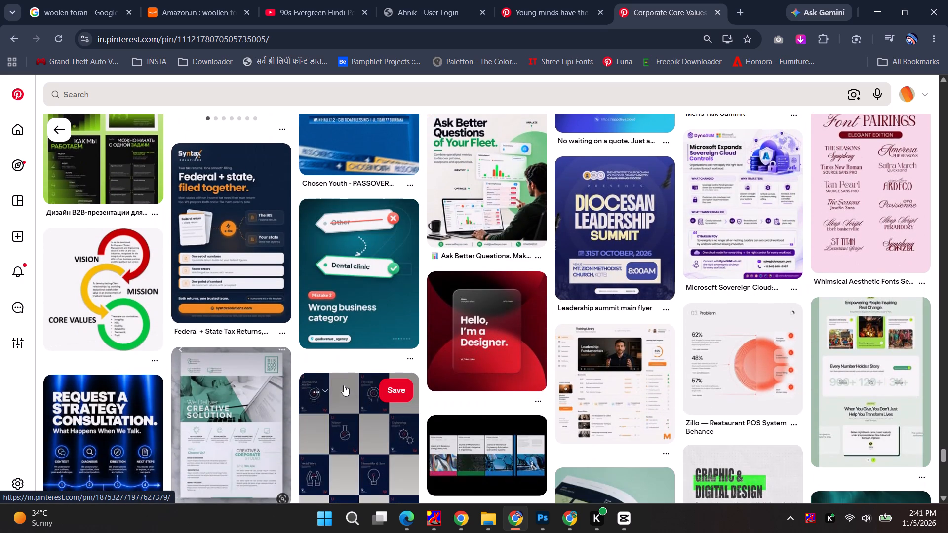
scroll(343, 385, "down", 7)
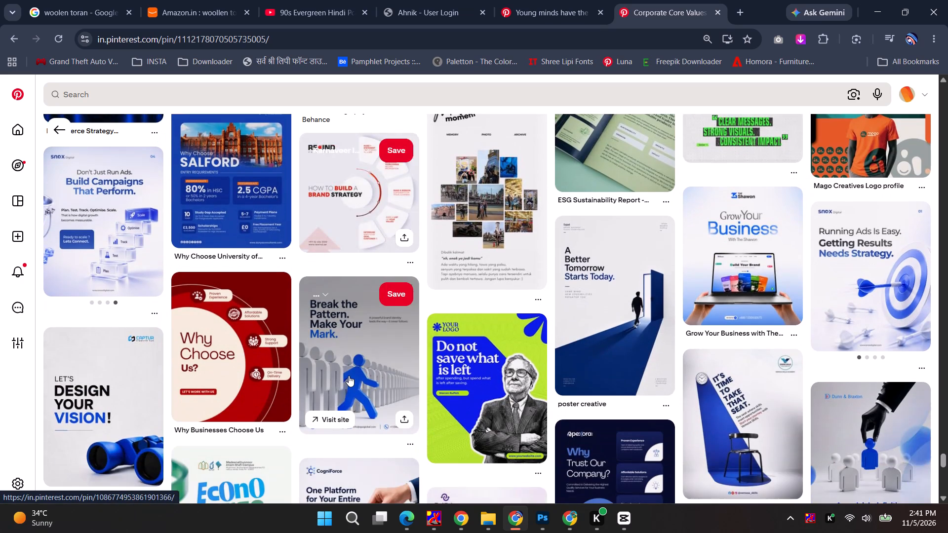
scroll(349, 376, "down", 5)
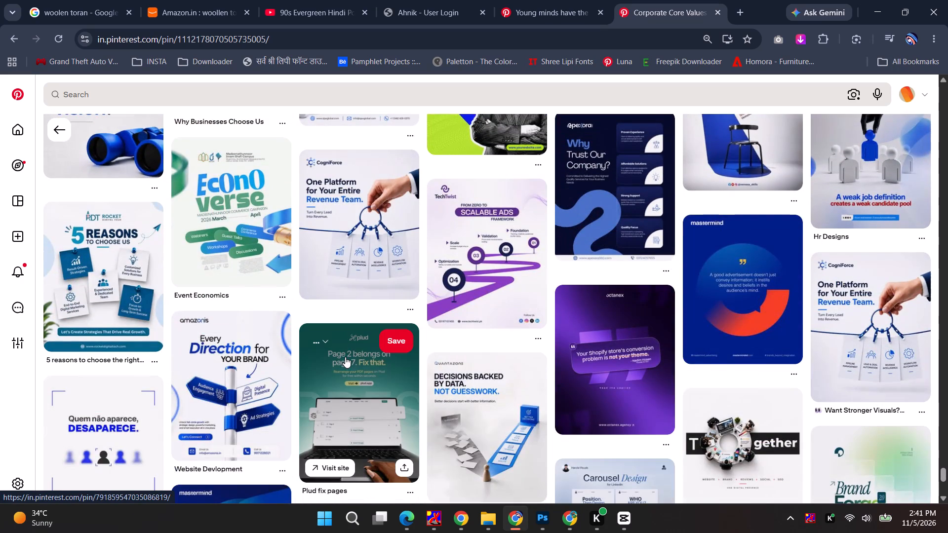
scroll(345, 357, "down", 4)
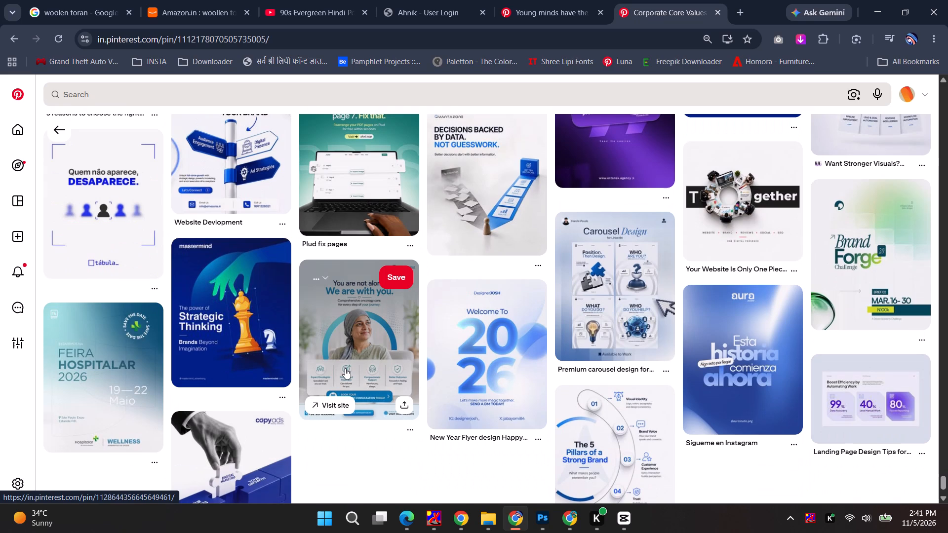
scroll(345, 368, "down", 6)
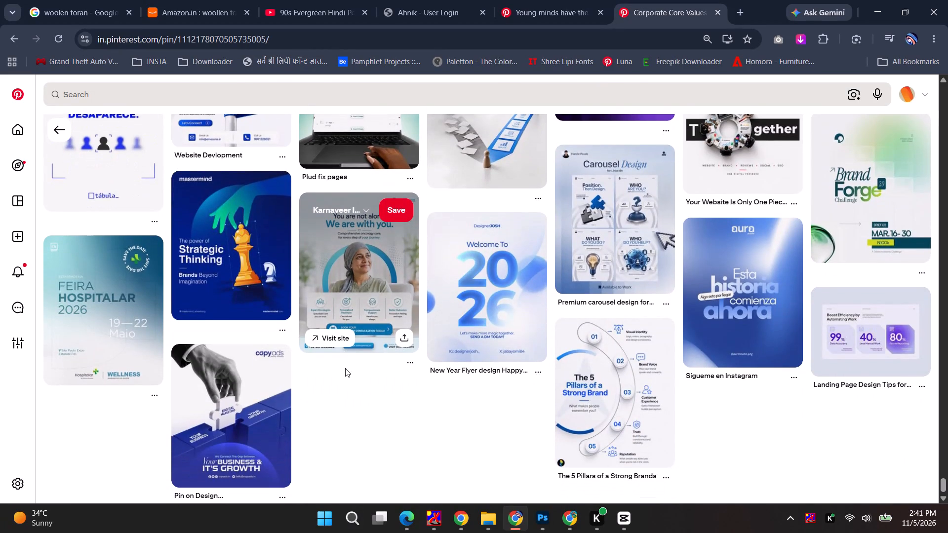
Open the blue "Why choose us?" Social Media Design pin and examine its related pins for layout references.
scroll(338, 391, "up", 7)
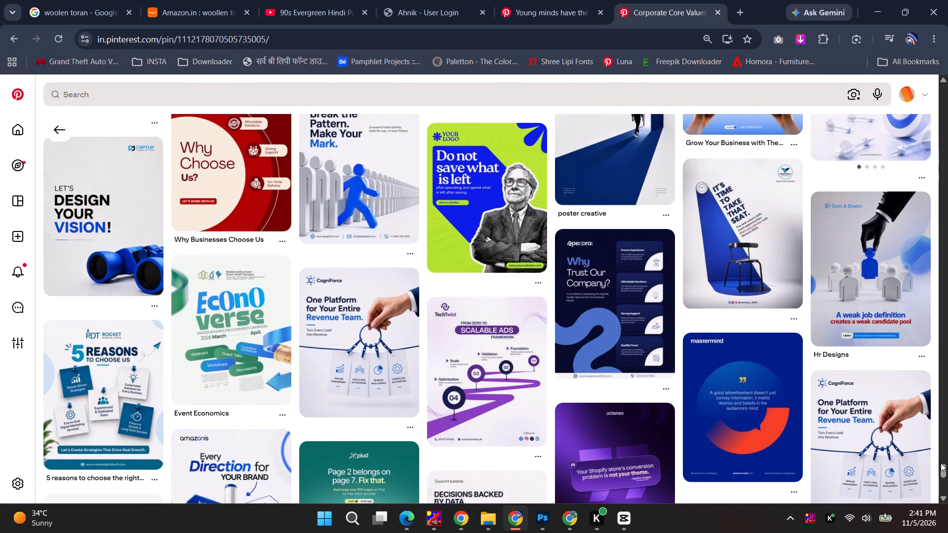
left_click_drag(941, 468, 947, 69)
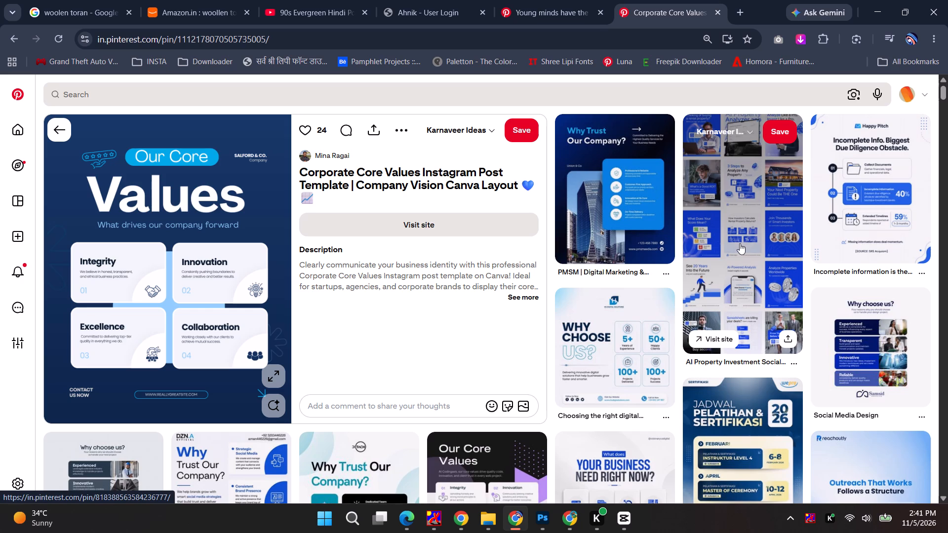
left_click(847, 312)
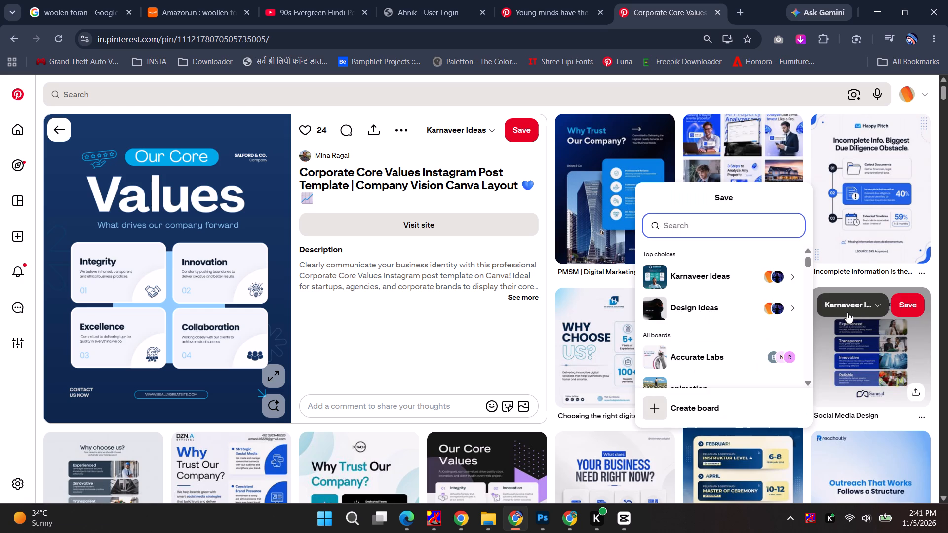
left_click(857, 339)
left_click(895, 358)
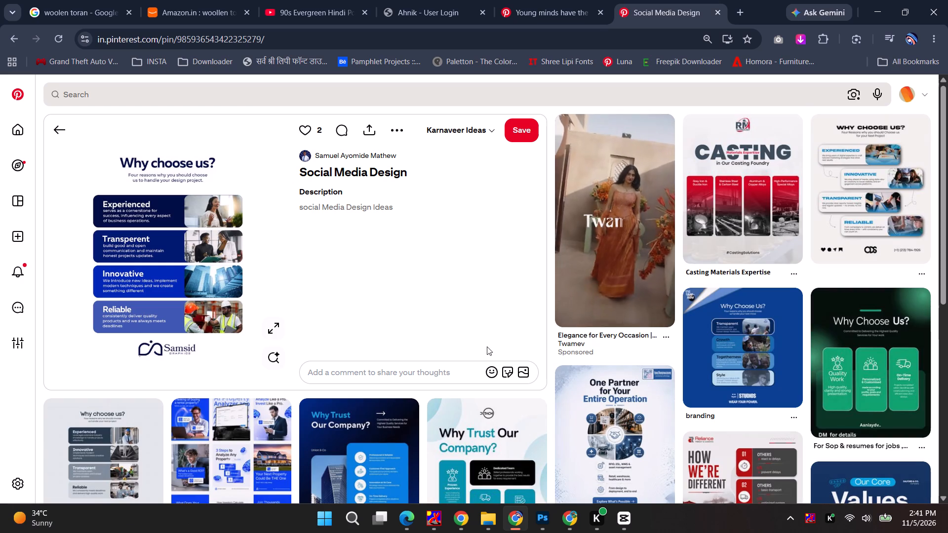
scroll(297, 351, "down", 2)
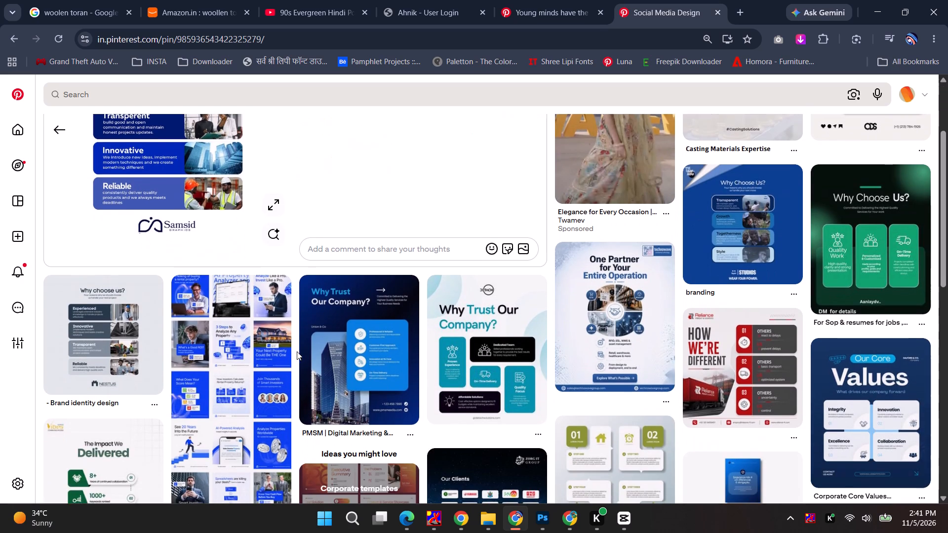
scroll(300, 351, "down", 3)
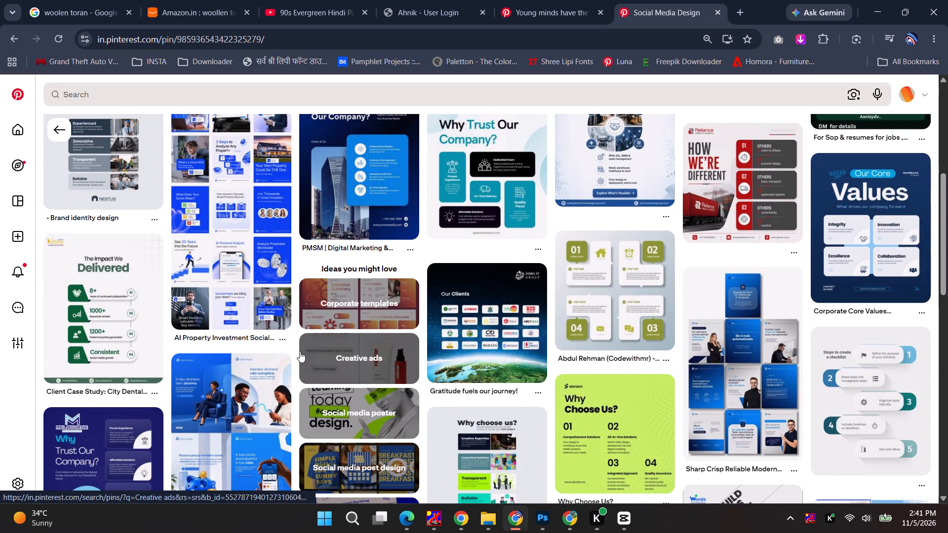
scroll(300, 351, "down", 5)
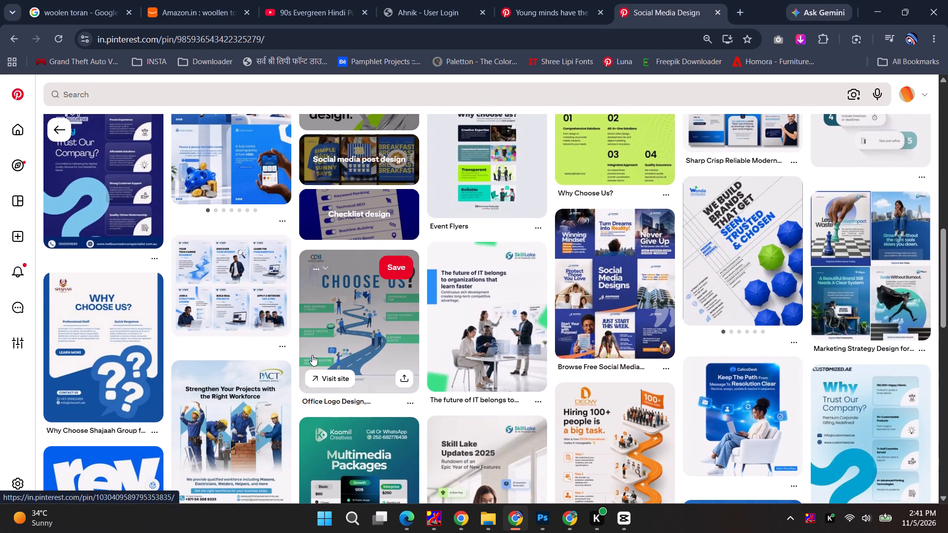
scroll(316, 352, "down", 2)
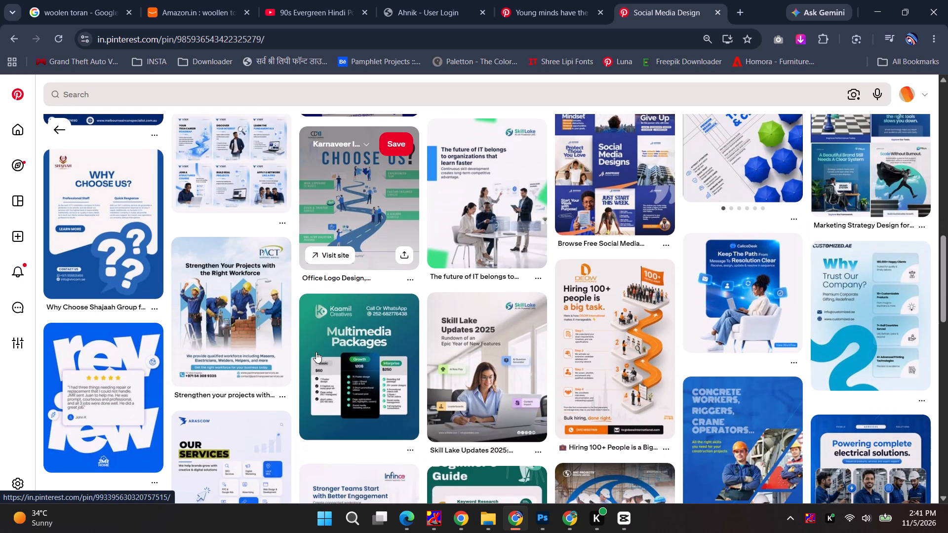
scroll(316, 352, "down", 4)
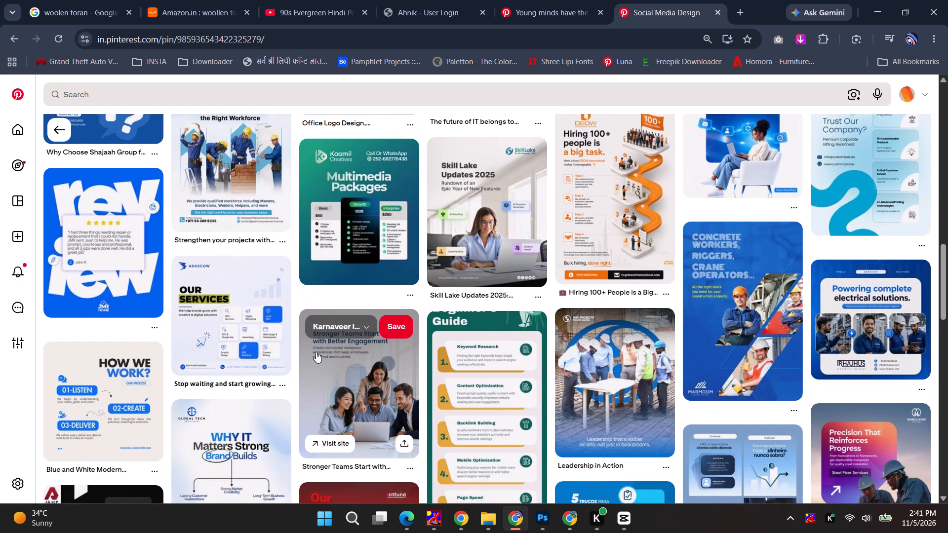
scroll(316, 352, "down", 2)
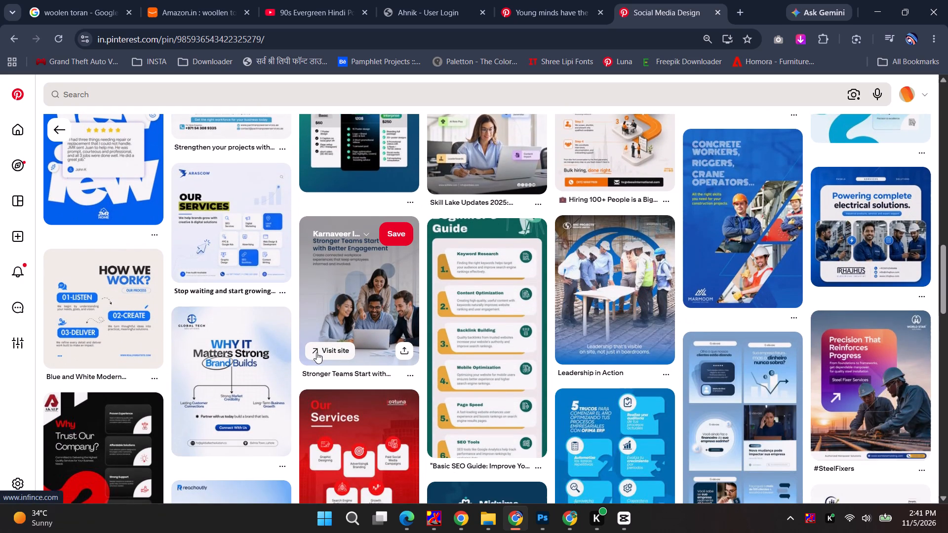
scroll(316, 352, "down", 3)
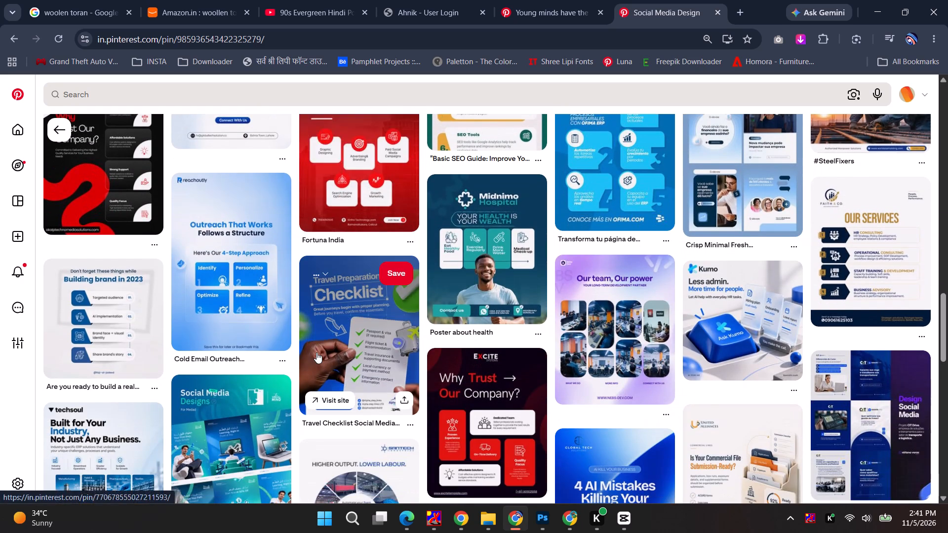
Examine further related pins of the "Why choose us?" Social Media Design pin for layout references.
scroll(316, 352, "down", 4)
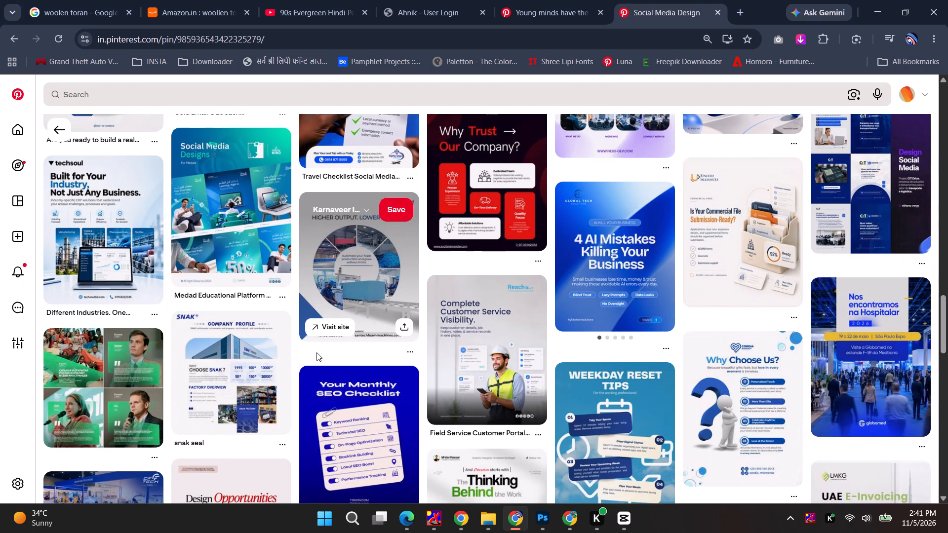
scroll(311, 359, "down", 7)
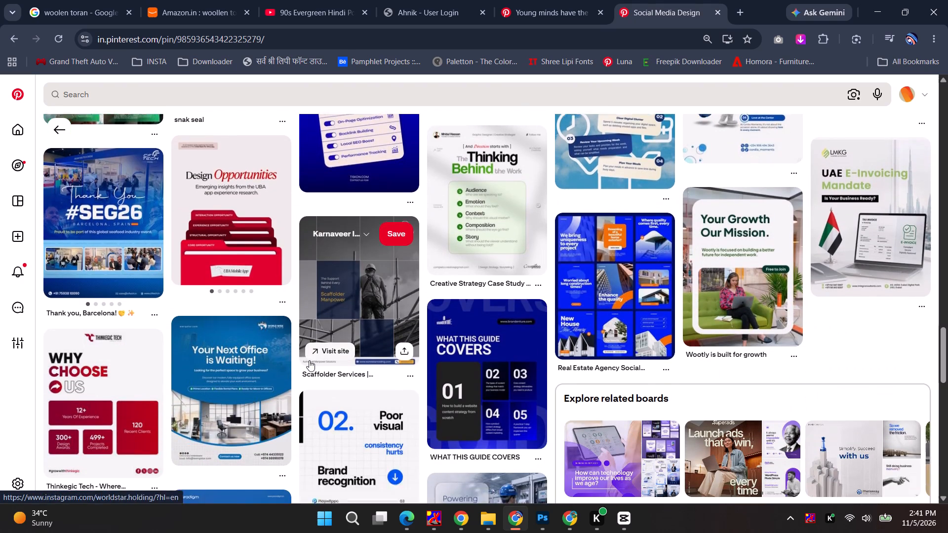
scroll(309, 360, "down", 6)
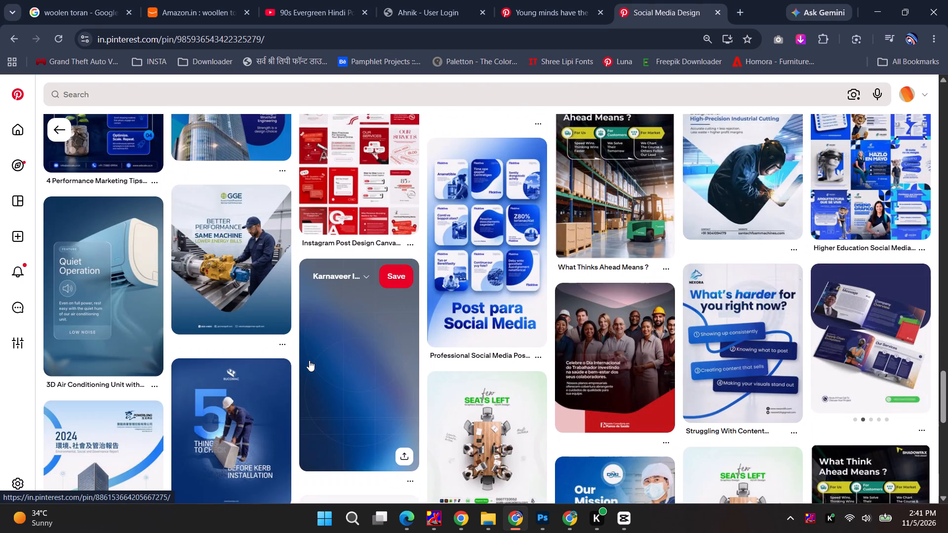
scroll(309, 360, "down", 4)
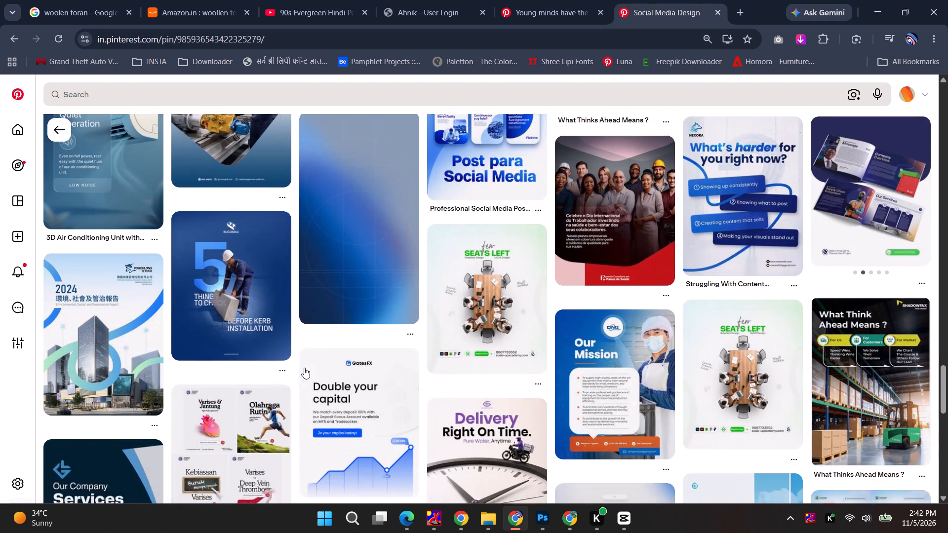
scroll(304, 368, "down", 5)
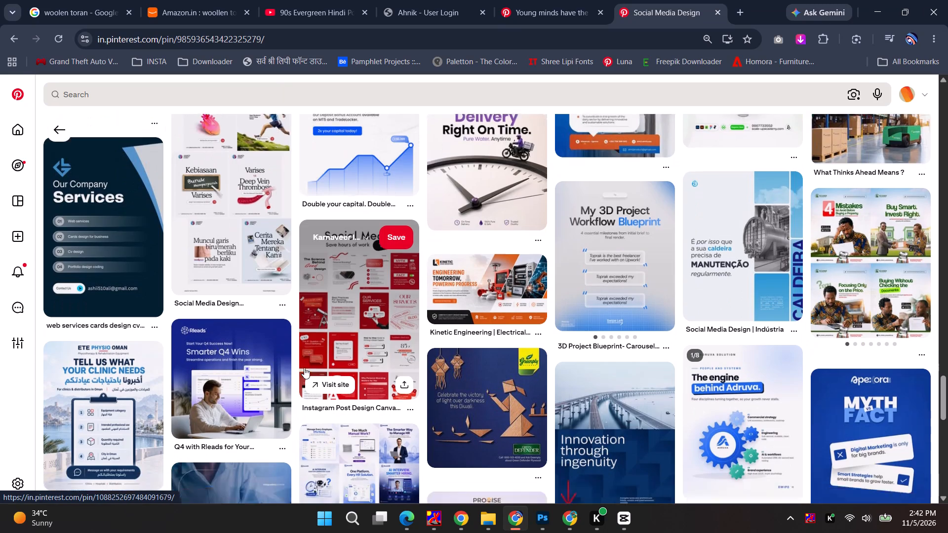
scroll(304, 368, "down", 4)
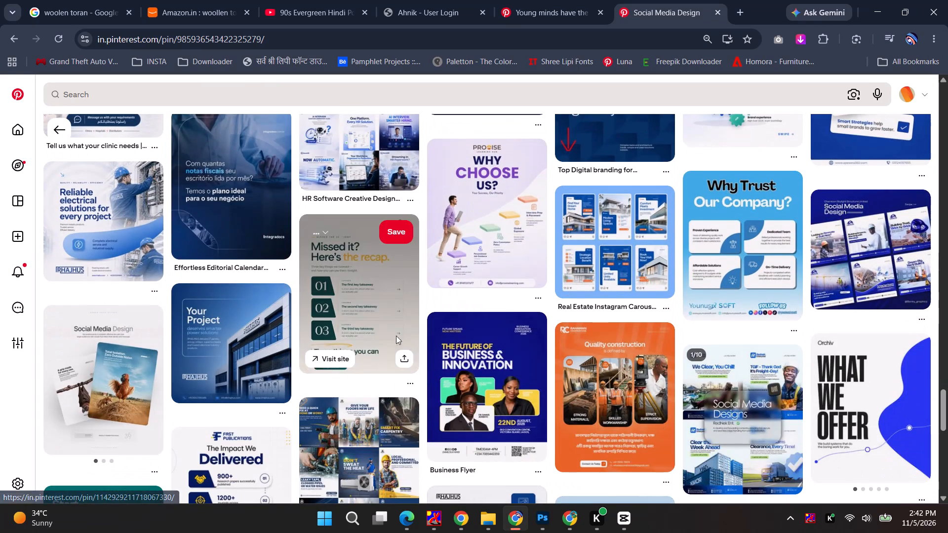
Open the Real Estate Instagram Carousel Post Templates pin and examine its related pins for layout references.
left_click(585, 246)
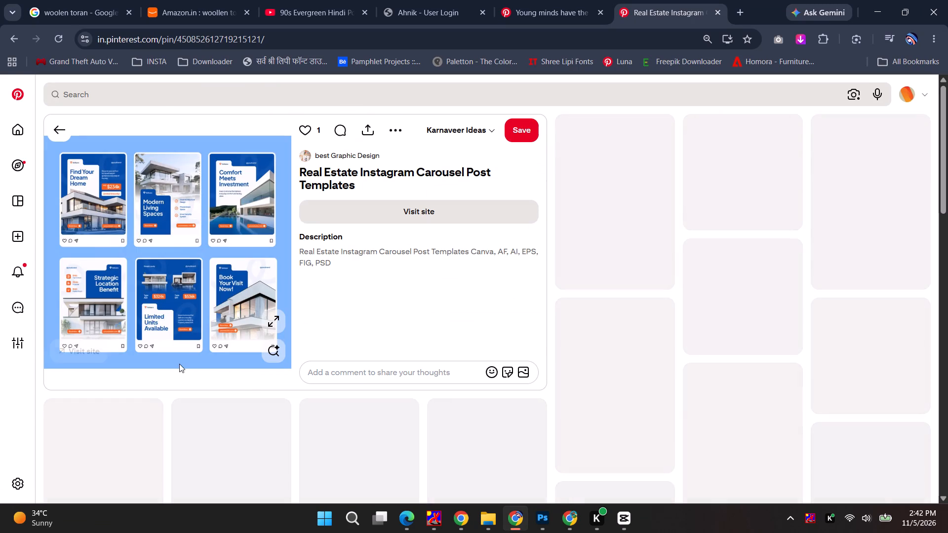
scroll(179, 364, "down", 1)
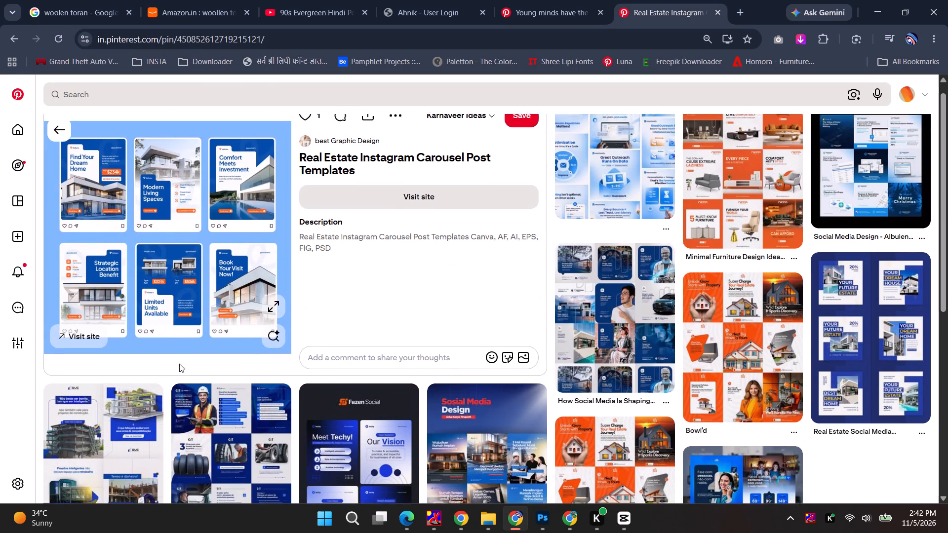
scroll(353, 449, "down", 2)
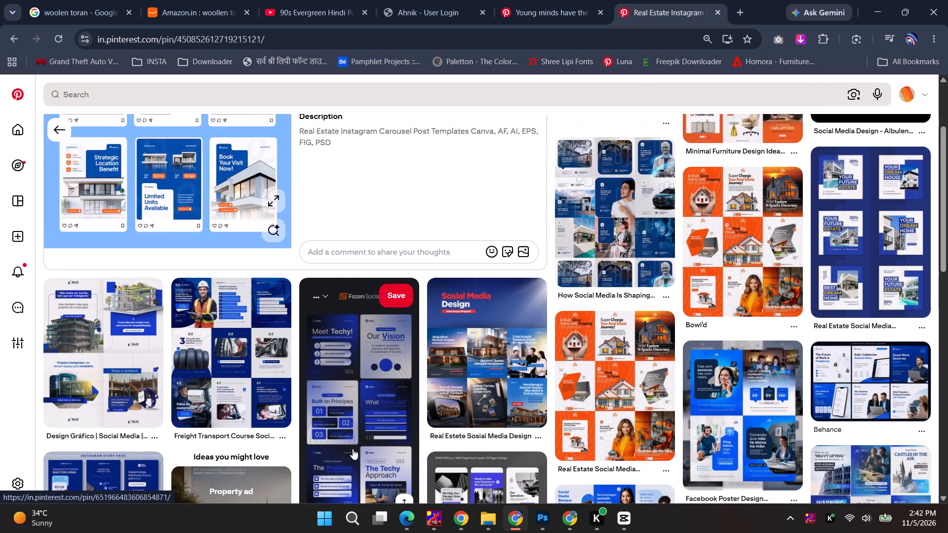
scroll(353, 389, "down", 1)
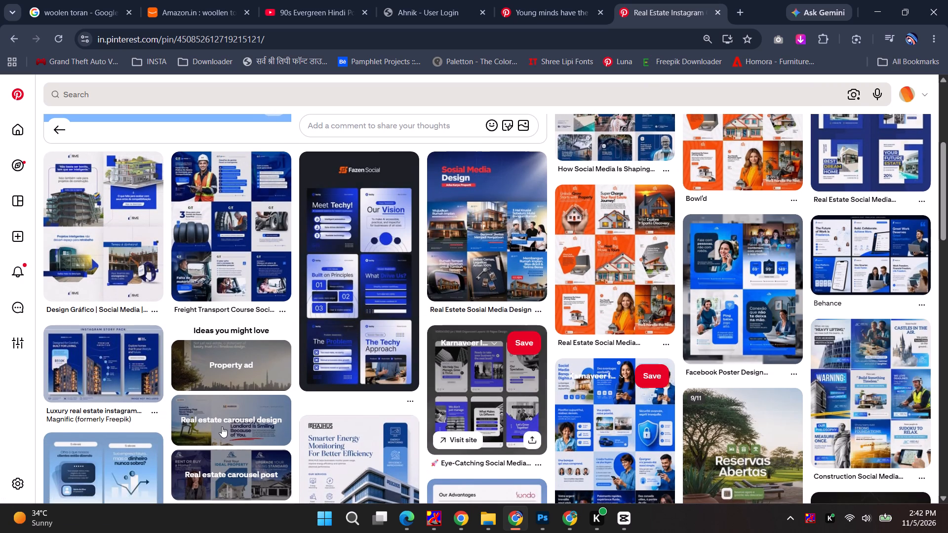
scroll(227, 423, "down", 3)
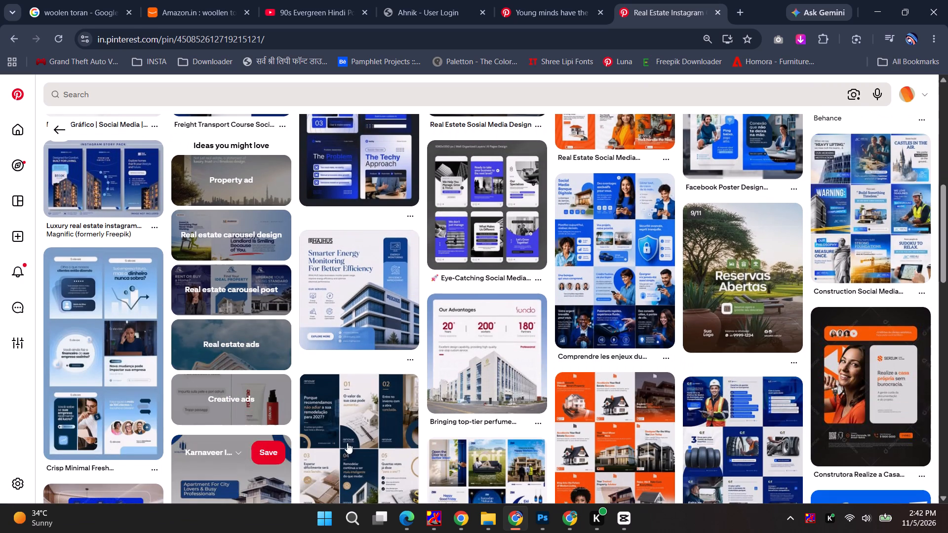
Switch to the Tobuz Business ad document in Photoshop and bring up the choice between the Move and Artboard tools.
key("alt+Tab")
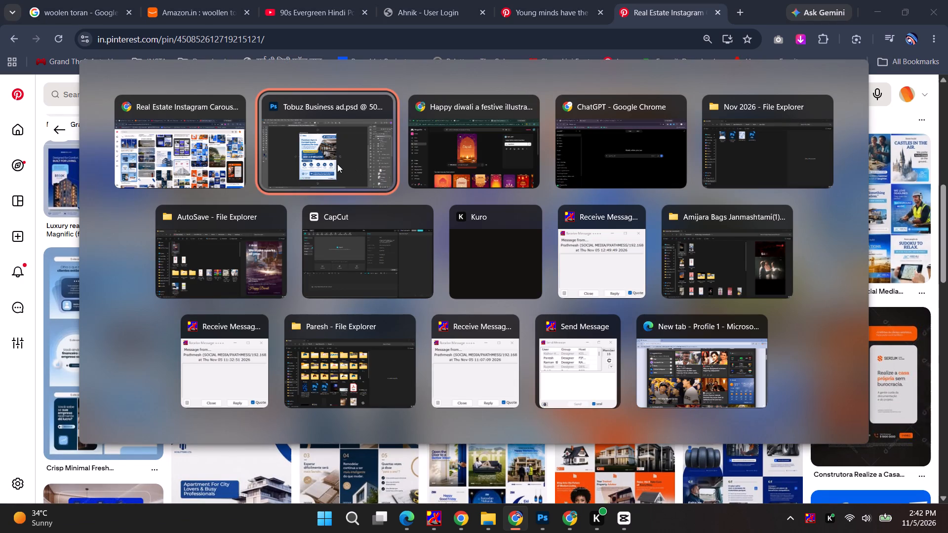
left_click(331, 168, "alt")
key("alt+Tab")
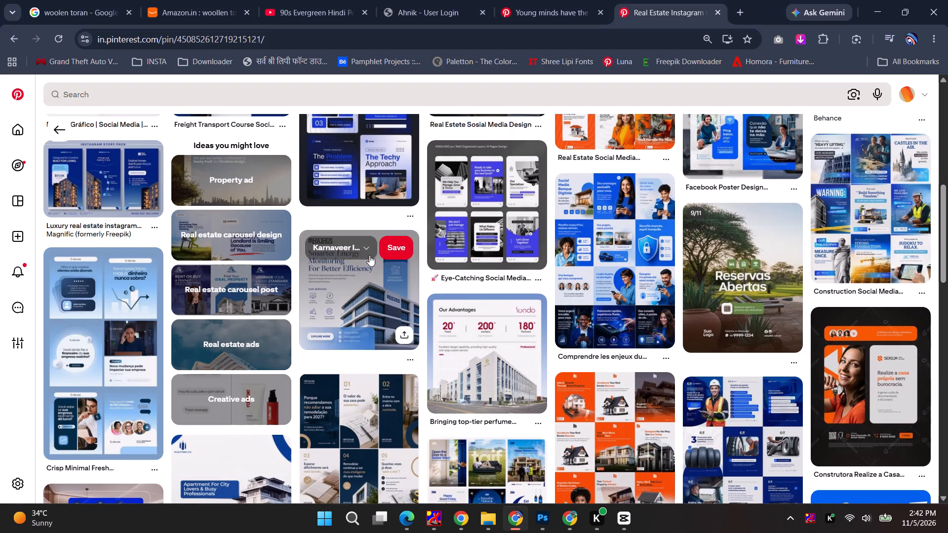
key("alt+Tab")
right_click(5, 65)
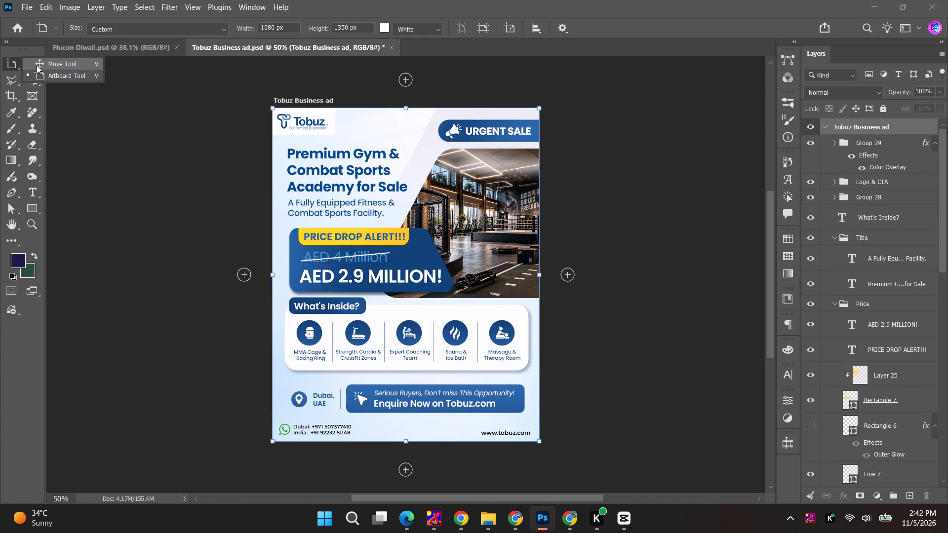
Add a blank white 1080 x 1350 px artboard beside the Tobuz Business ad artboard in Photoshop.
left_click(39, 65)
left_click(321, 101)
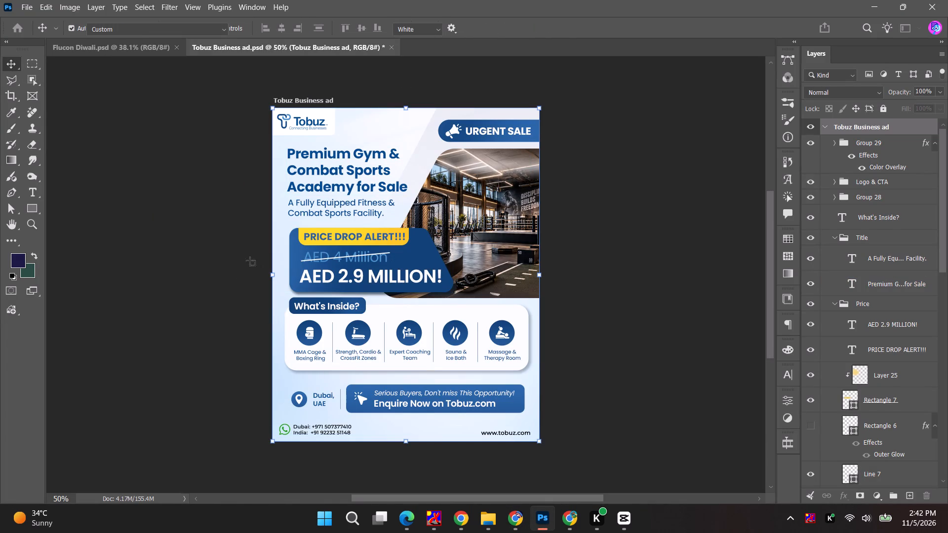
left_click(244, 275)
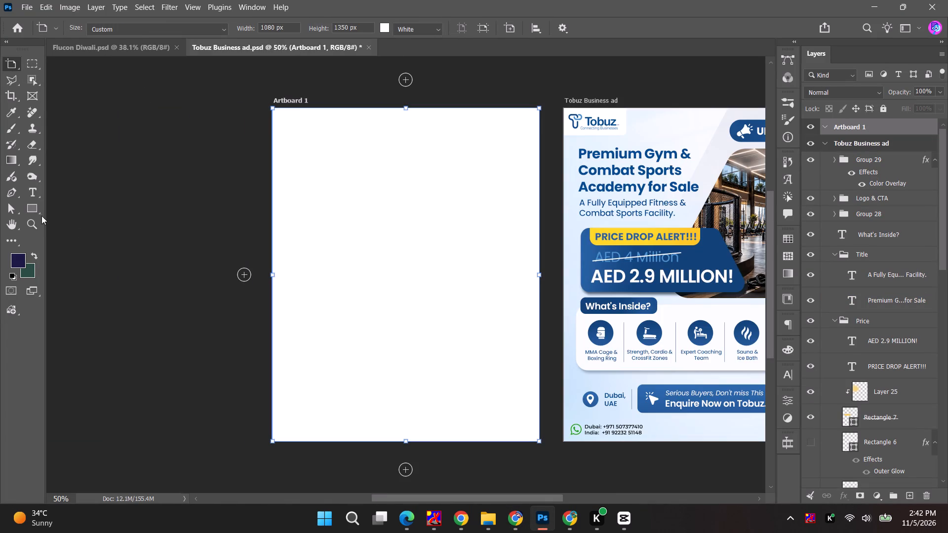
Draw a wide dark navy rectangle about 738 x 181 px in the upper part of the blank artboard.
left_click(40, 214)
left_click_drag(308, 185, 458, 237)
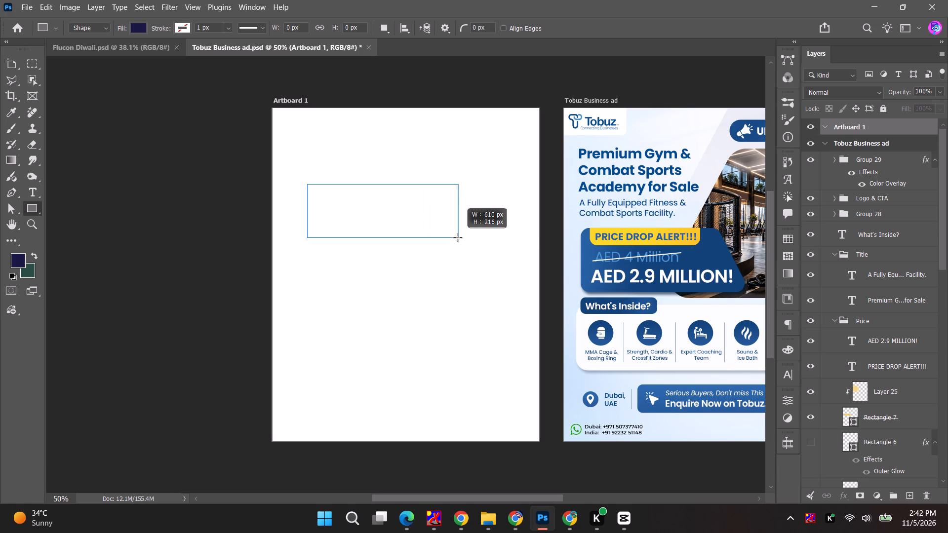
left_click_drag(458, 237, 489, 229)
left_click(9, 62)
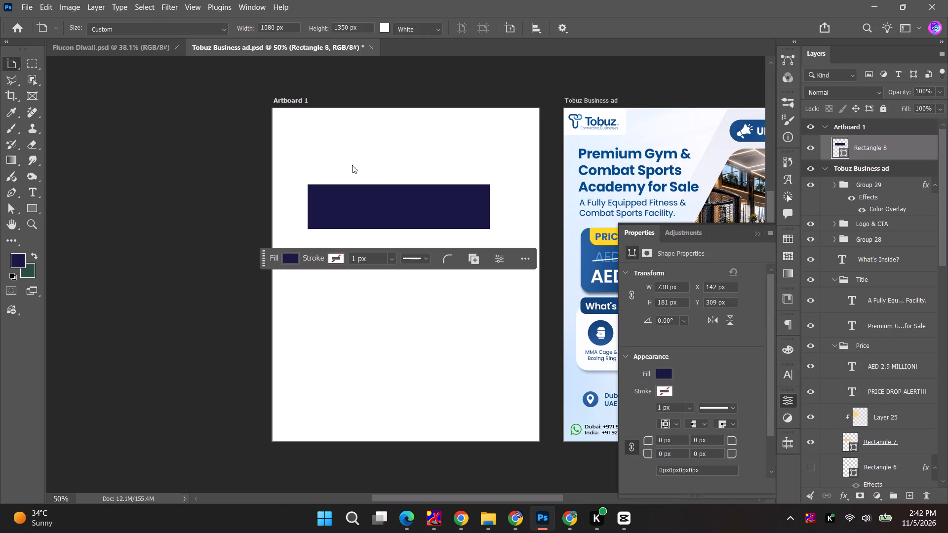
left_click(409, 205)
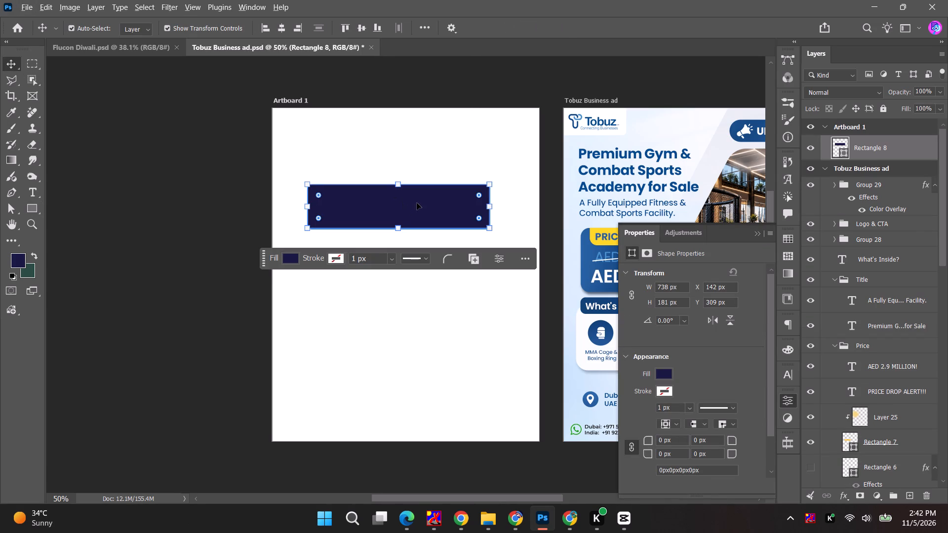
left_click_drag(418, 203, 420, 256, "alt")
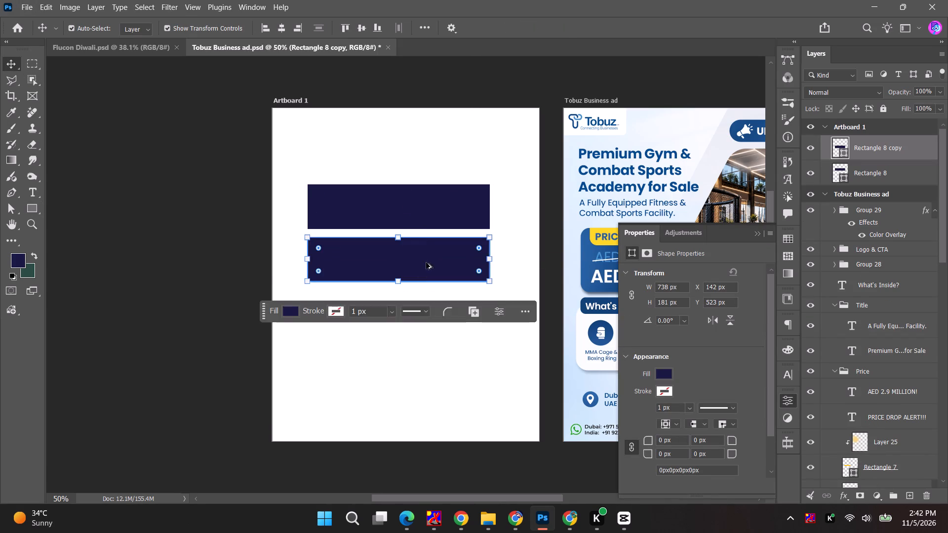
left_click_drag(426, 263, 427, 317, "alt")
left_click_drag(426, 318, 427, 314)
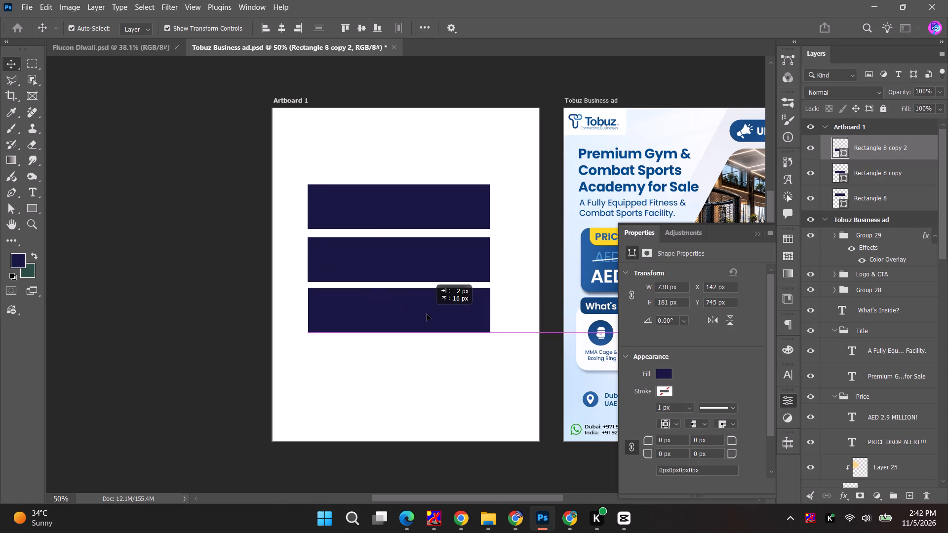
left_click_drag(427, 314, 427, 313)
left_click_drag(429, 306, 430, 363, "alt")
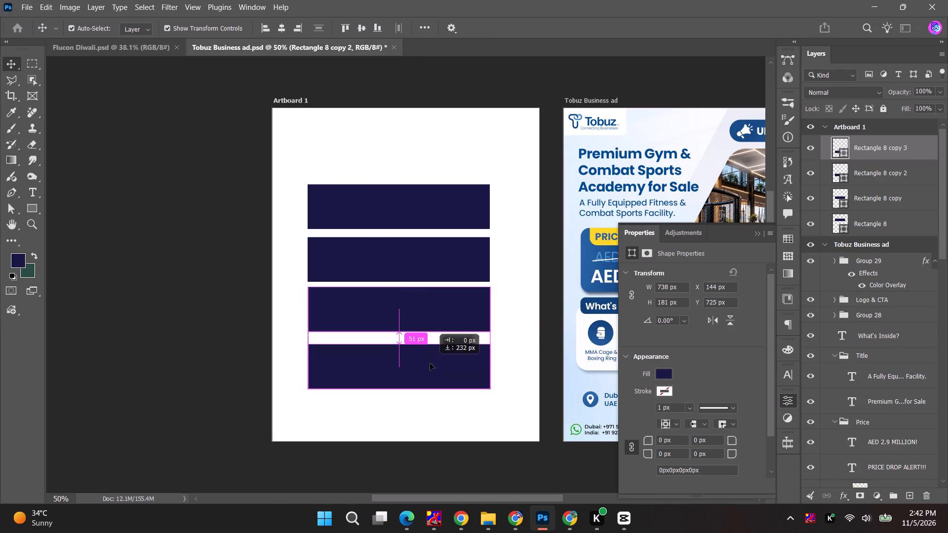
left_click_drag(430, 363, 432, 357, "alt")
left_click(438, 320, "shift")
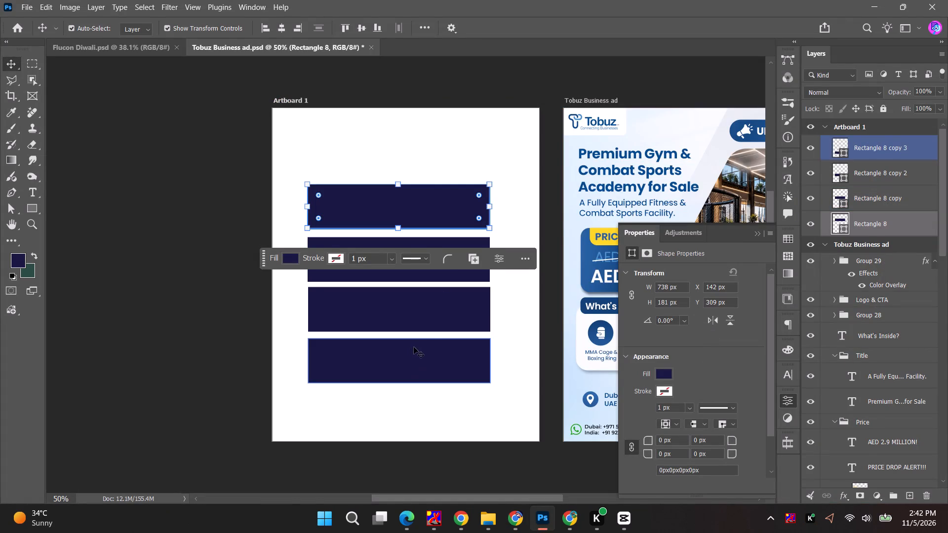
key("alt+Tab")
left_click(476, 169, "alt")
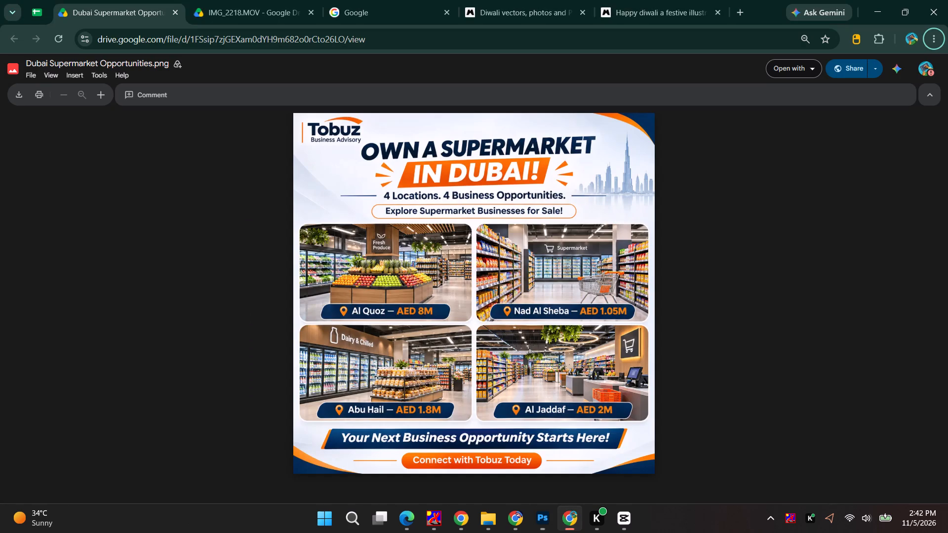
In Photoshop, move the four navy bars slightly up and compress them vertically to about 740 x 727 px overall.
key("alt+Tab")
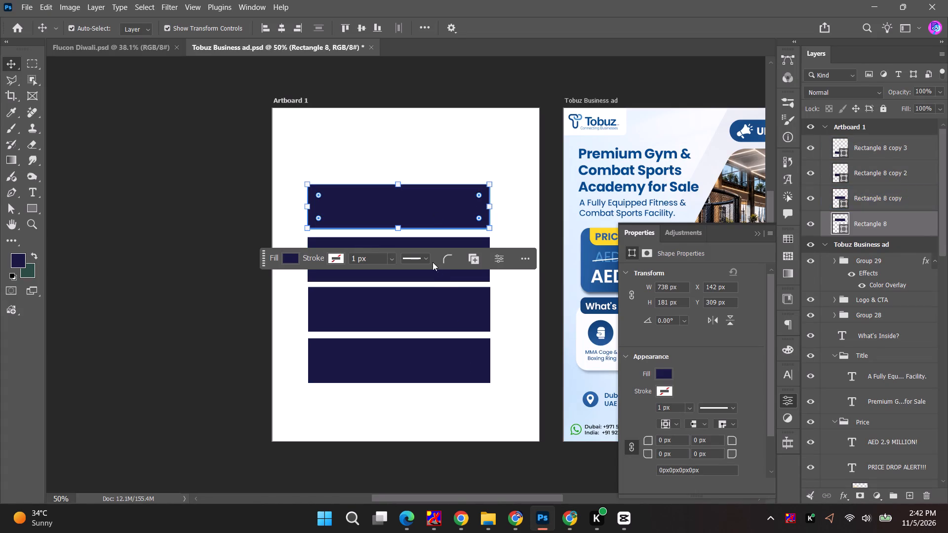
left_click(436, 275, "shift")
left_click(437, 324, "shift")
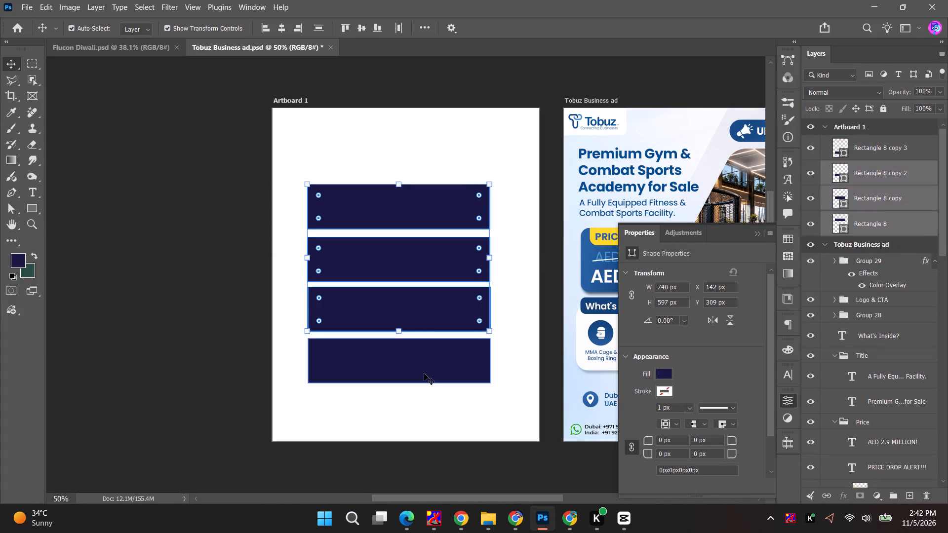
left_click(424, 374, "shift")
left_click_drag(429, 362, 434, 355)
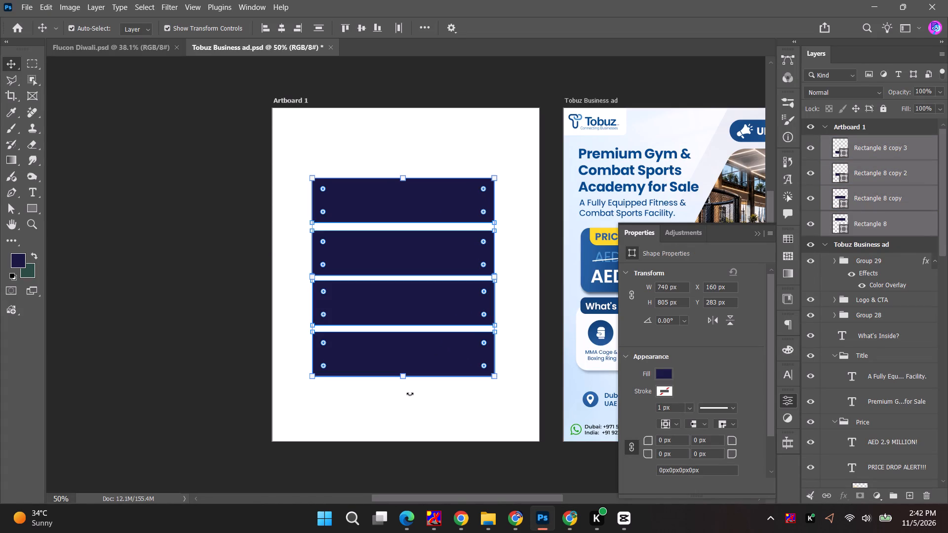
left_click_drag(405, 381, 405, 361)
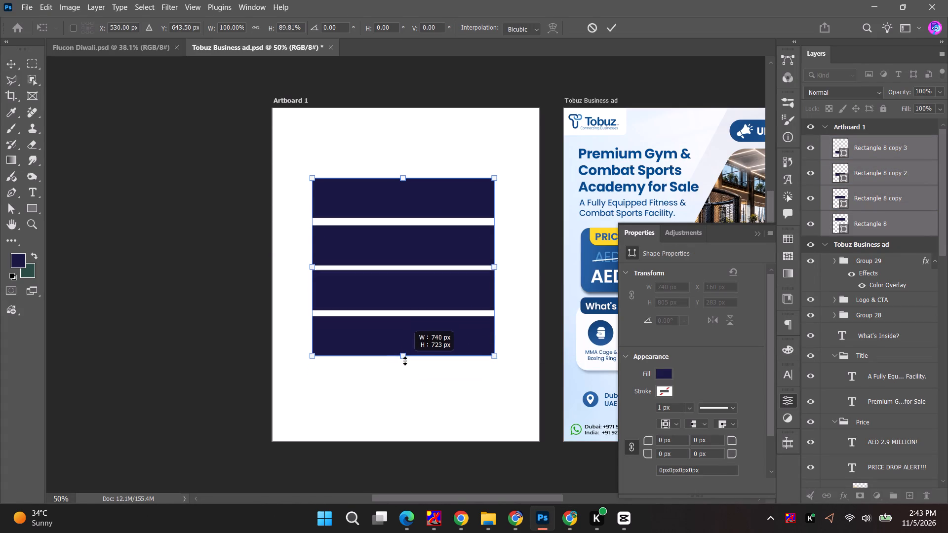
left_click_drag(405, 361, 406, 361)
left_click(254, 279)
Compare the four-bar layout with the Dubai Supermarket Opportunities.png reference in Chrome, checking its headline and listing arrangement.
key("alt+Tab")
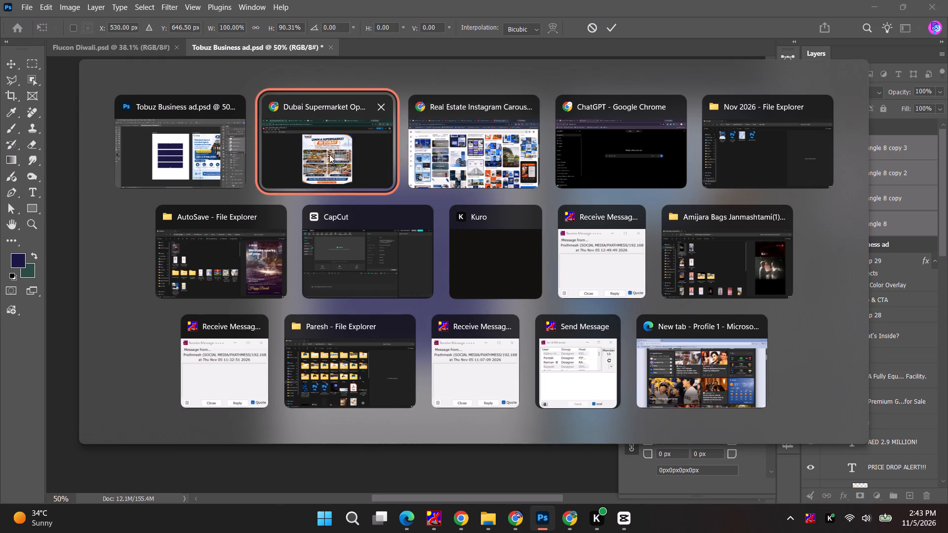
left_click(329, 154, "alt")
key("alt+Tab")
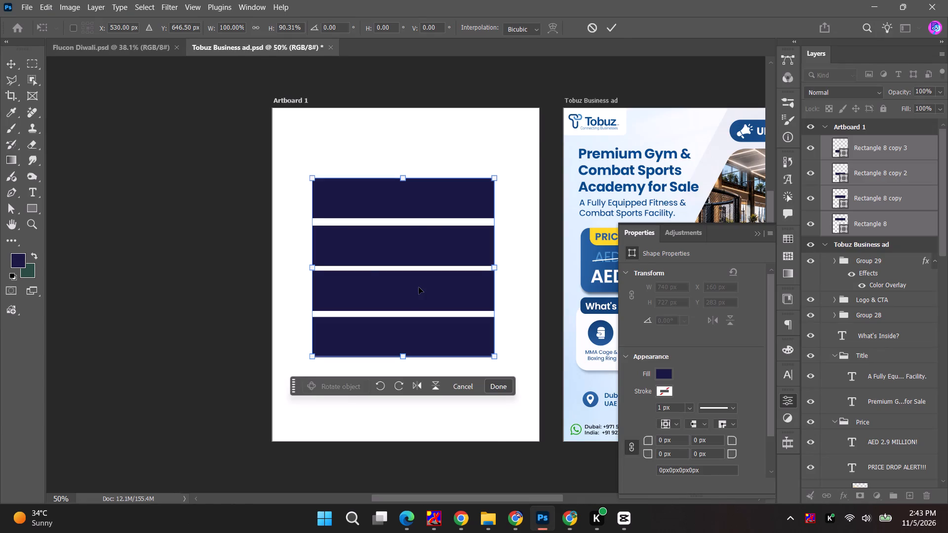
key("alt+Tab")
key("alt+Tab")
key("alt+Tab")
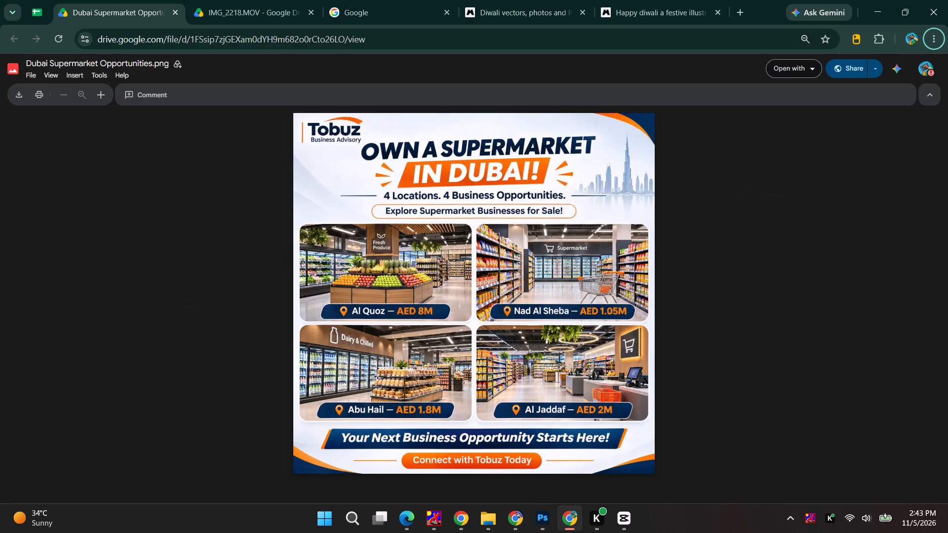
key("alt+Tab")
key("alt+Tab")
key("alt+Tab")
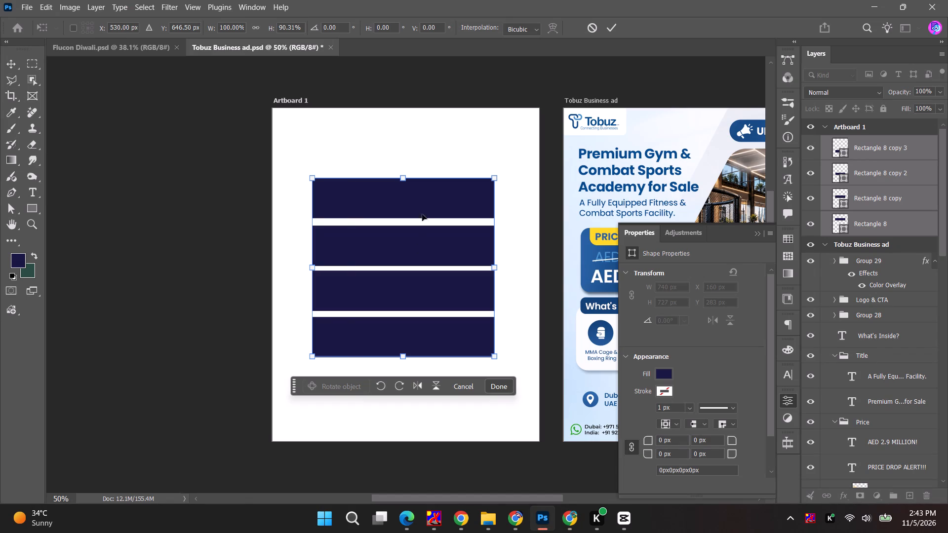
key("alt+Tab")
key("alt+Tab")
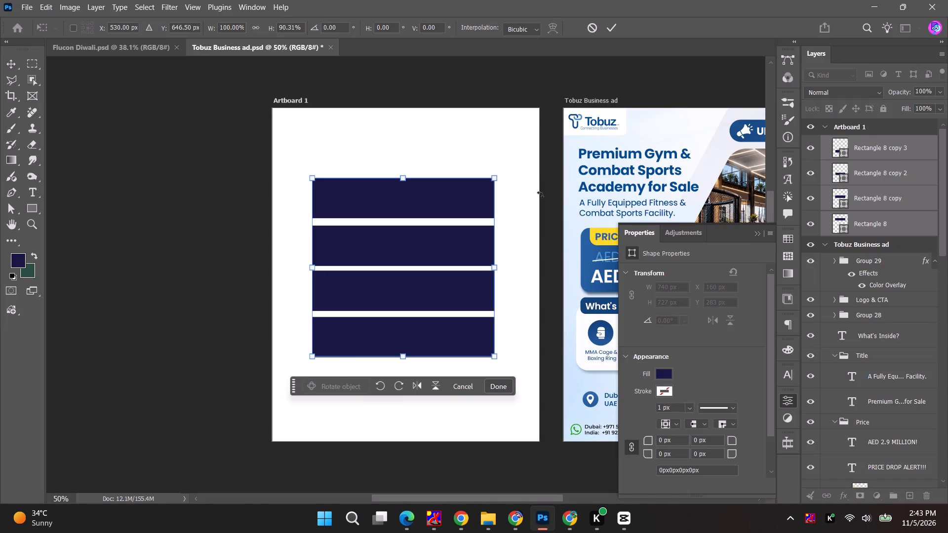
key("alt+Tab")
key("alt+Tab")
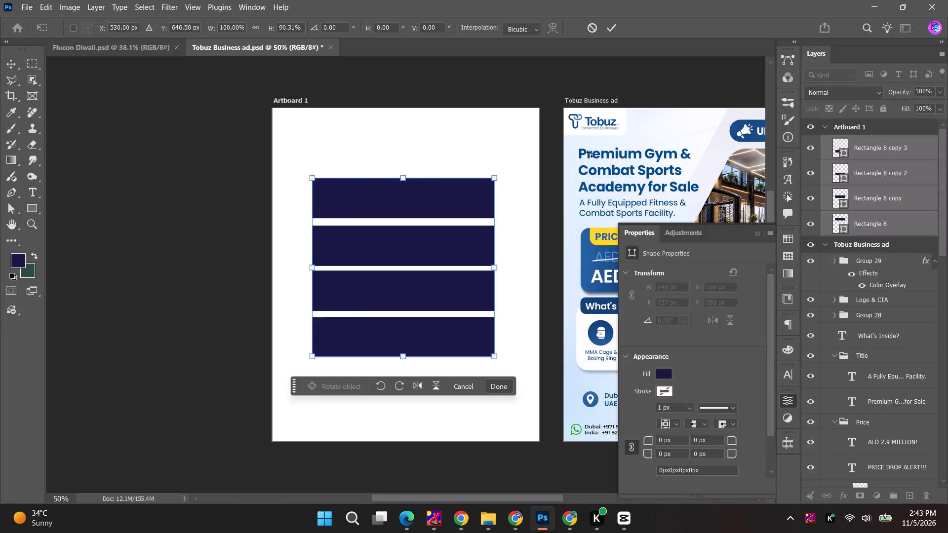
Apply the bar resize and move the gym ad's "Premium Gym & Combat Sports Academy for Sale" headline above the bars on Artboard 1.
left_click(20, 58)
left_click(604, 160)
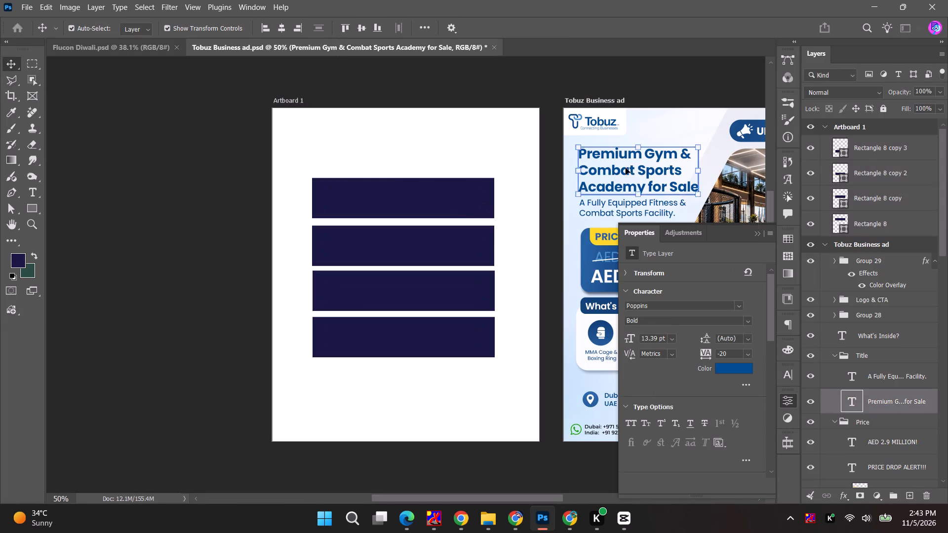
left_click_drag(626, 168, 354, 160)
Replace the headline with "OWN A SUPERMARKET IN DUBAI!", copied from the Tobuz row of the November 2026 sheet in Chrome.
double_click(355, 160)
key("alt+Tab")
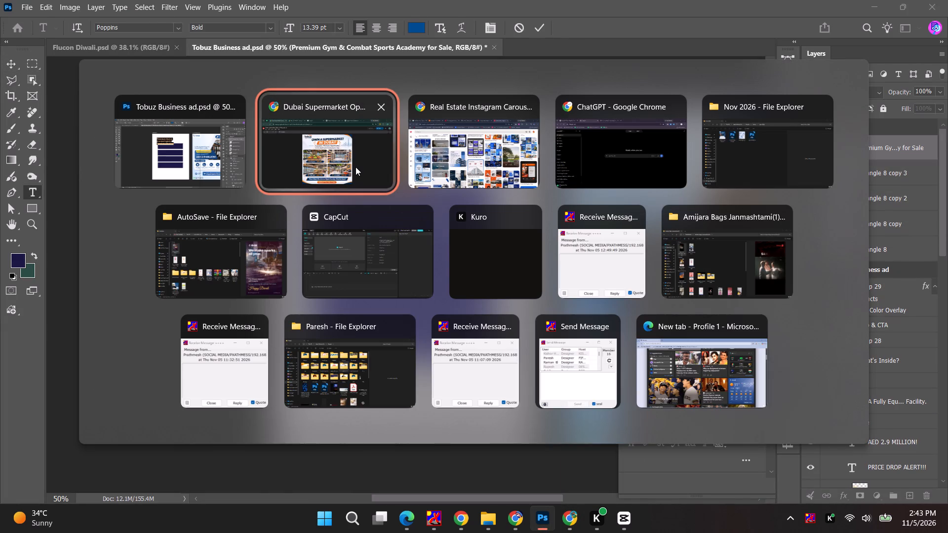
left_click(298, 164, "alt")
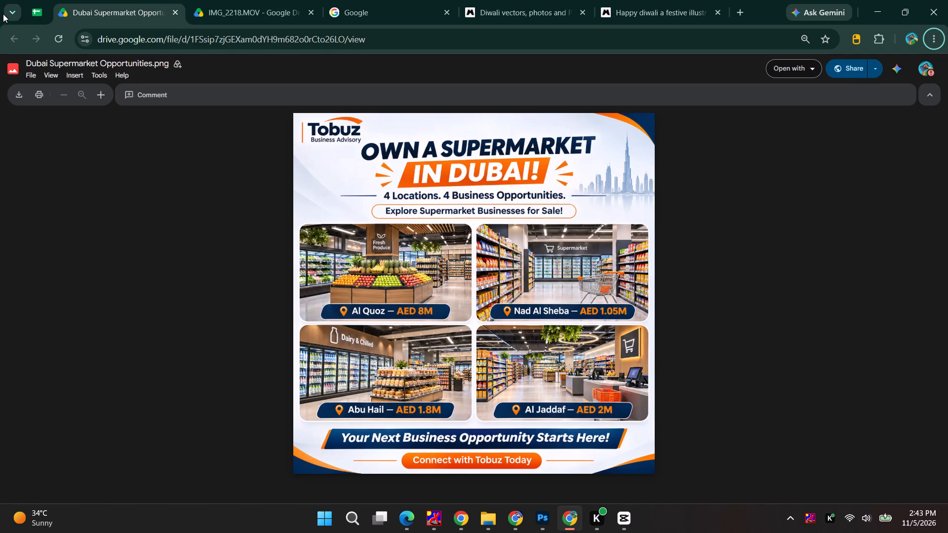
left_click(30, 2)
left_click(494, 190)
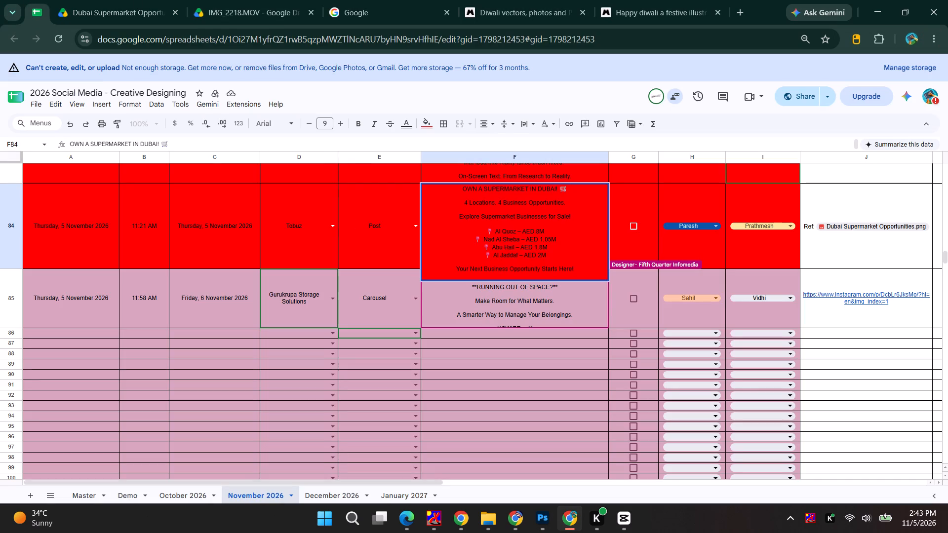
left_click_drag(461, 185, 558, 189)
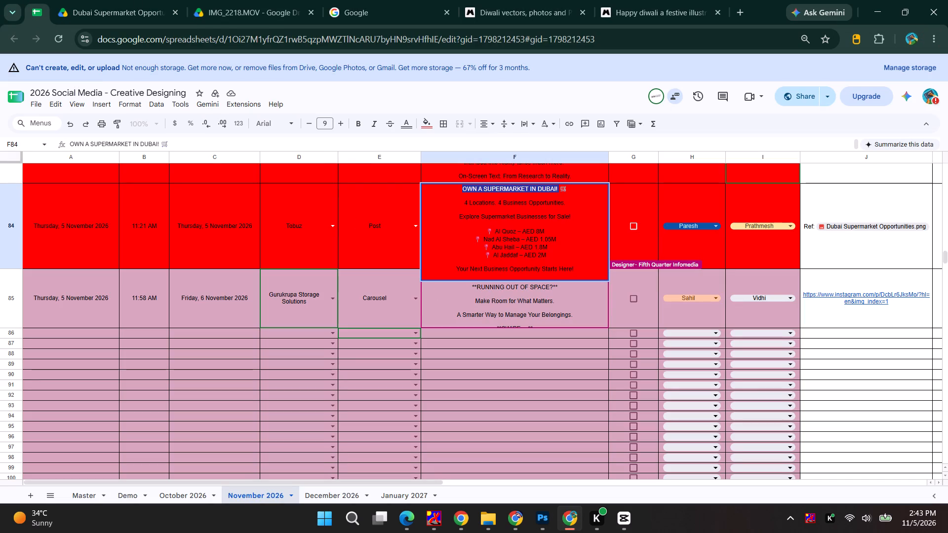
key("ctrl+c")
key("alt+Tab")
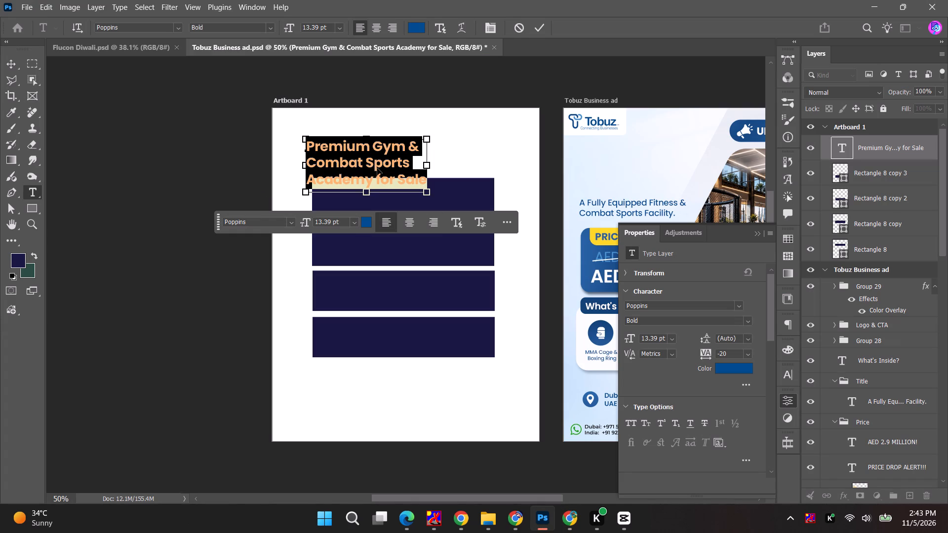
key("ctrl+v")
key("ctrl+a")
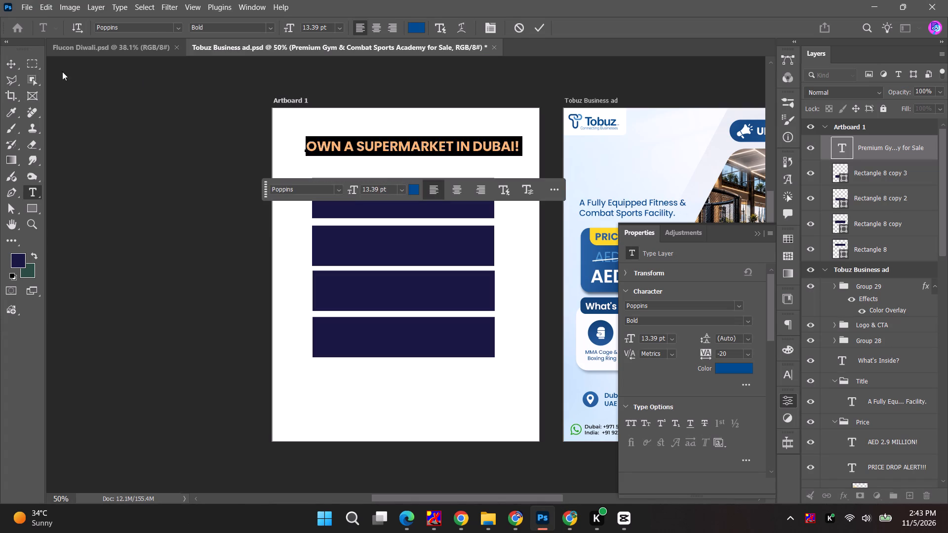
left_click(3, 68)
Position the new headline just above the bars and centre it horizontally on the artboard.
left_click_drag(364, 149, 346, 157)
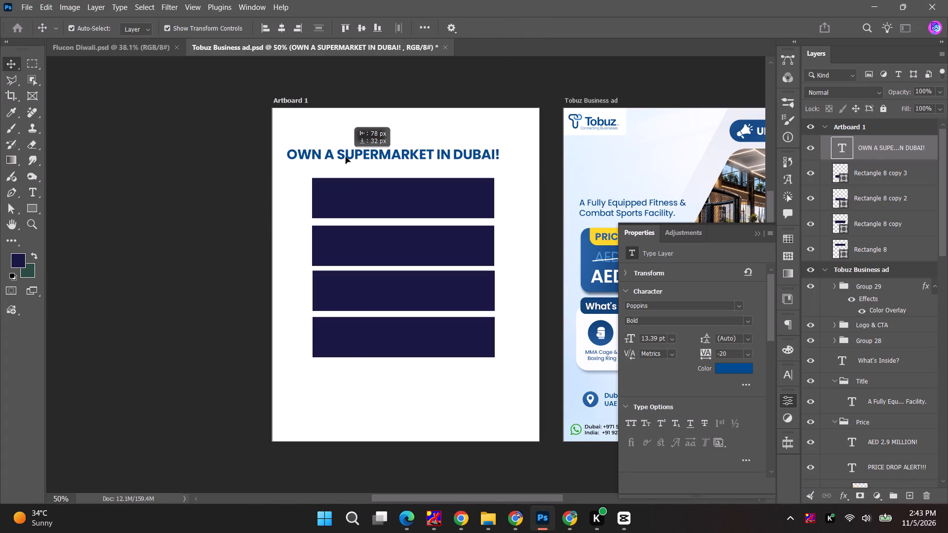
left_click_drag(346, 157, 354, 153)
left_click(283, 27)
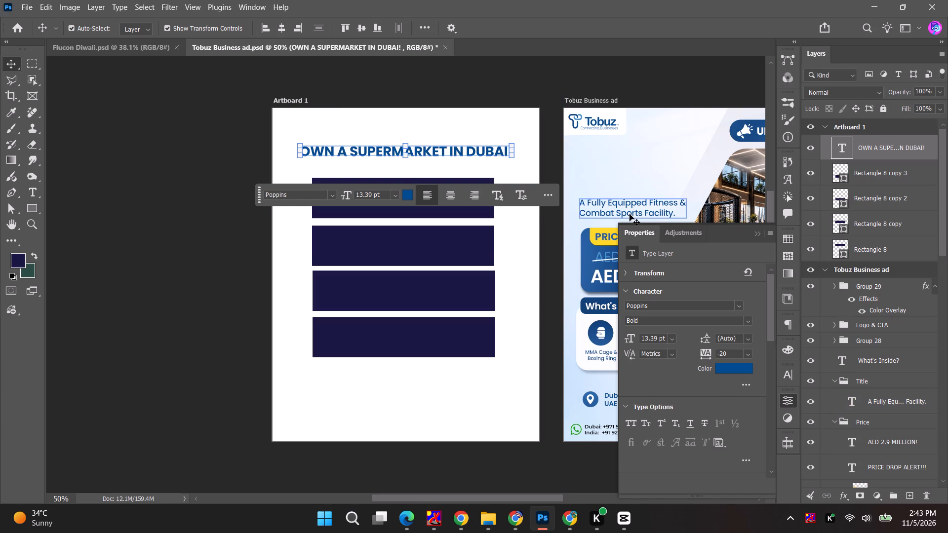
Move the gym ad's "A Fully Equipped Fitness & Combat Sports Facility." text onto Artboard 1, directly below the headline.
left_click_drag(634, 205, 391, 171)
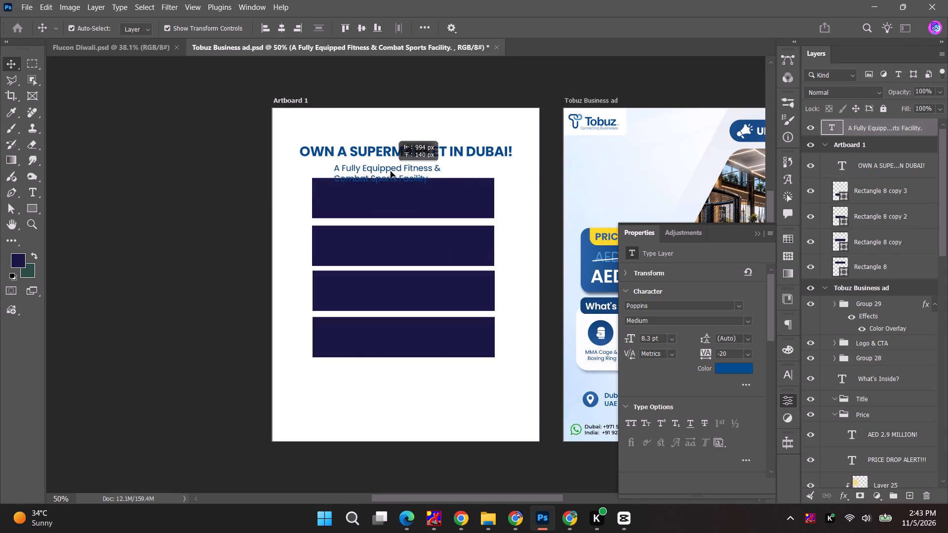
left_click_drag(391, 171, 397, 172)
double_click(397, 172)
double_click(414, 178)
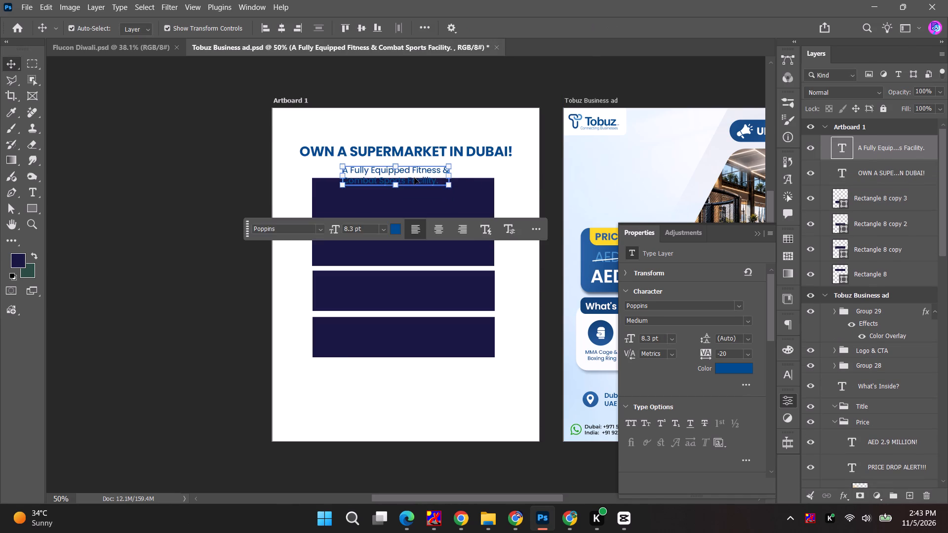
Copy "Explore Supermarket Businesses for Sale!" from the Tobuz row of the November 2026 sheet in Chrome and return to Photoshop.
key("alt+Tab")
left_click(338, 154, "alt")
left_click_drag(462, 202, 485, 203)
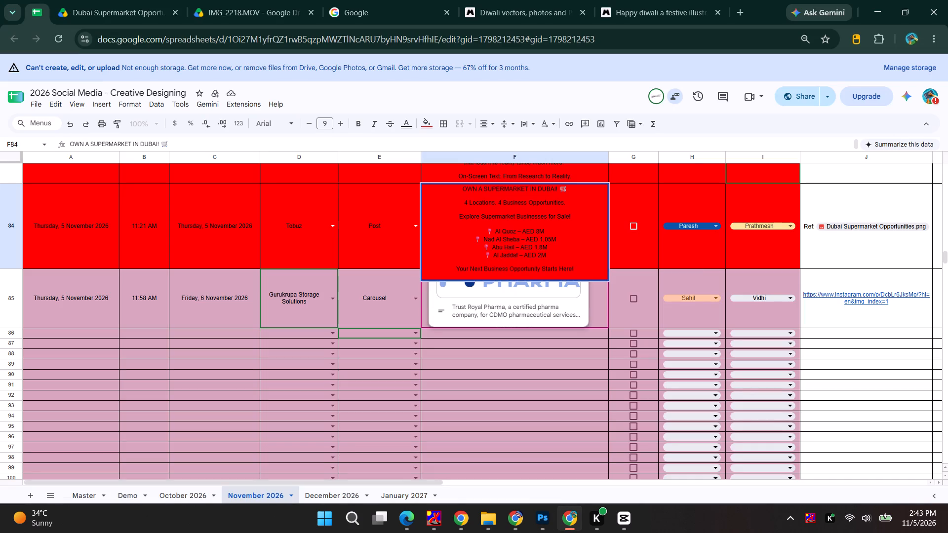
left_click_drag(485, 203, 594, 201)
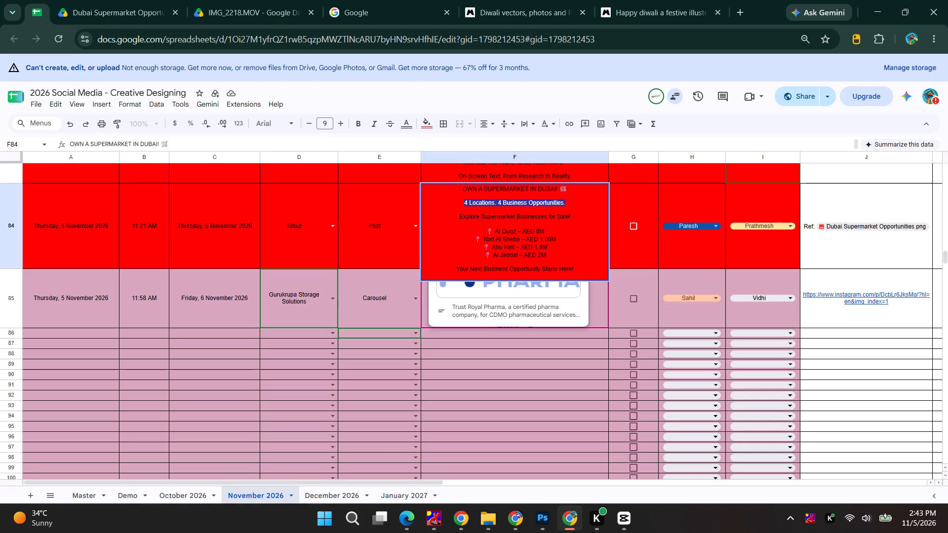
left_click_drag(580, 216, 438, 219)
key("ctrl+c")
key("alt+Tab")
key("alt+Tab")
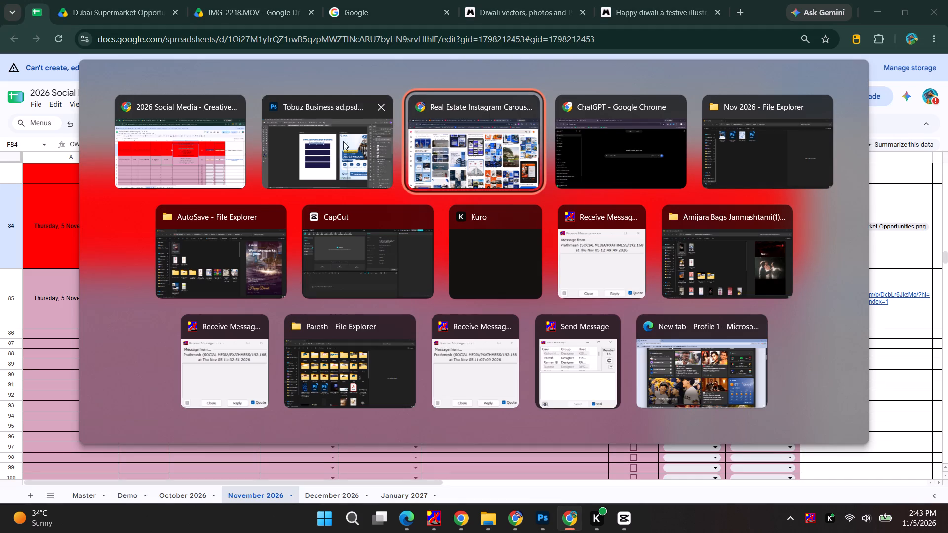
left_click(328, 140, "alt")
Recheck the supermarket reference image in Chrome, then replace the subheading in Photoshop with "Explore Supermarket Businesses for Sale!".
key("alt+Tab")
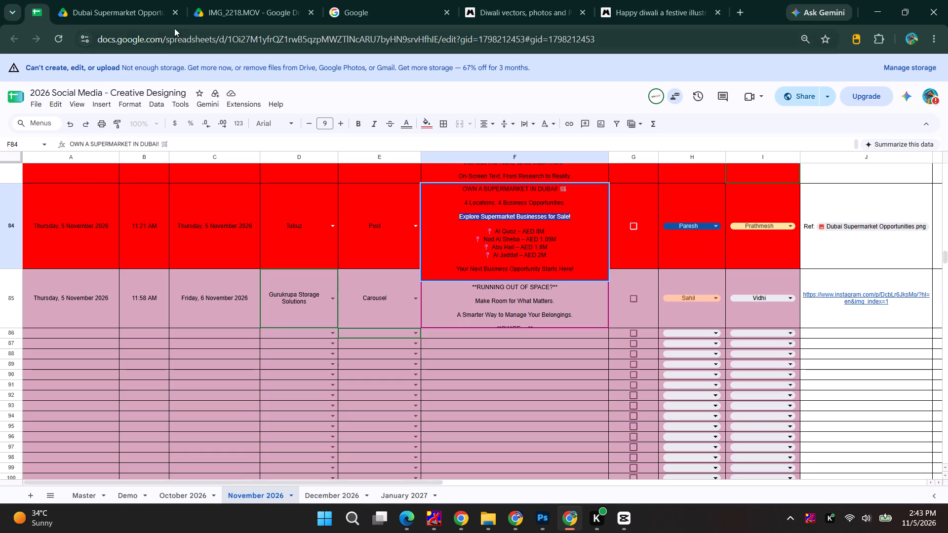
left_click(174, 28)
left_click(128, 13)
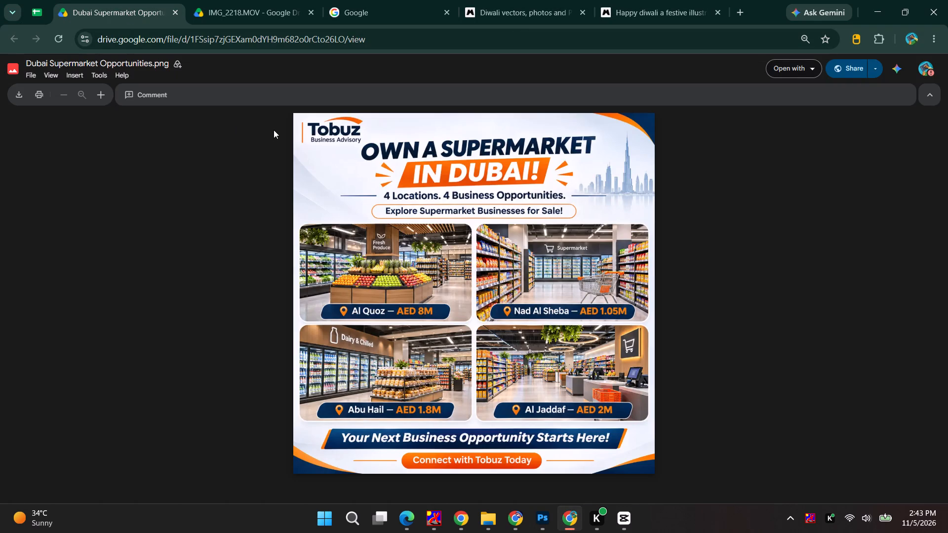
left_click(276, 7)
key("alt+Tab")
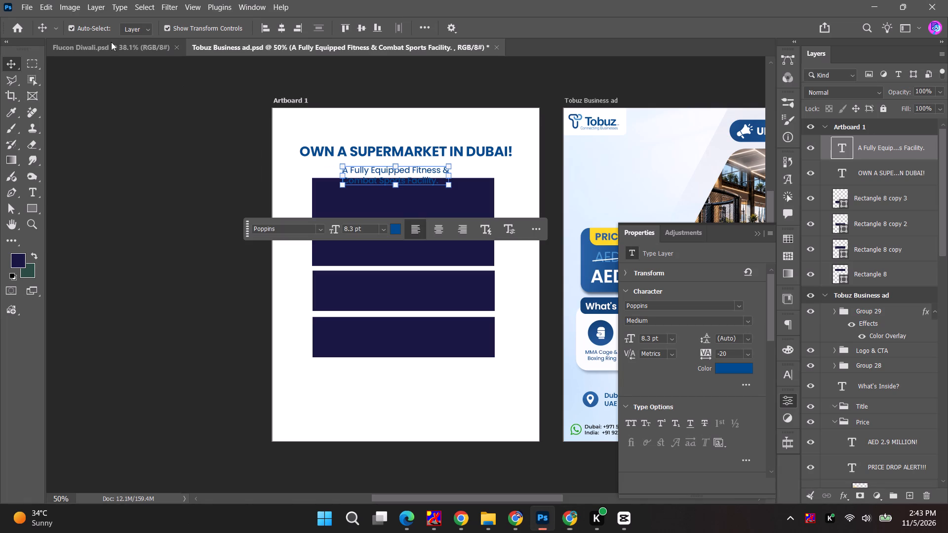
double_click(423, 171)
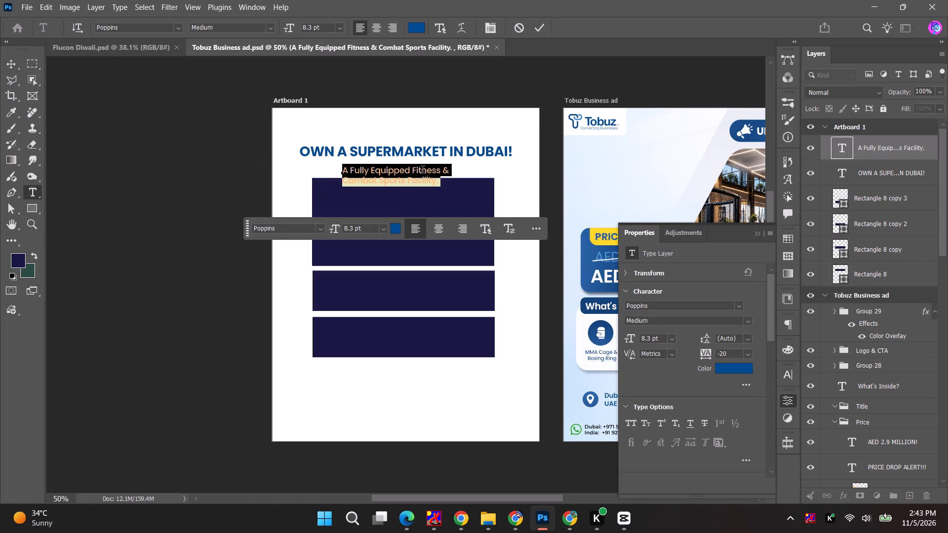
key("ctrl+v")
key("Escape")
Space the subheading and headline apart above the bars, raising the headline slightly, and centre the subheading horizontally on the artboard.
left_click_drag(451, 172, 416, 173)
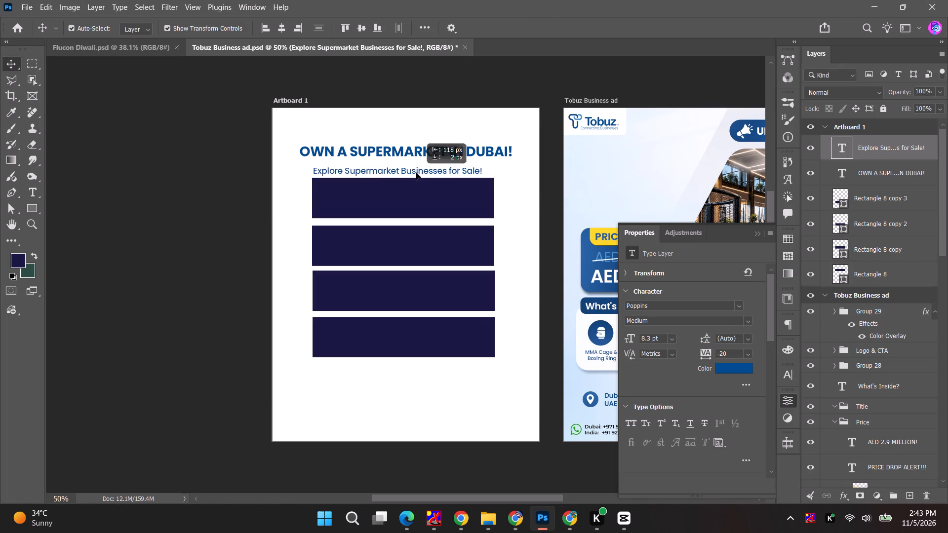
left_click_drag(416, 173, 432, 172)
key("alt+Tab")
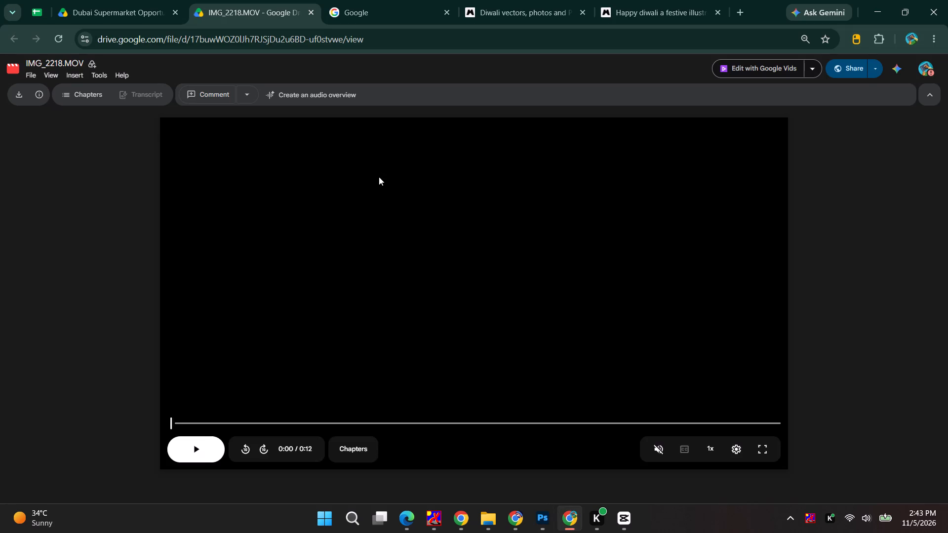
key("alt+Tab")
scroll(386, 155, "up", 5, "alt")
left_click_drag(426, 154, 425, 146)
key("alt+Tab")
key("alt+Tab")
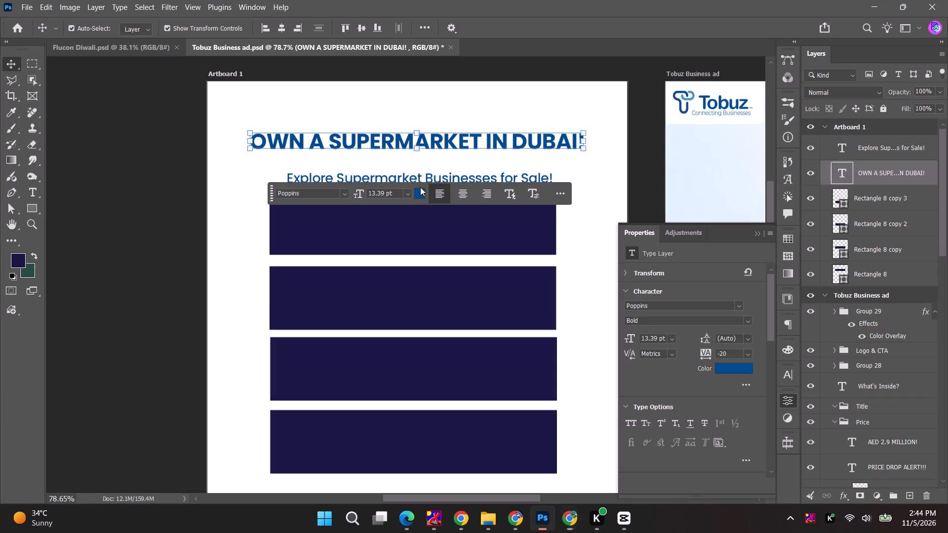
left_click(432, 180)
left_click(281, 28)
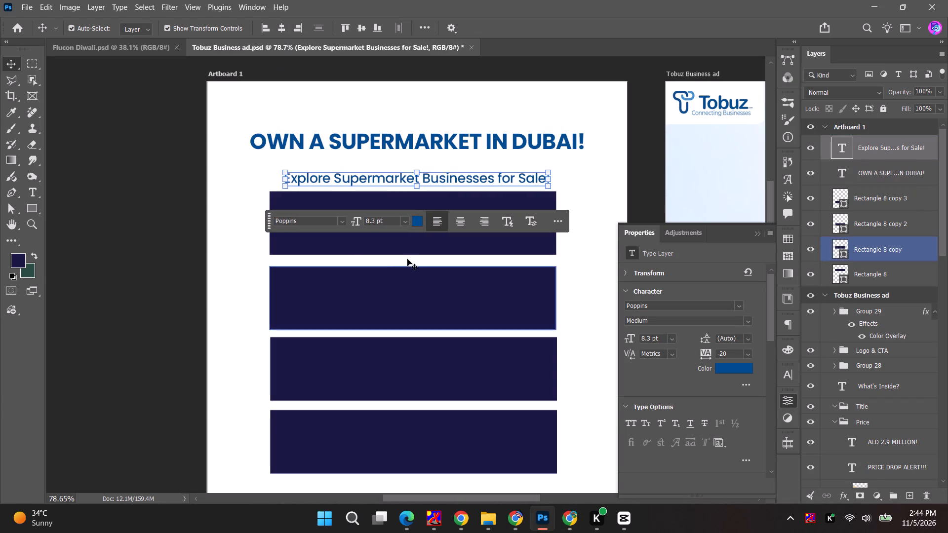
Centre all four navy bars horizontally on the artboard so they line up with the headline.
left_click(422, 322)
left_click(426, 422, "shift")
left_click(434, 367, "shift")
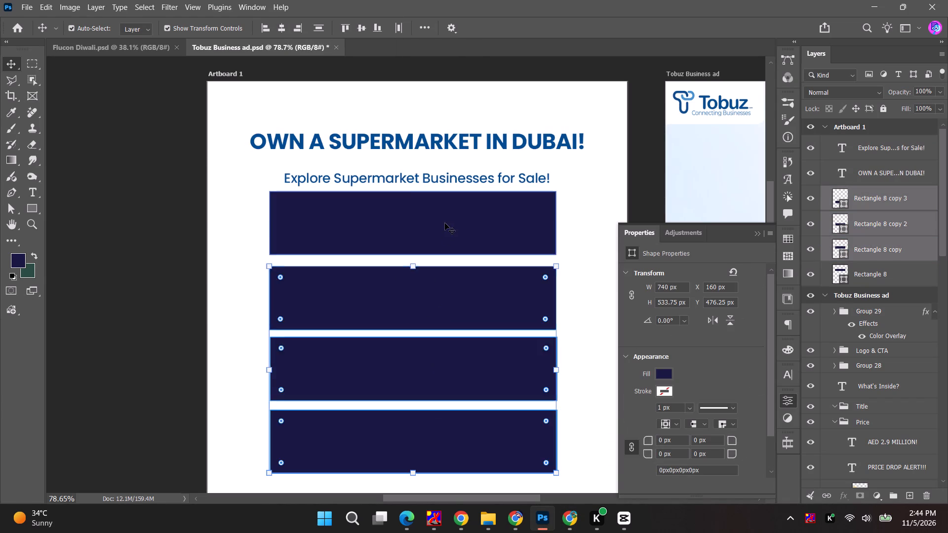
left_click(445, 223, "shift")
key("ctrl+a")
left_click(276, 33)
left_click(137, 219)
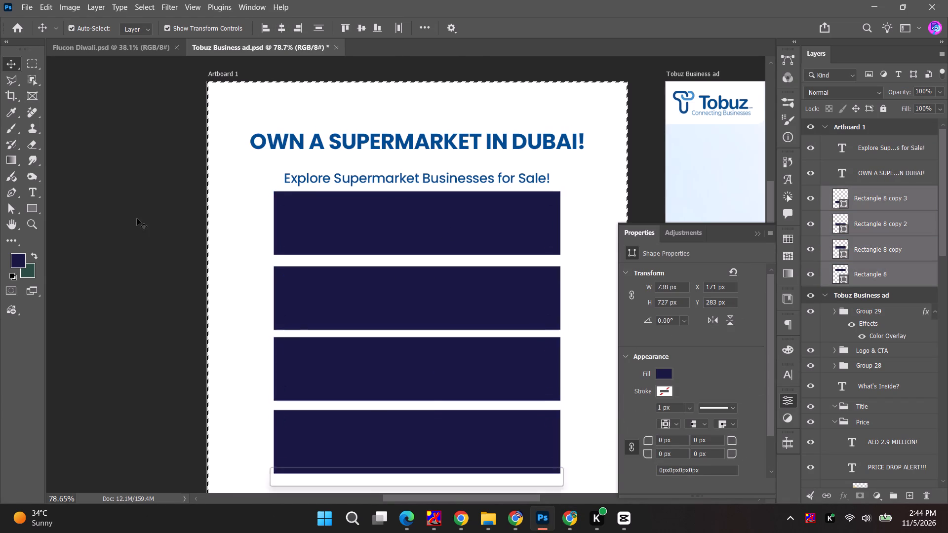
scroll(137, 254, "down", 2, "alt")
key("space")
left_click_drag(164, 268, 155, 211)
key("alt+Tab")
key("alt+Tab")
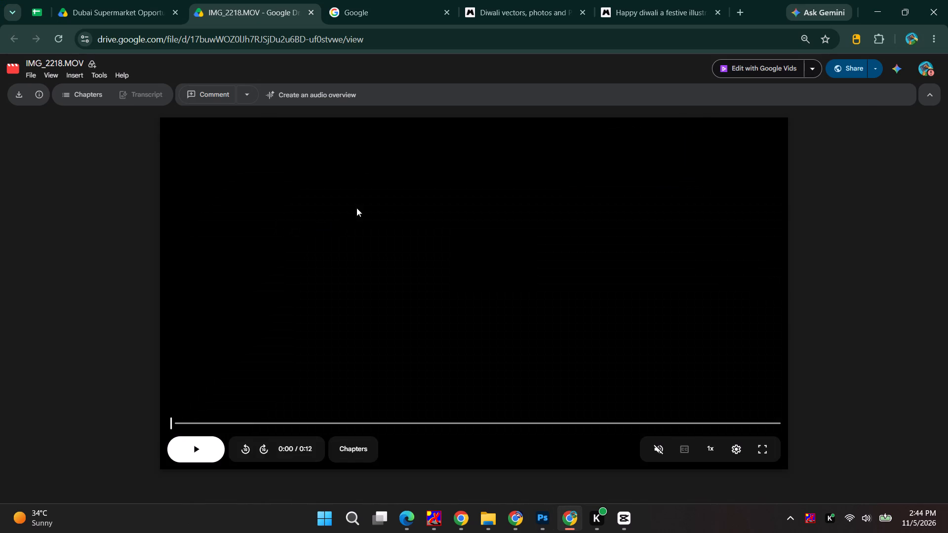
Back in Photoshop, raise the subheading slightly and place a duplicate of it directly above, just under the headline.
left_click(457, 157, "alt")
key("alt+Tab")
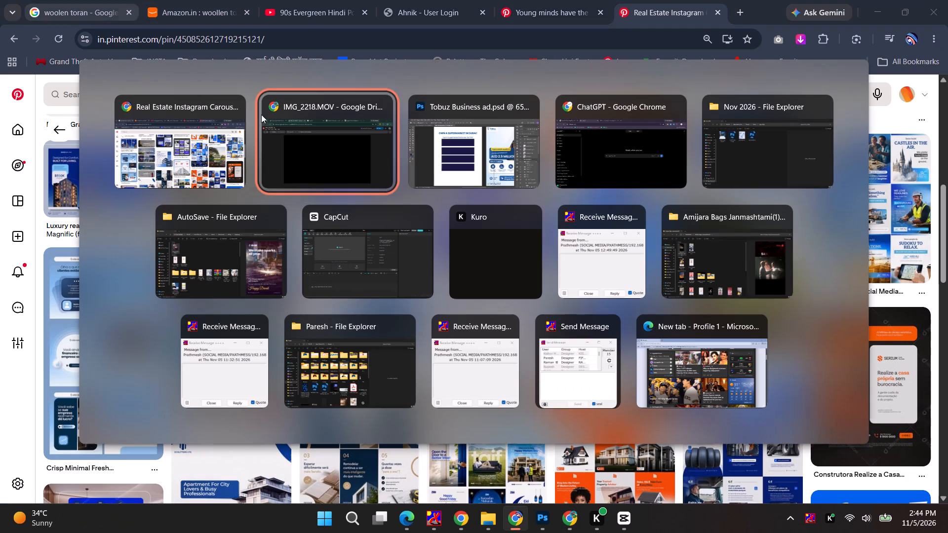
left_click(471, 174, "alt")
scroll(325, 144, "up", 4, "alt")
key("ctrl+d")
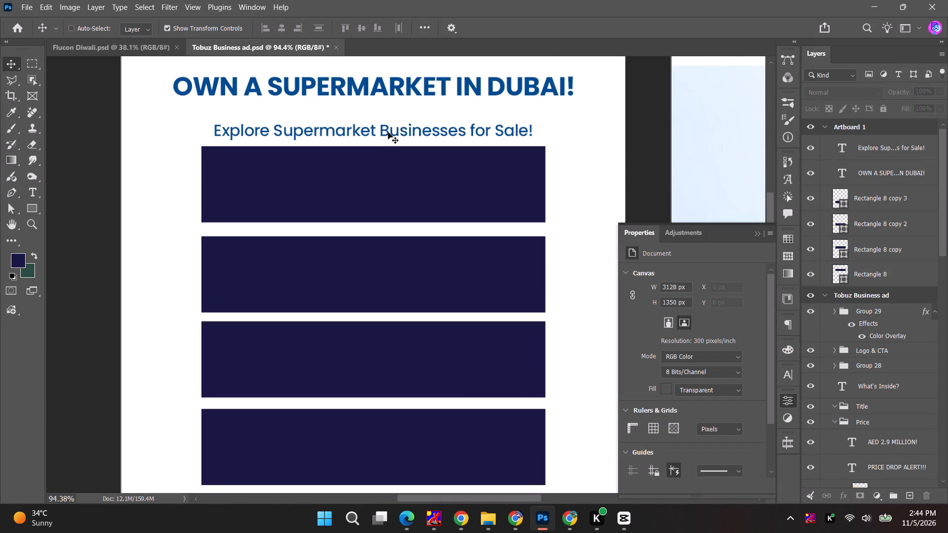
left_click_drag(388, 132, 389, 128)
left_click_drag(391, 127, 391, 108, "alt")
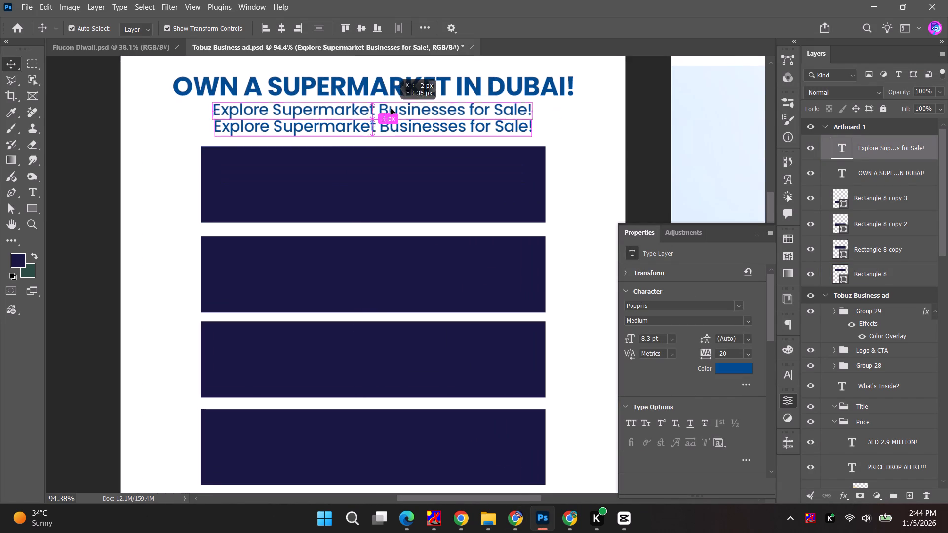
left_click_drag(391, 108, 390, 108, "alt")
Replace the upper subheading copy's text with "4 Locations. 4 Business Opportunities." copied from the Tobuz row of the sheet in Chrome.
key("alt+Tab")
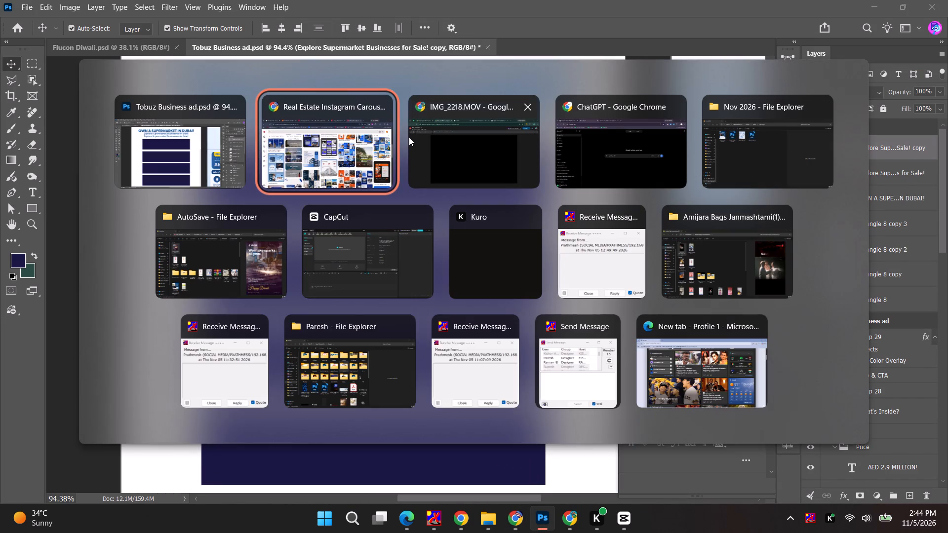
left_click(430, 154, "alt")
left_click(114, 0)
left_click(38, 0)
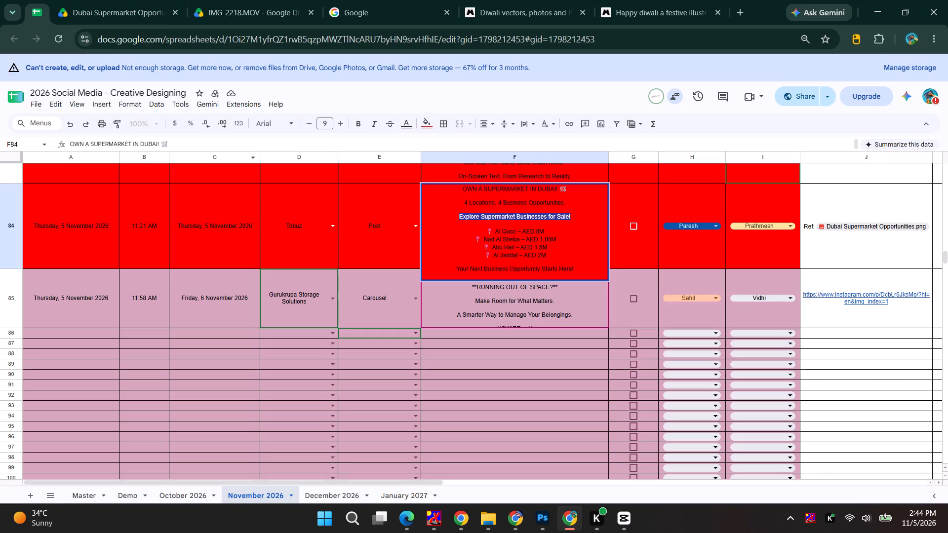
left_click_drag(463, 199, 568, 197)
left_click(566, 201)
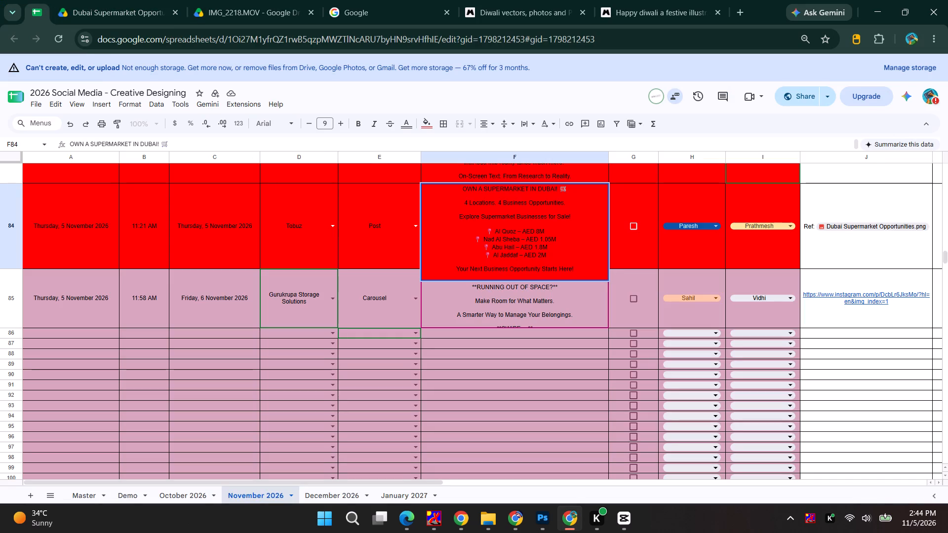
left_click_drag(566, 201, 464, 201)
key("ctrl+c")
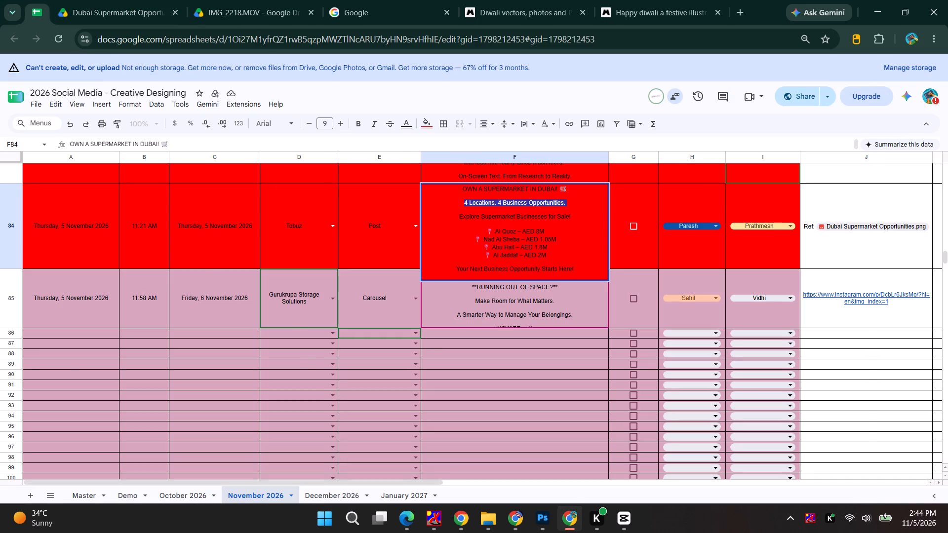
key("alt+Tab")
double_click(422, 107)
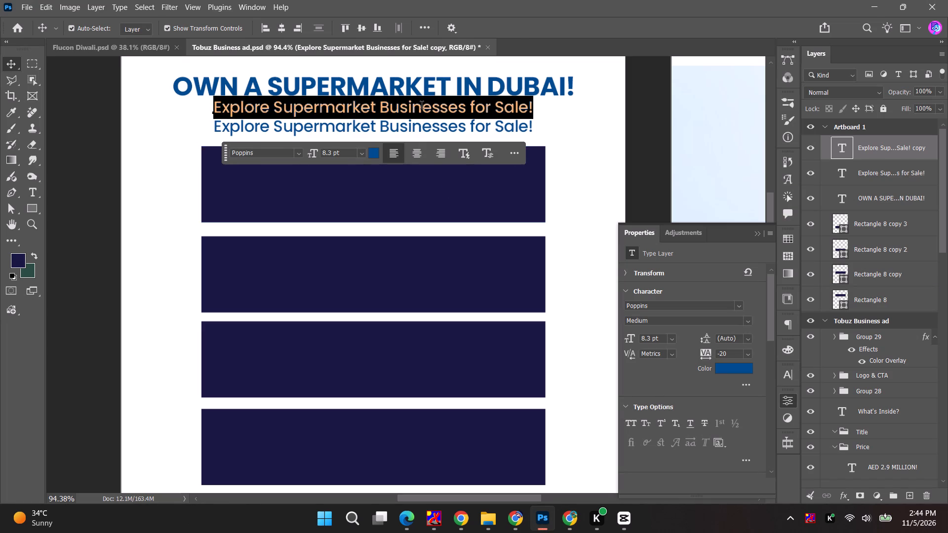
key("ctrl+v")
key("Escape")
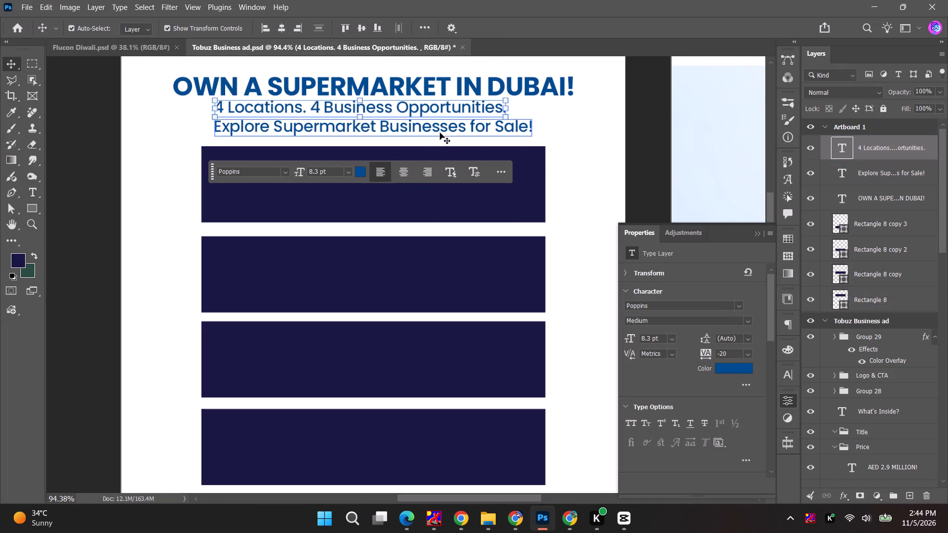
Move all four navy bars down together to Y 354 px and distribute them with equal vertical spacing.
scroll(434, 272, "down", 5, "alt")
key("space")
left_click_drag(399, 330, 375, 181)
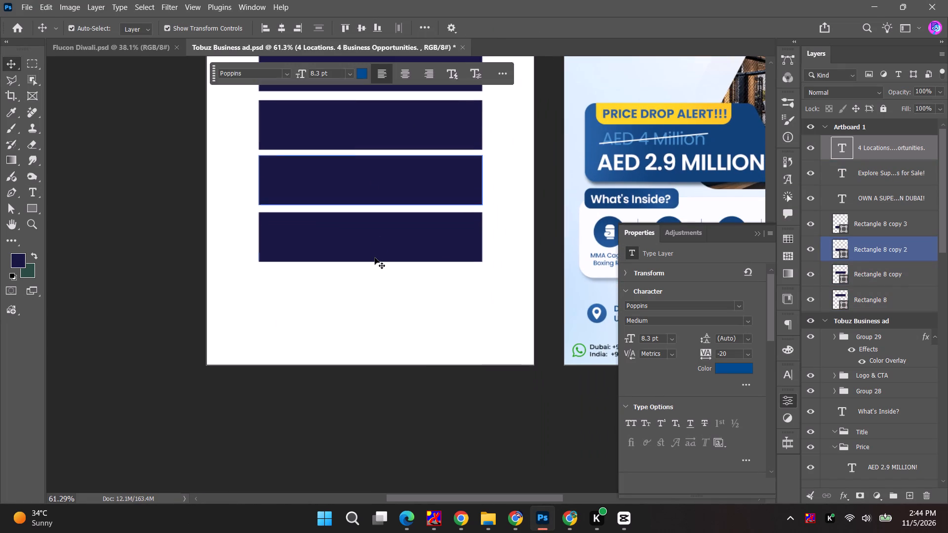
left_click(376, 250)
left_click(396, 186, "shift")
left_click(403, 146, "shift")
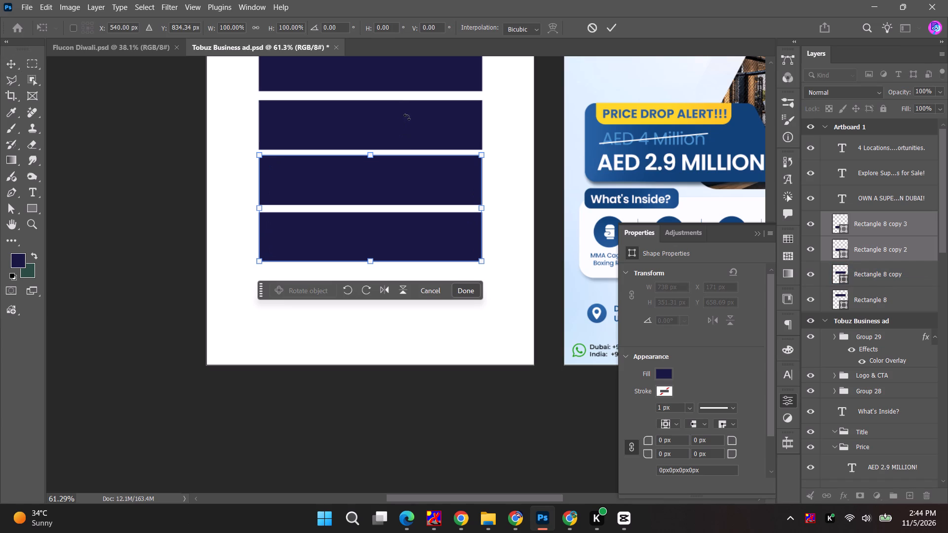
key("Escape")
left_click(410, 114, "shift")
key("space")
key("space")
key("space")
left_click_drag(393, 123, 393, 239)
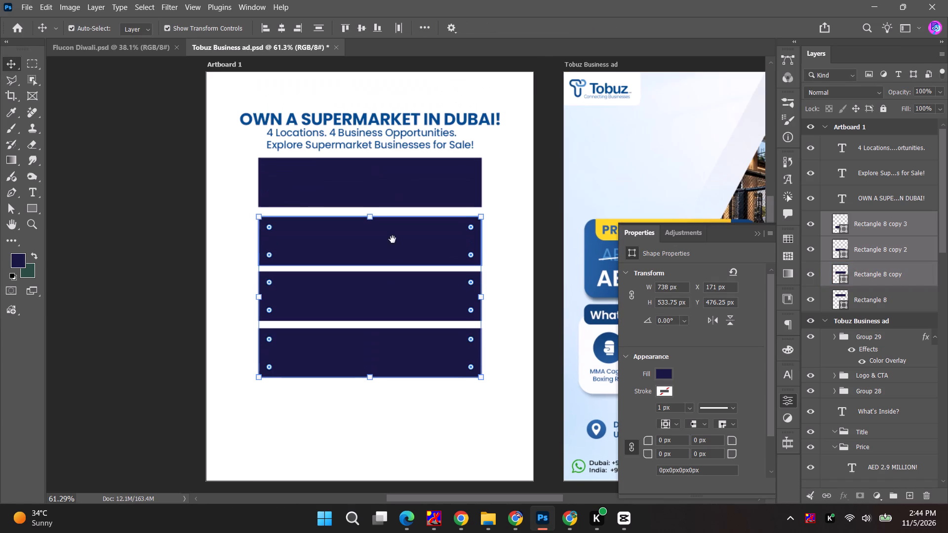
left_click_drag(393, 239, 392, 239)
left_click(402, 188, "shift")
left_click_drag(407, 181, 407, 202)
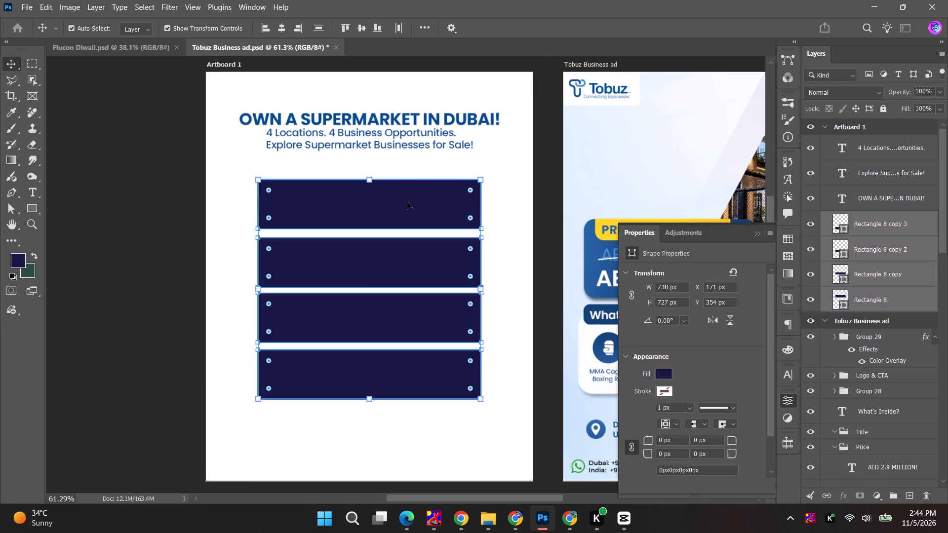
left_click(320, 30)
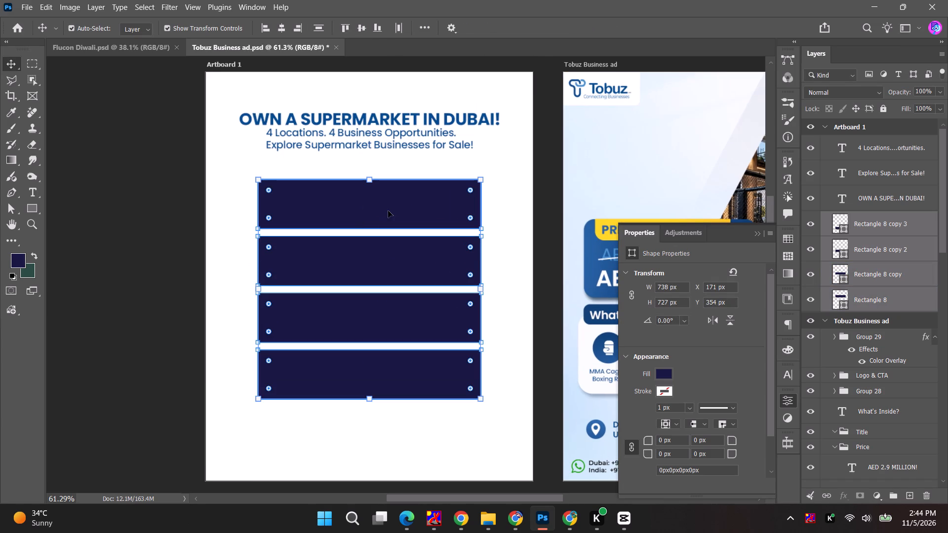
Lower the "Explore Supermarket Businesses for Sale!" line straight down into the space between the "4 Locations" line and the first bar.
left_click_drag(393, 144, 393, 165)
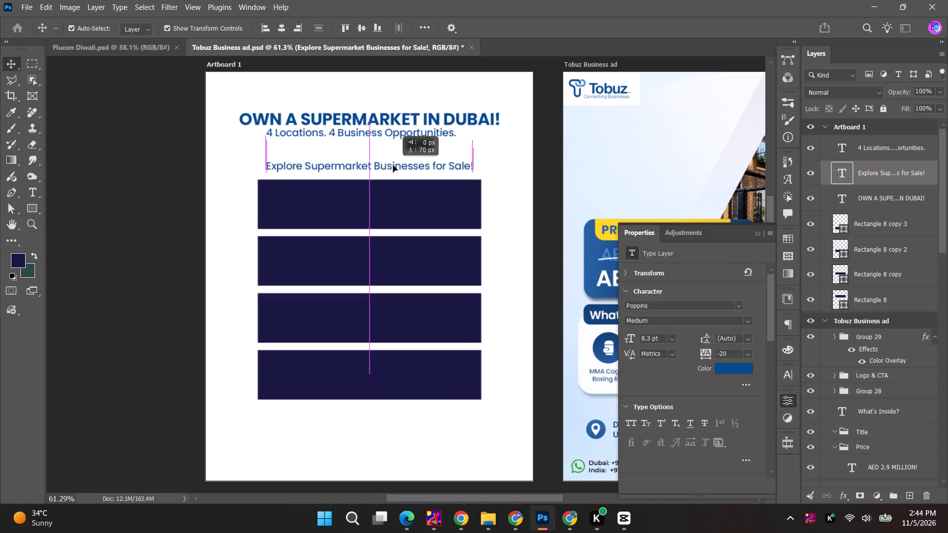
left_click_drag(393, 165, 393, 156)
scroll(372, 278, "down", 2, "alt")
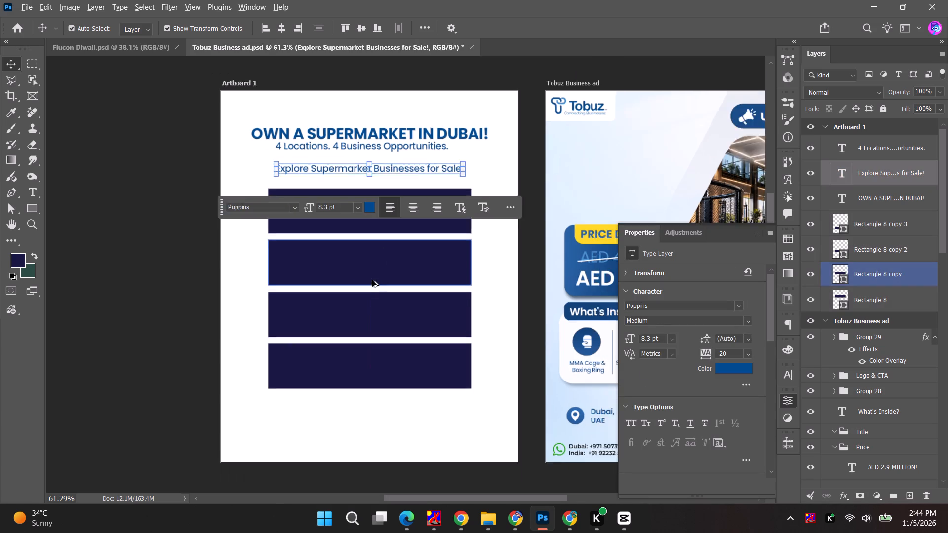
scroll(372, 280, "down", 3, "alt")
left_click(132, 284)
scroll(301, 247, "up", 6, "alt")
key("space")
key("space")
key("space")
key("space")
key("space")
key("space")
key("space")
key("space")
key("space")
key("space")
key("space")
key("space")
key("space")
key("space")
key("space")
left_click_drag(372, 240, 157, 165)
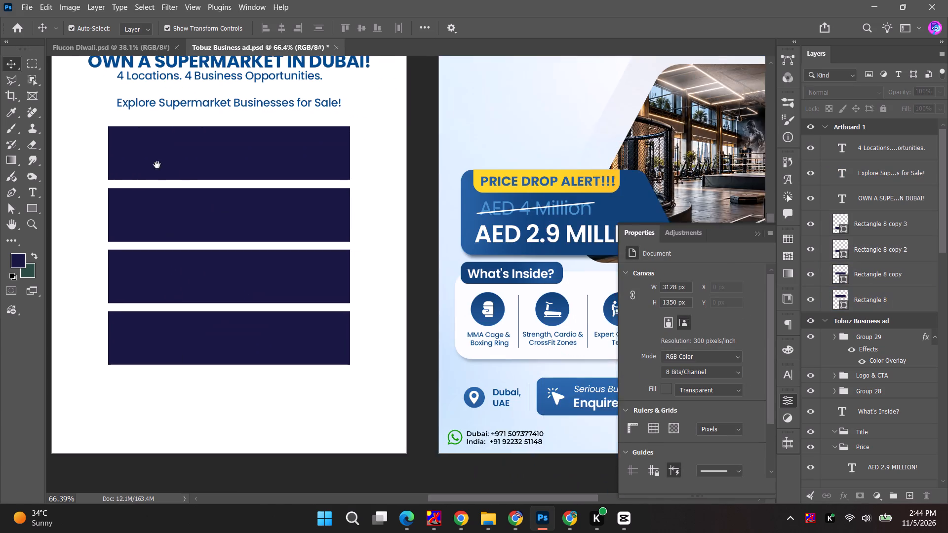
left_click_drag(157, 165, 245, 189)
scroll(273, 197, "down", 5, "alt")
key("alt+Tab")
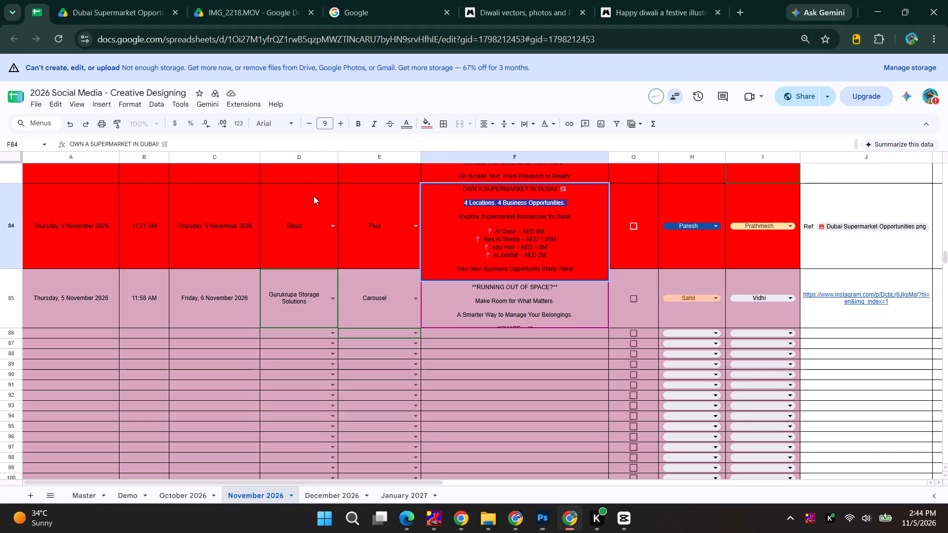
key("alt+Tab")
Round the corners of all four navy bars together to a 31 px radius.
left_click(311, 173)
left_click(297, 215, "shift")
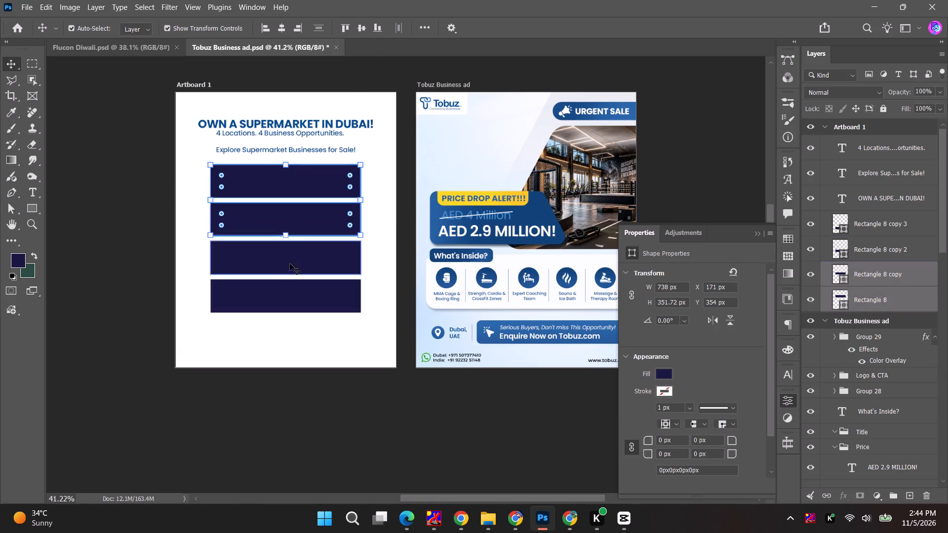
left_click(290, 264, "shift")
left_click(283, 298, "shift")
scroll(199, 245, "up", 9, "alt")
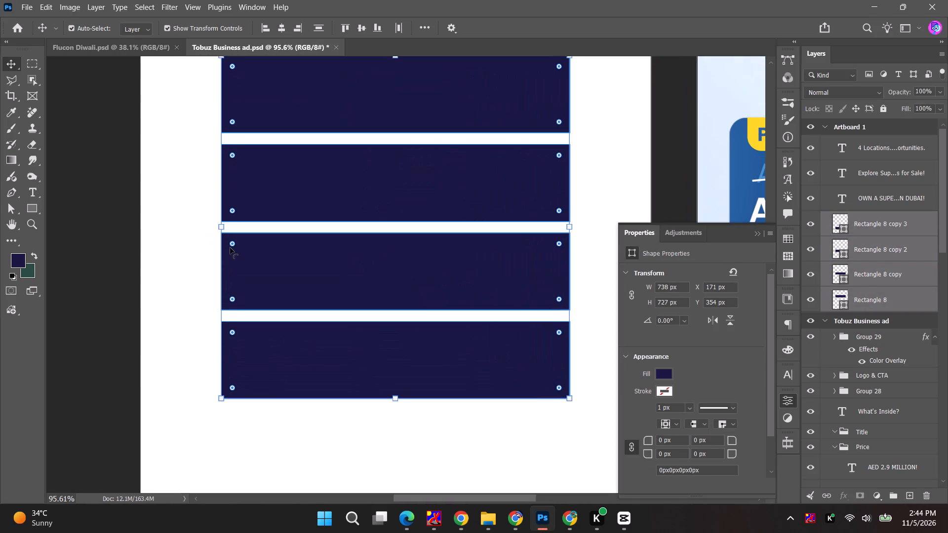
left_click_drag(230, 244, 237, 246)
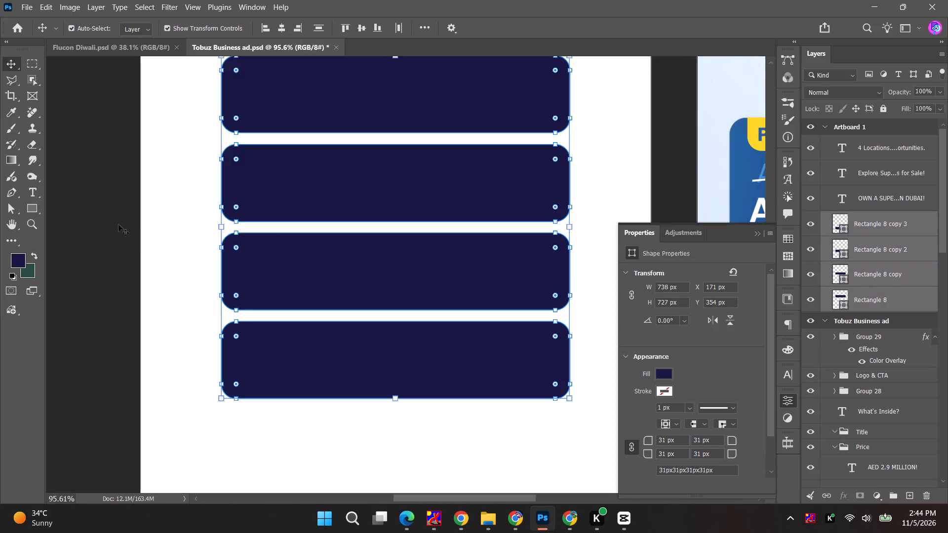
left_click(111, 212)
Duplicate all four rounded bars in place, keeping the copies stacked above the originals.
scroll(109, 212, "down", 4, "alt")
key("space")
key("space")
key("space")
key("space")
left_click_drag(54, 192, 45, 223)
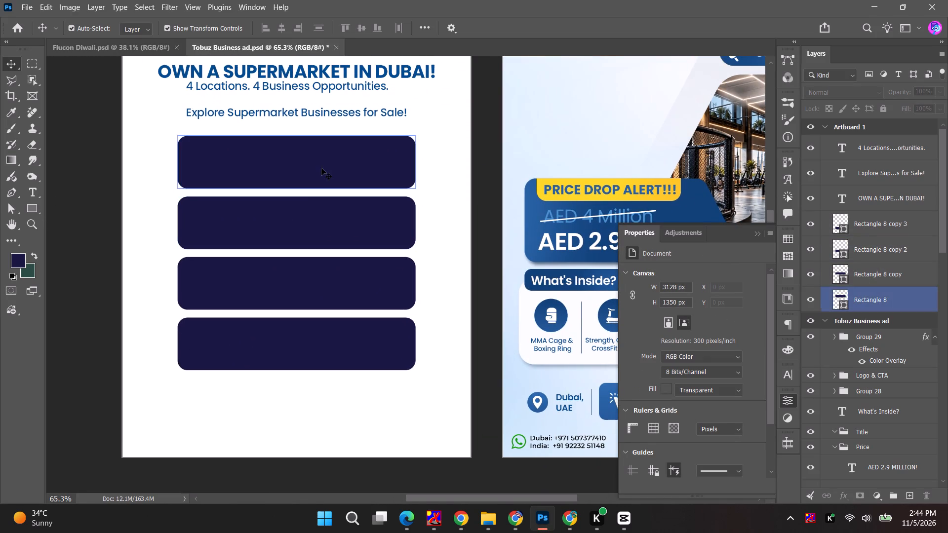
left_click(321, 167)
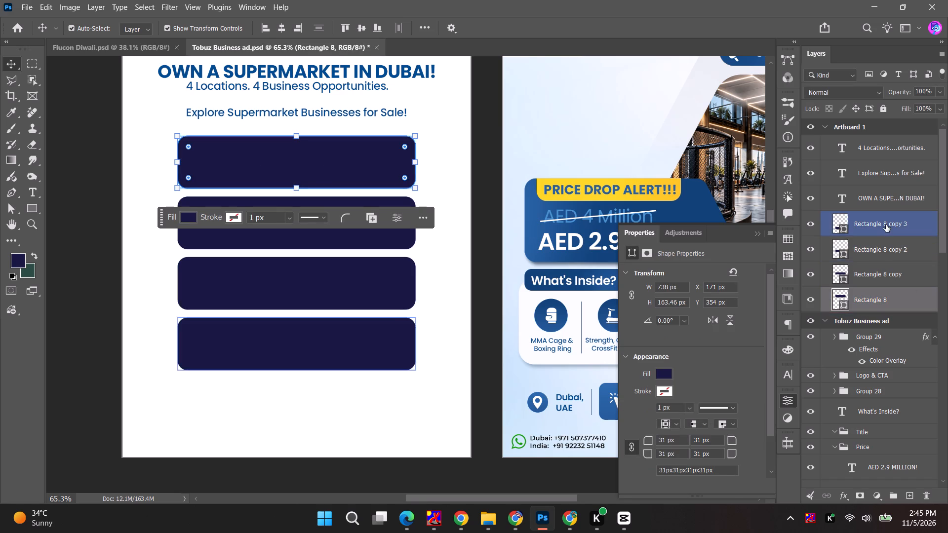
left_click(886, 225, "shift")
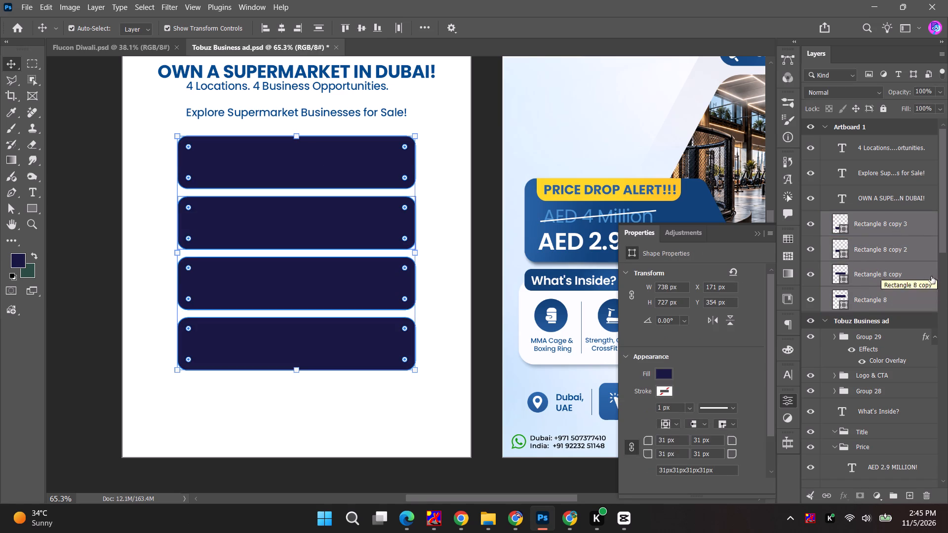
left_click_drag(894, 226, 893, 218, "alt")
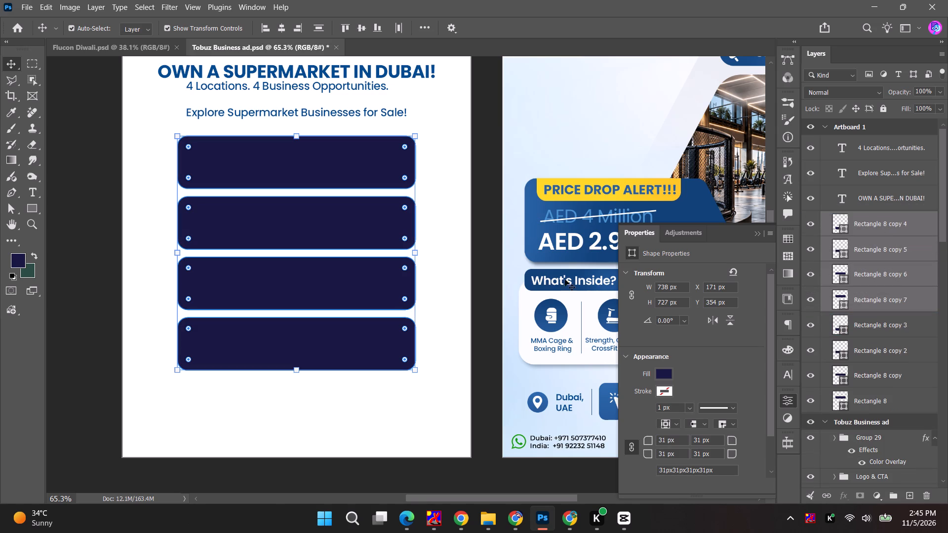
Narrow the four duplicated bars to 366 px wide, keeping their left edges aligned with the originals.
left_click_drag(416, 252, 325, 251)
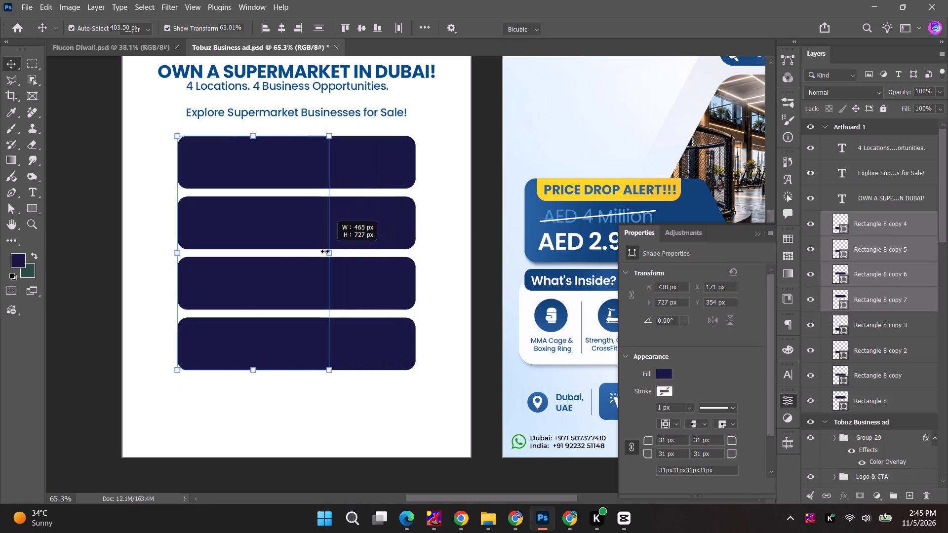
left_click_drag(325, 251, 297, 252)
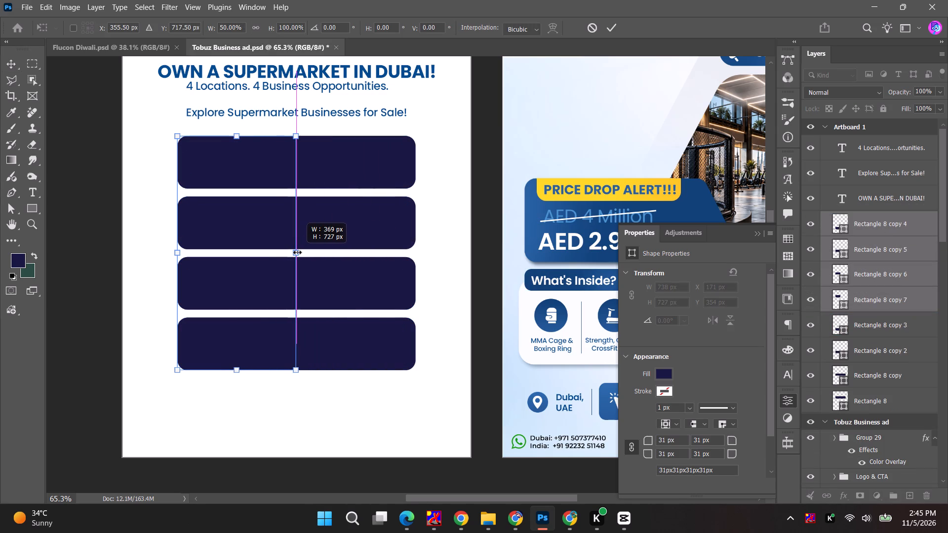
left_click_drag(297, 252, 296, 252)
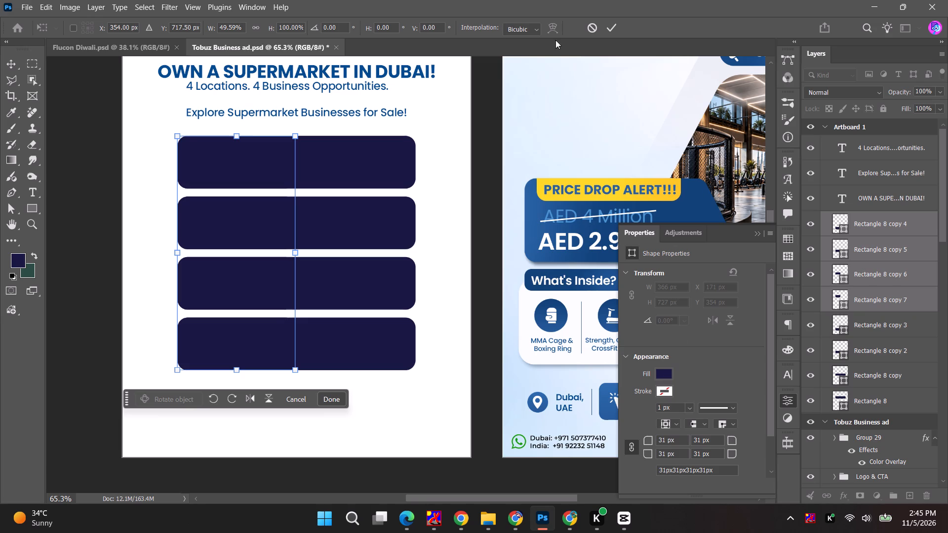
left_click(610, 30)
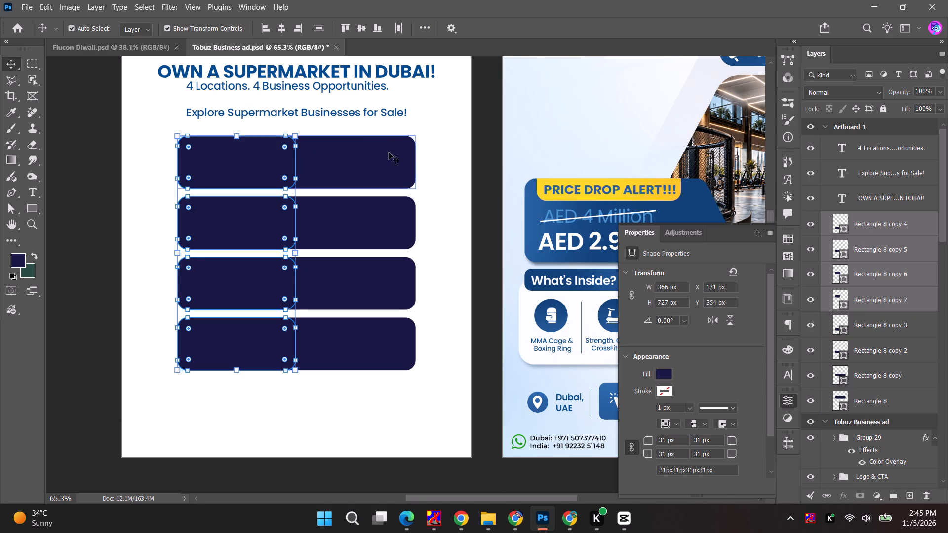
Fill the four full-width bars with blue #255fa0 sampled from the gym ad's price panel.
left_click(380, 161)
left_click(355, 236, "shift")
left_click(355, 292, "shift")
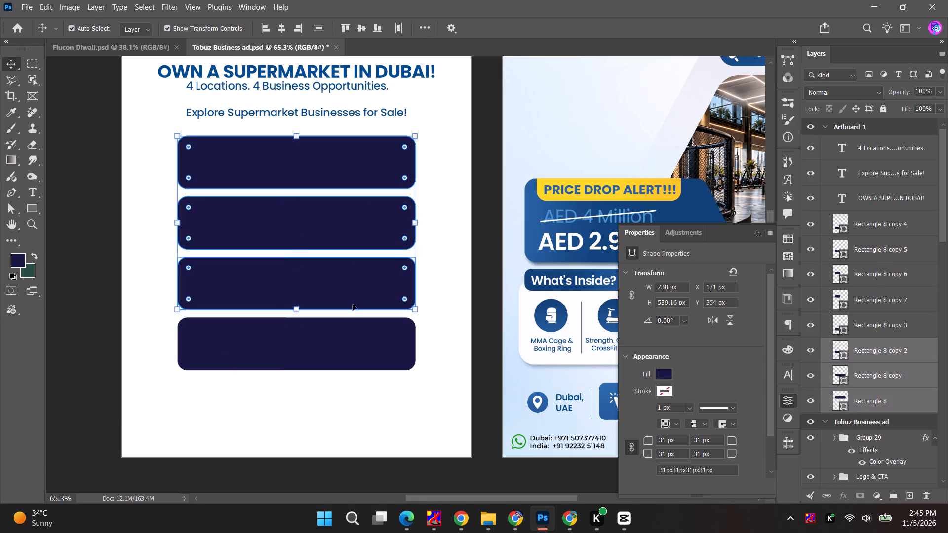
left_click(350, 361, "shift")
left_click(659, 373)
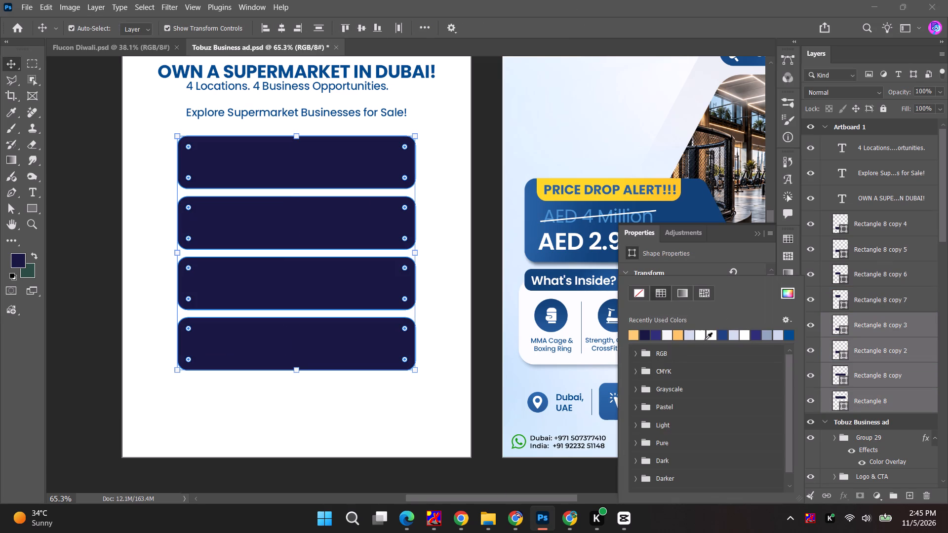
left_click(790, 290)
left_click(536, 210)
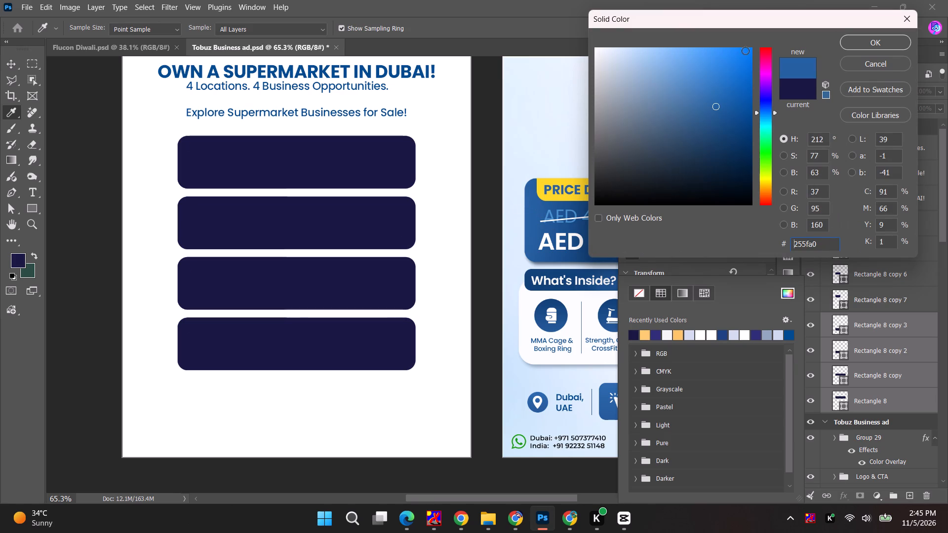
left_click(860, 42)
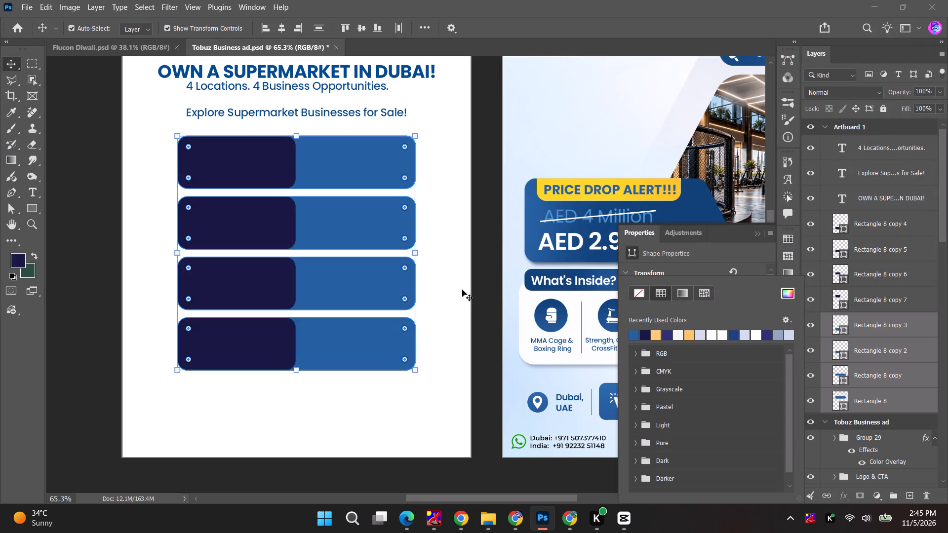
left_click(442, 303, "alt")
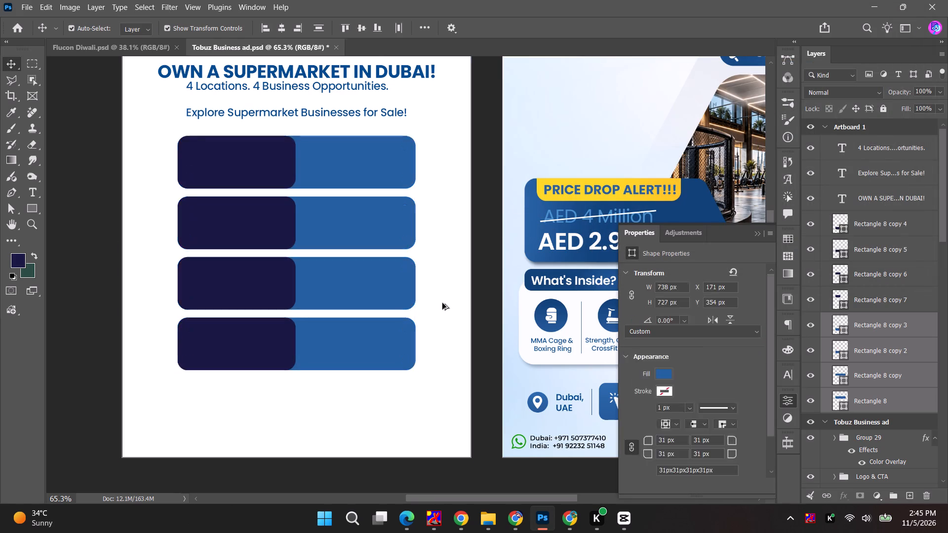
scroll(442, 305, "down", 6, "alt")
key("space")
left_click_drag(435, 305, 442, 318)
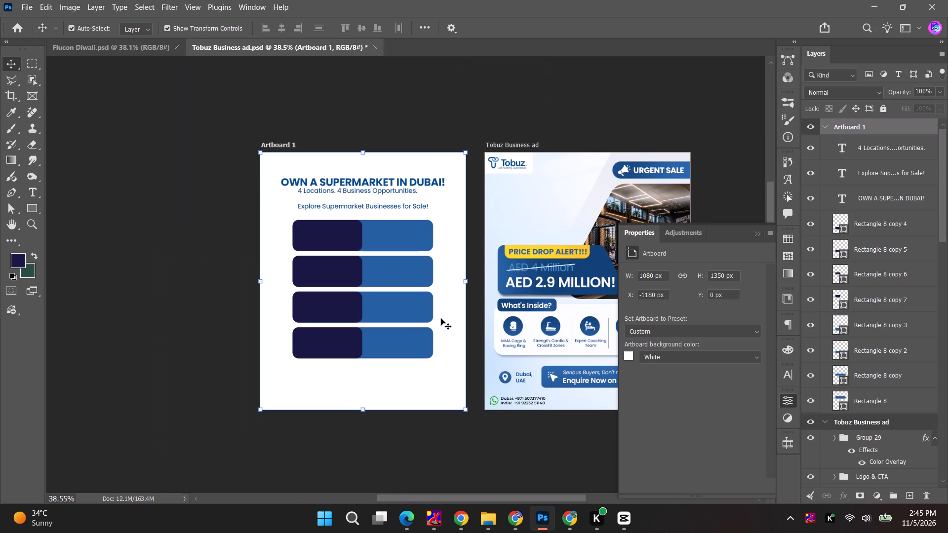
Compare the supermarket artboard's empty two-tone bars with the real estate post references on Pinterest.
scroll(391, 320, "up", 5, "alt")
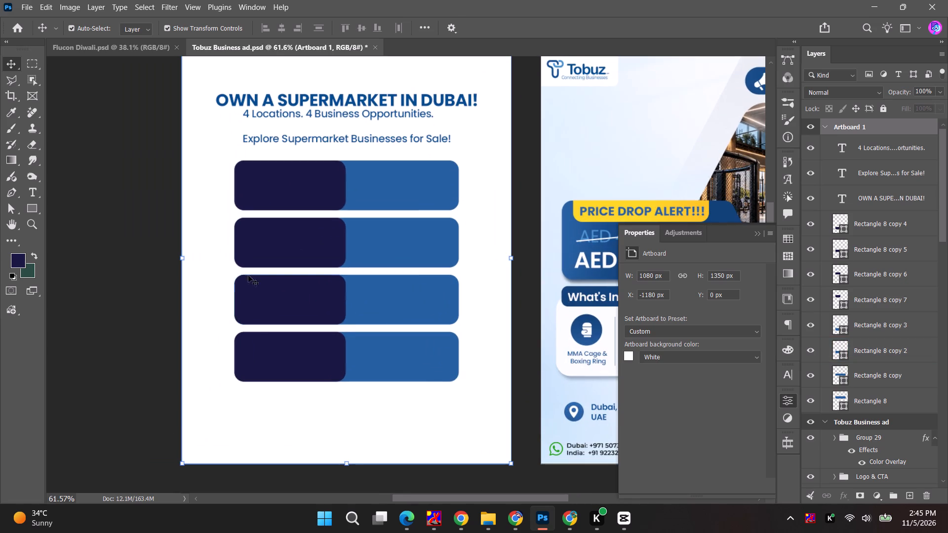
key("alt+Tab")
left_click(460, 170, "alt")
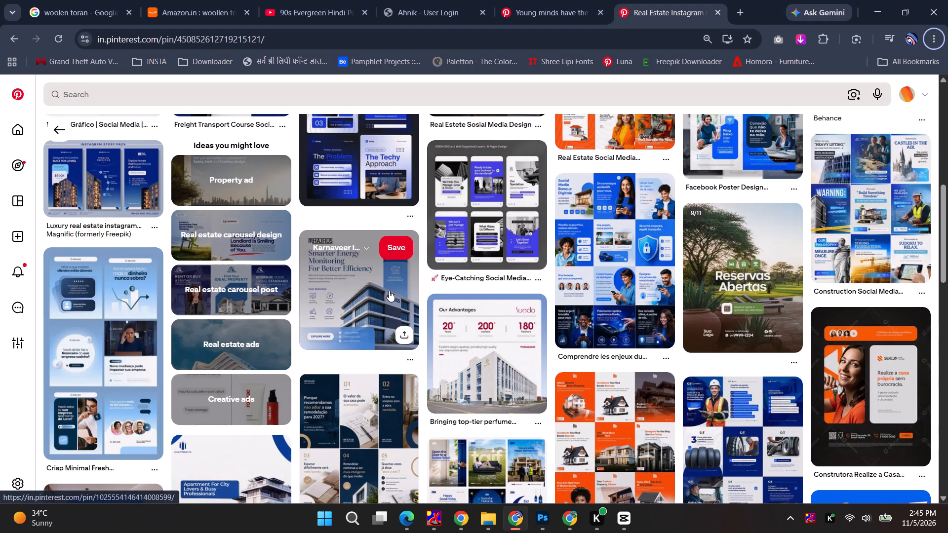
key("alt+Tab")
scroll(326, 204, "up", 3, "alt")
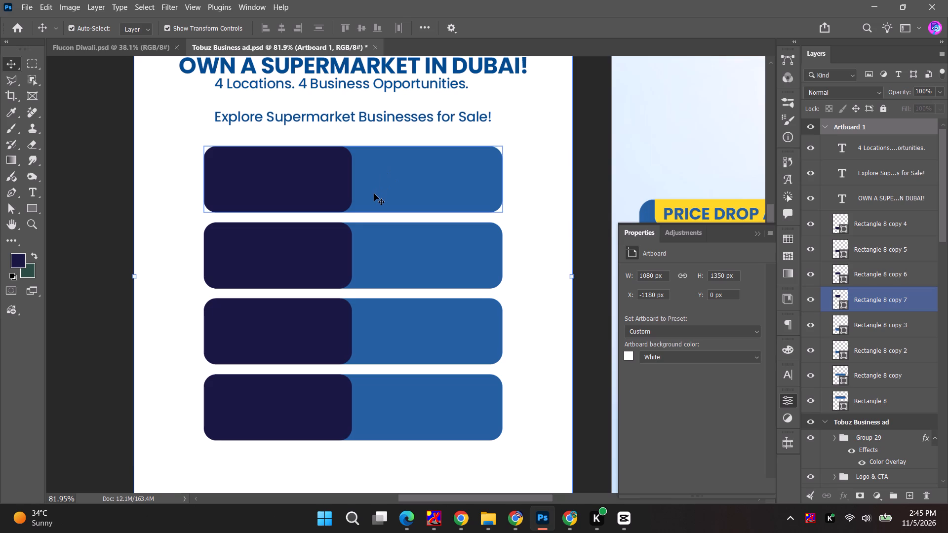
scroll(375, 267, "up", 6, "alt")
key("alt+Tab")
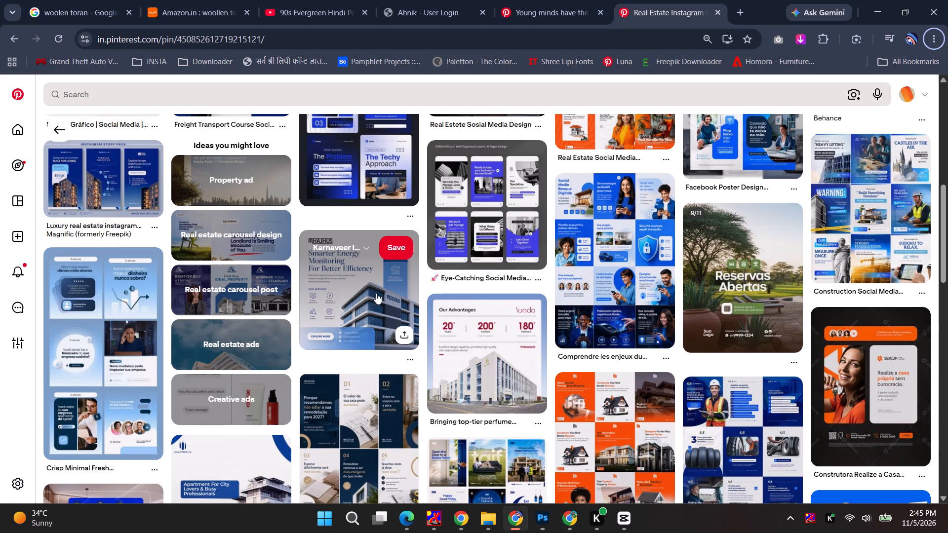
key("alt+Tab")
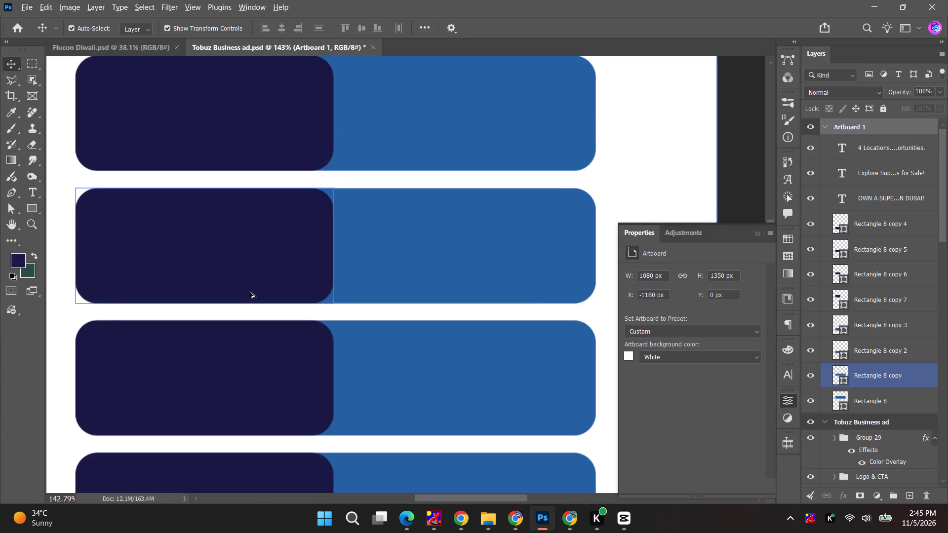
Duplicate the gym ad's AED 2.9 MILLION! text onto the supermarket artboard's first bar and set it to 12 pt.
scroll(245, 296, "down", 9, "alt")
key("space")
key("space")
key("space")
key("space")
left_click_drag(429, 254, 386, 237)
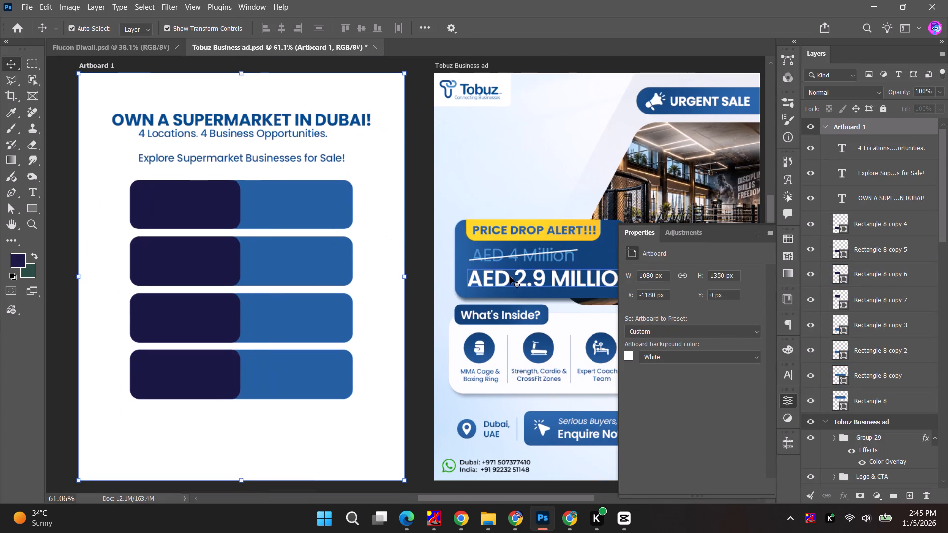
left_click(511, 278)
left_click_drag(533, 276, 287, 214, "alt")
double_click(287, 214)
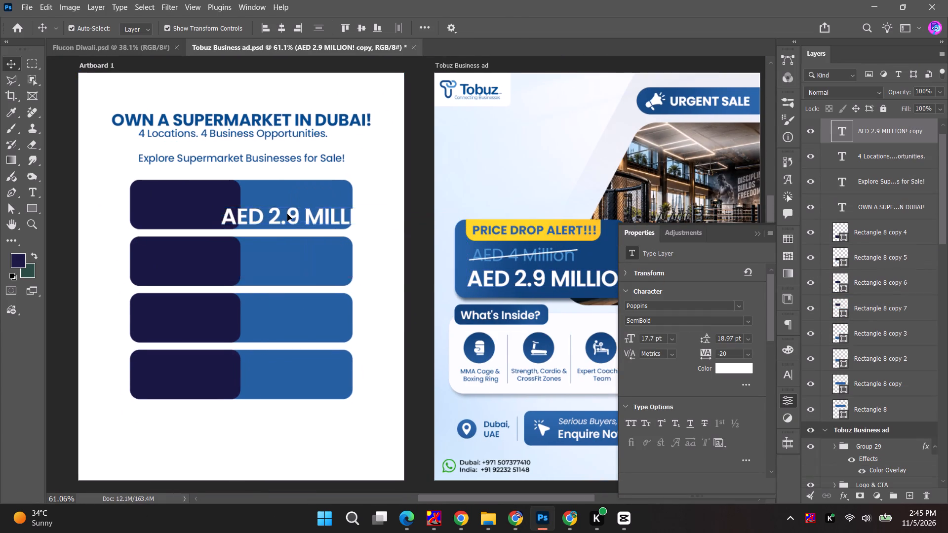
left_click(629, 336)
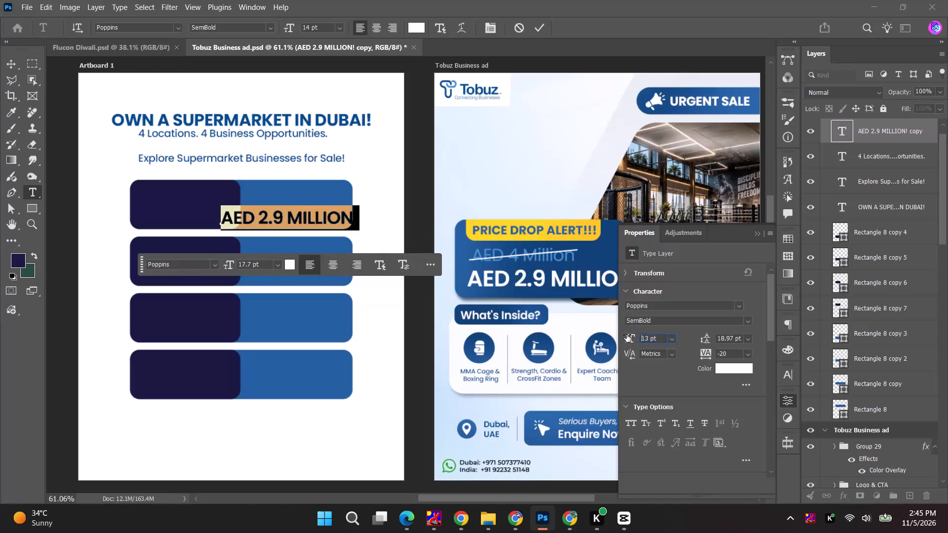
left_click(8, 63)
Move the AED 2.9 MILLION! copy into the lower part of the first bar's blue section.
scroll(311, 225, "up", 9, "alt")
key("space")
key("space")
key("space")
key("space")
key("space")
key("space")
key("space")
key("space")
left_click_drag(220, 218, 300, 210)
scroll(351, 210, "up", 4)
left_click_drag(363, 210, 407, 207)
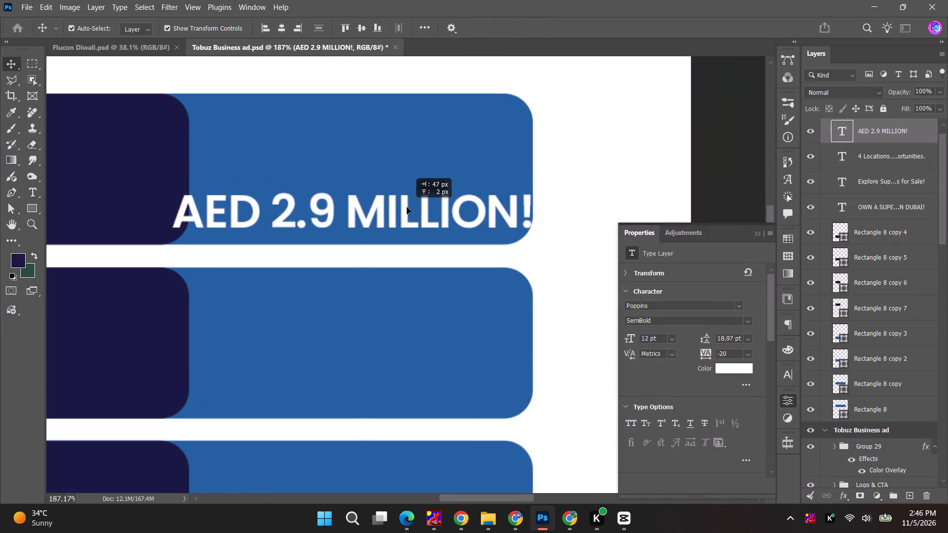
left_click_drag(407, 207, 409, 207)
Change the first bar's price text to AED 8 MILLION, without an exclamation mark, following the Al Quoz price in the content sheet.
double_click(409, 207)
left_click_drag(522, 208, 607, 211)
key("BackSpace")
key("alt+Tab")
key("alt+Tab")
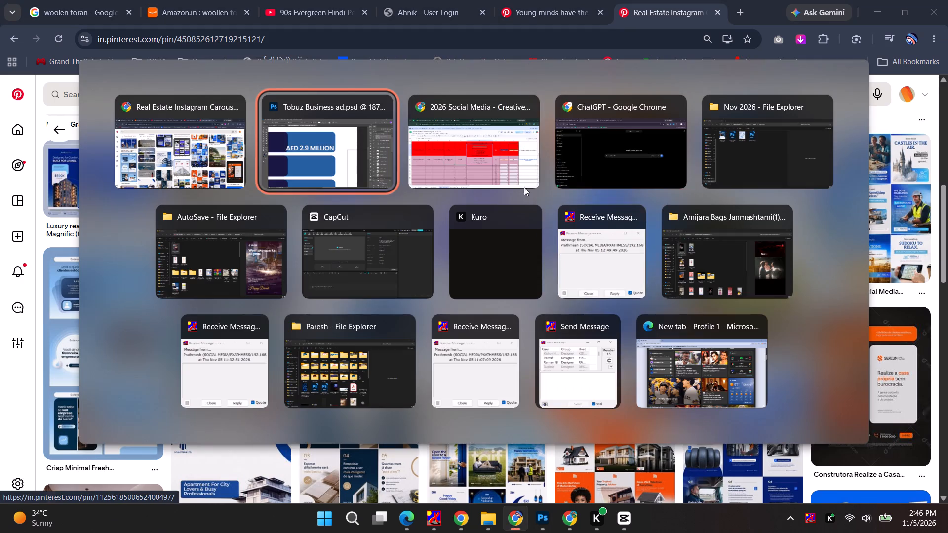
left_click(505, 166, "alt")
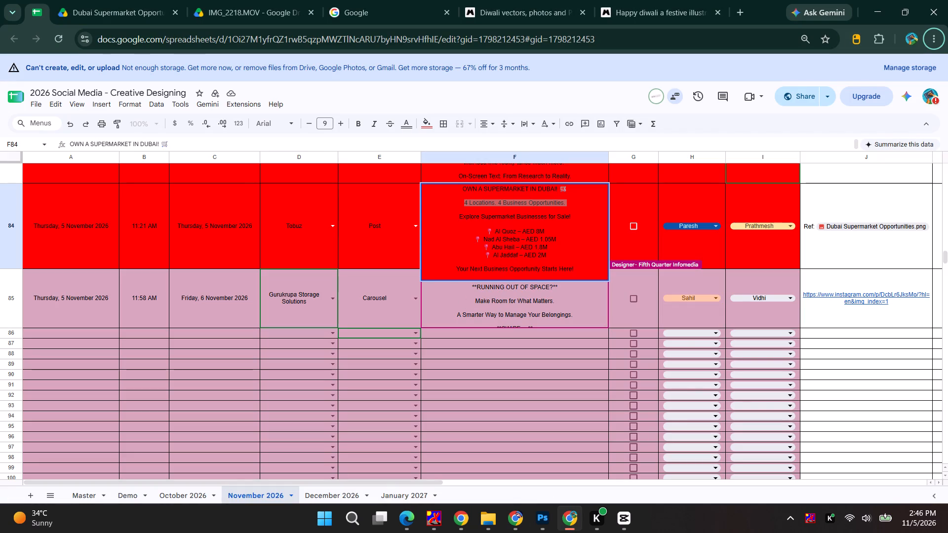
left_click_drag(522, 231, 550, 230)
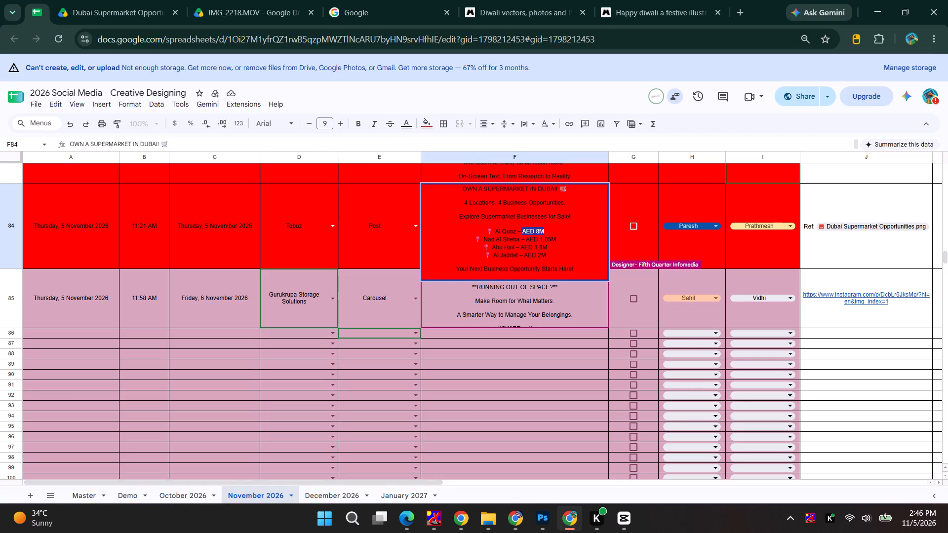
key("ctrl+c")
key("alt+Tab")
key("alt+Tab")
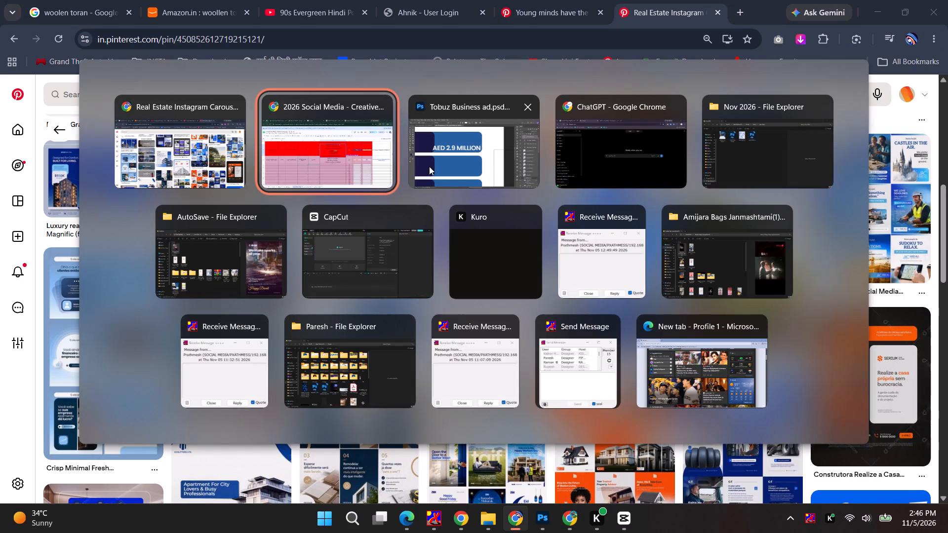
left_click(448, 156, "alt")
double_click(364, 208)
left_click(335, 214)
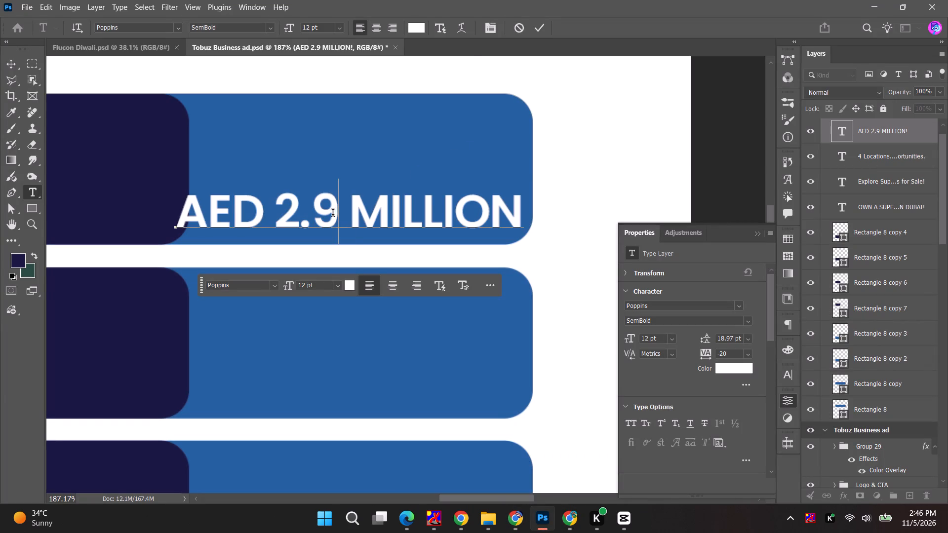
left_click_drag(333, 214, 285, 215)
key("8")
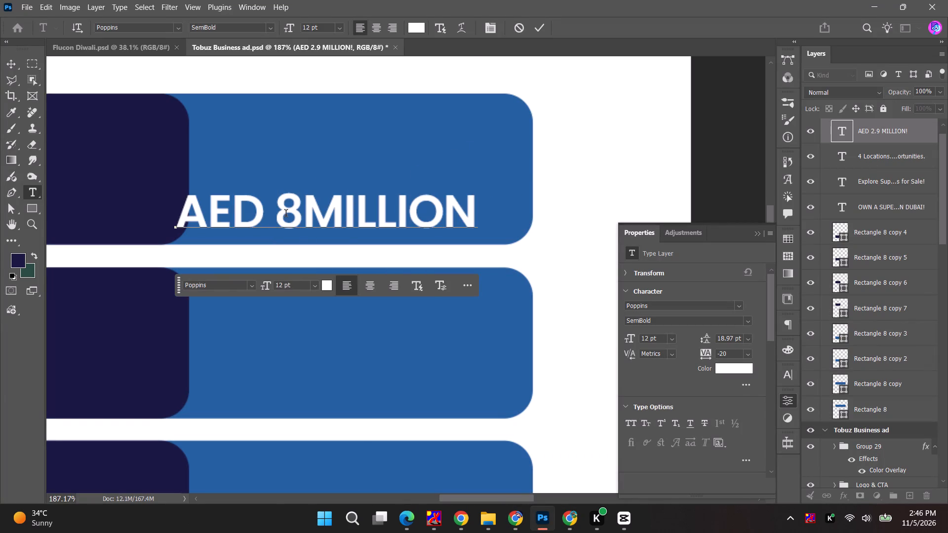
key("space")
key("Escape")
Reposition AED 8 MILLION within the lower half of the first bar's blue section, clear of its edges.
left_click_drag(338, 219, 365, 211)
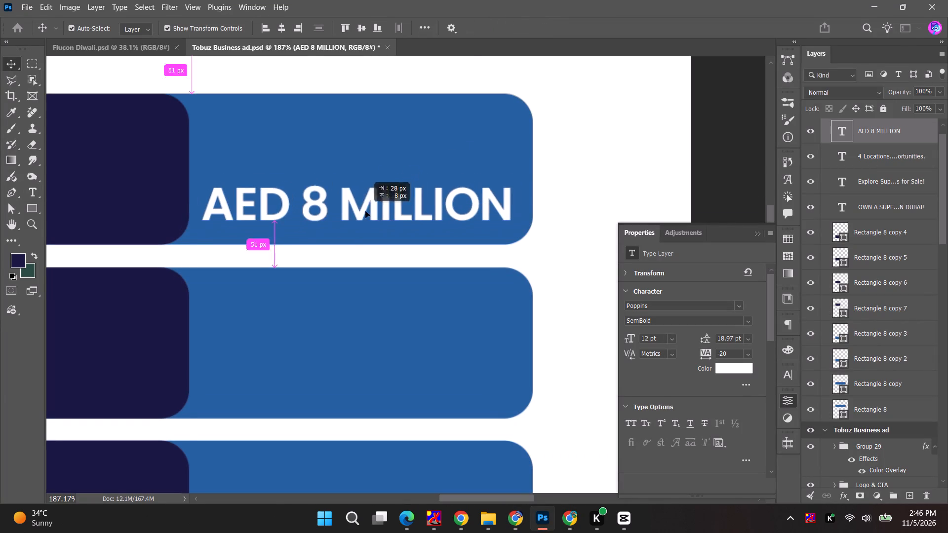
left_click_drag(365, 211, 395, 168)
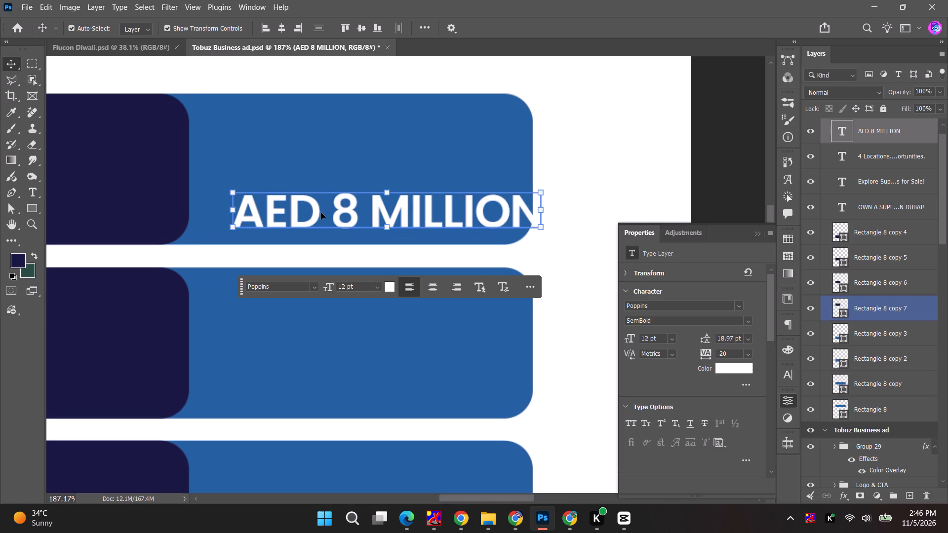
left_click_drag(332, 219, 300, 219)
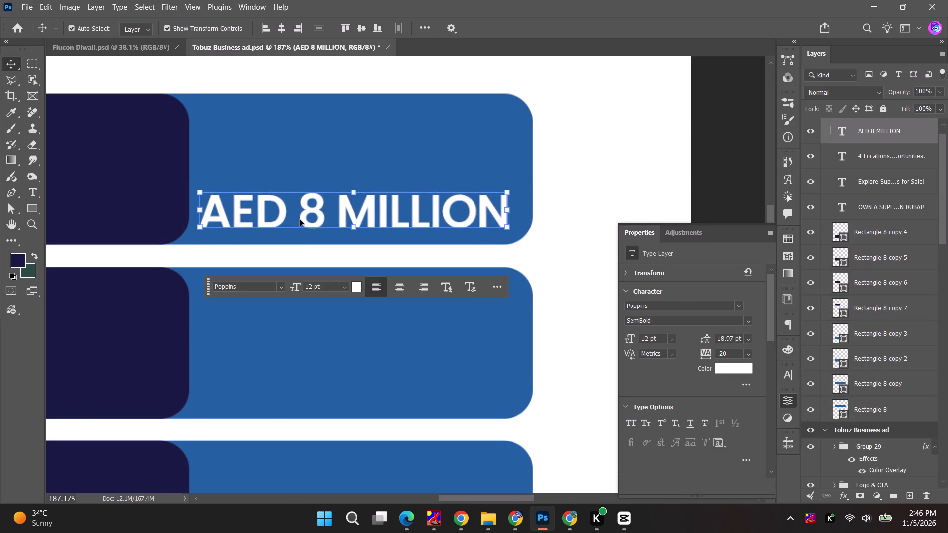
key("alt+Tab")
key("alt+Tab")
left_click_drag(343, 216, 342, 207)
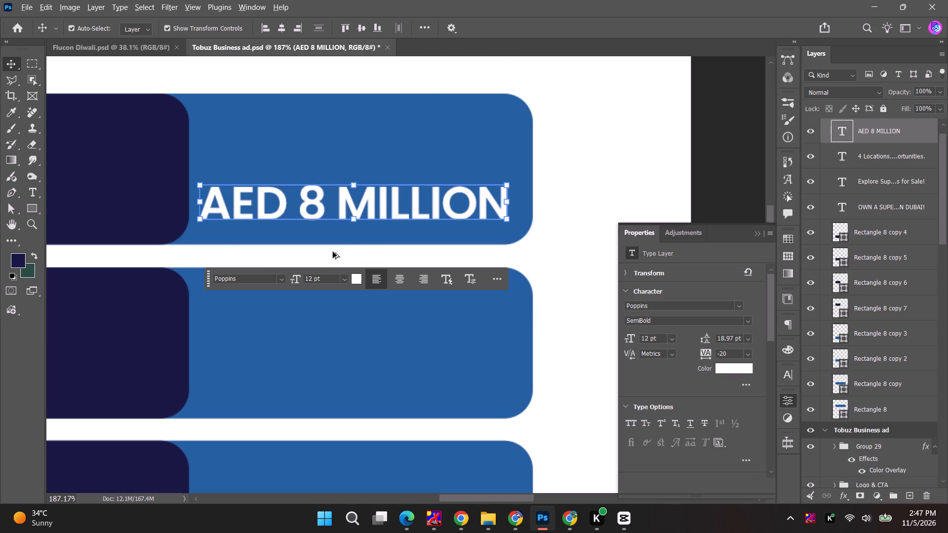
Duplicate the Explore Supermarket Businesses line onto the first bar and colour it with the yellow sampled from the PRICE DROP ALERT label.
scroll(319, 265, "down", 11, "alt")
left_click_drag(338, 179, 347, 229, "alt")
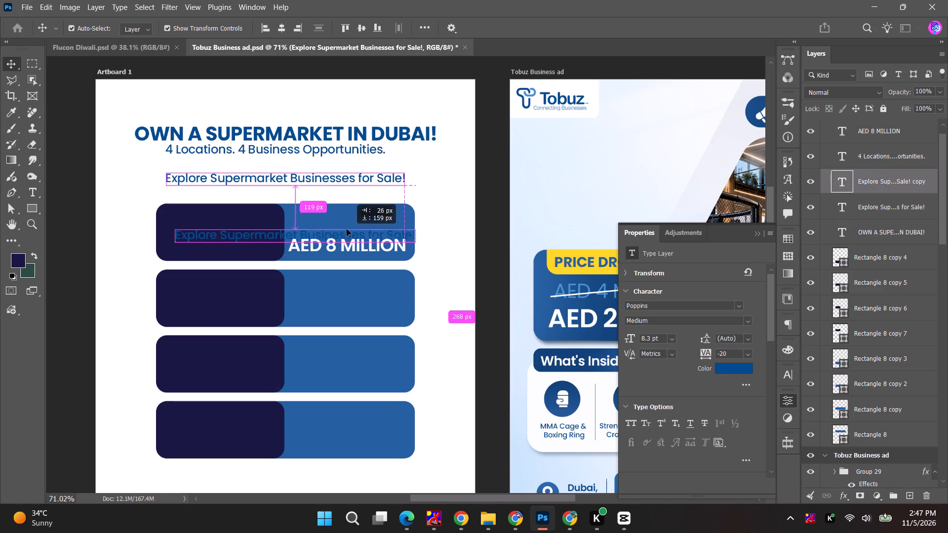
left_click_drag(347, 229, 346, 229, "alt")
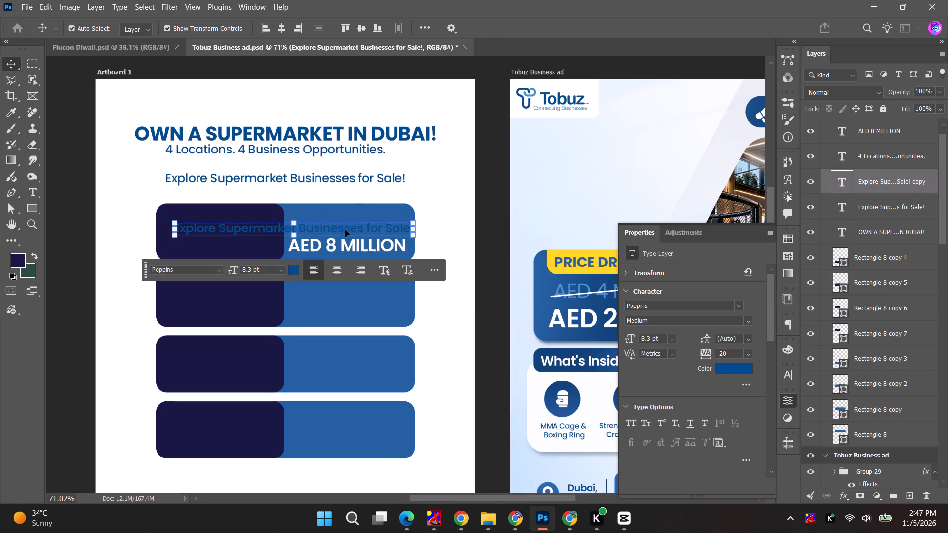
left_click(734, 366)
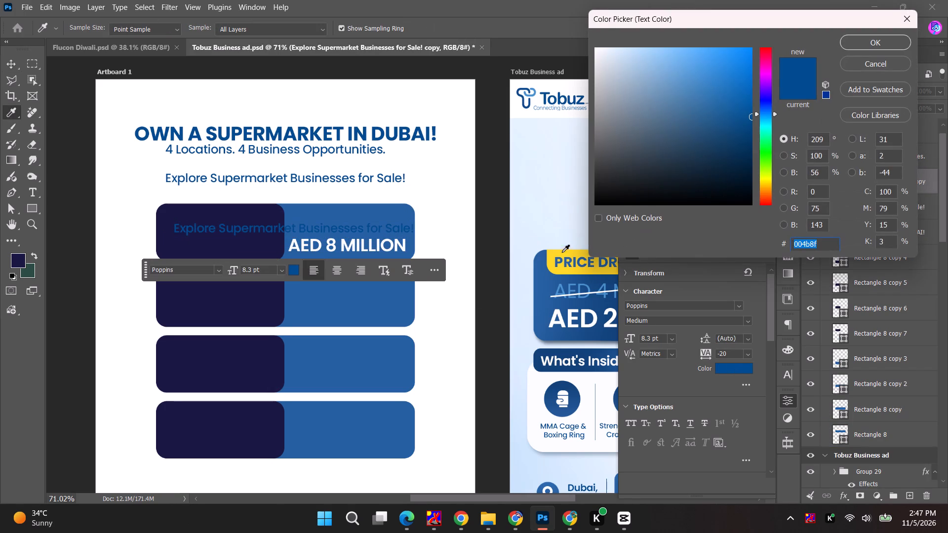
left_click(560, 253)
left_click_drag(853, 37, 854, 42)
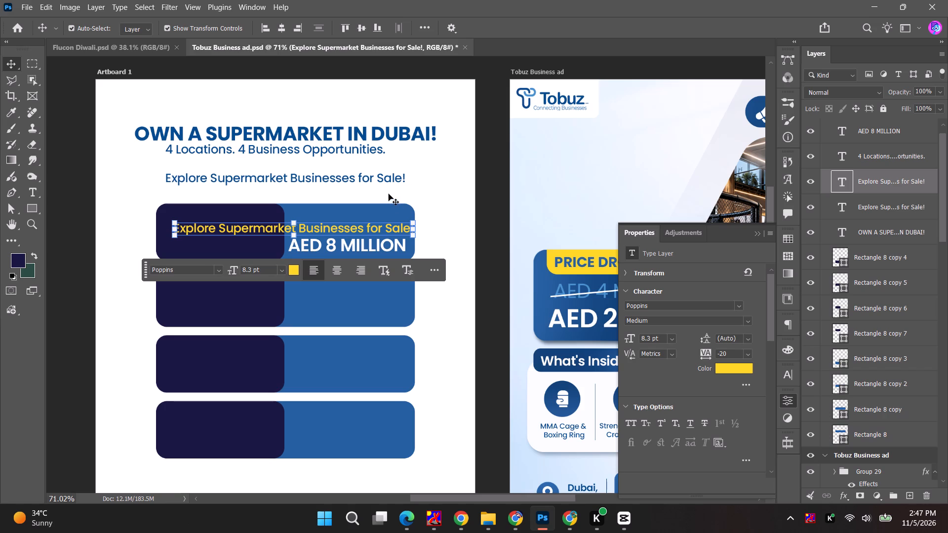
Replace the yellow copy's text with the location Nad Al Sheba copied from the content sheet.
key("alt+Tab")
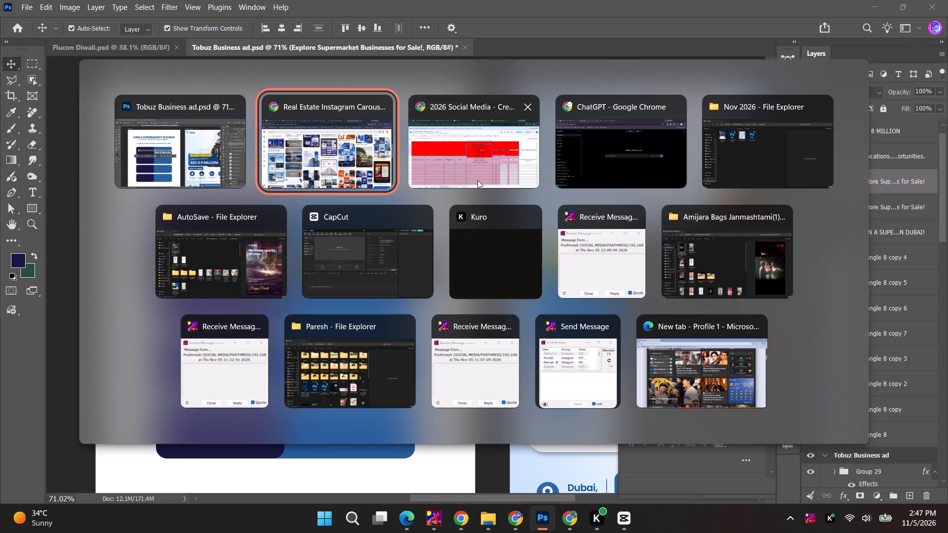
left_click(477, 178, "alt")
left_click_drag(517, 225, 498, 227)
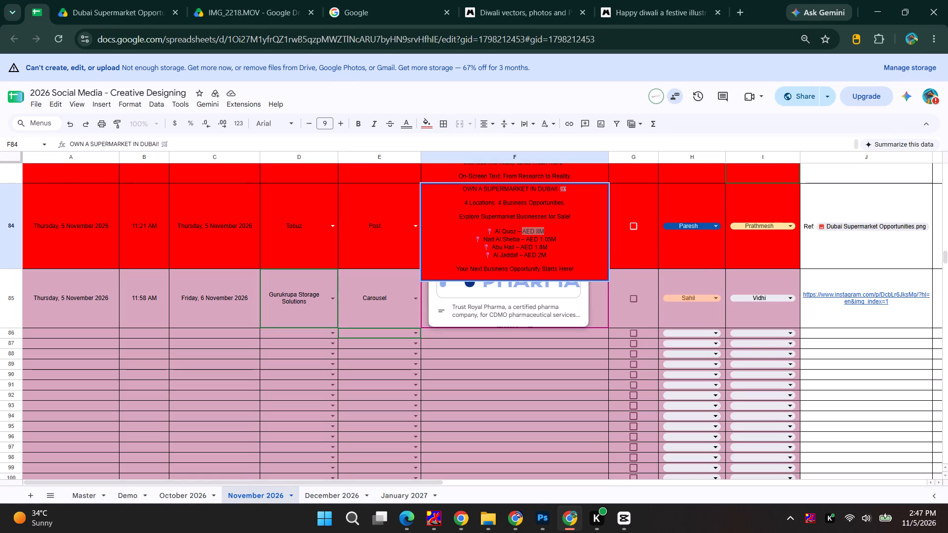
left_click_drag(498, 227, 495, 227)
left_click_drag(496, 230, 514, 229)
left_click_drag(519, 238, 484, 239)
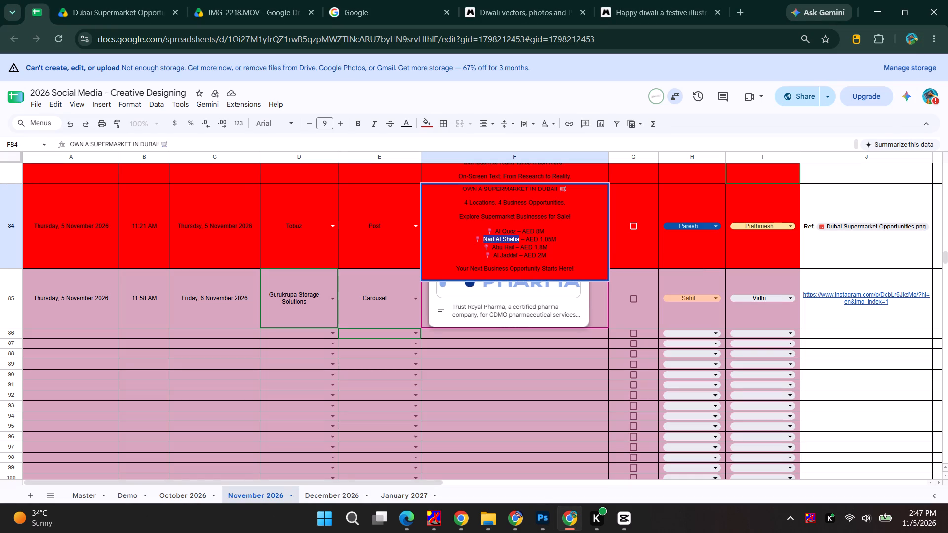
key("ctrl+c")
key("alt+Tab")
double_click(353, 229)
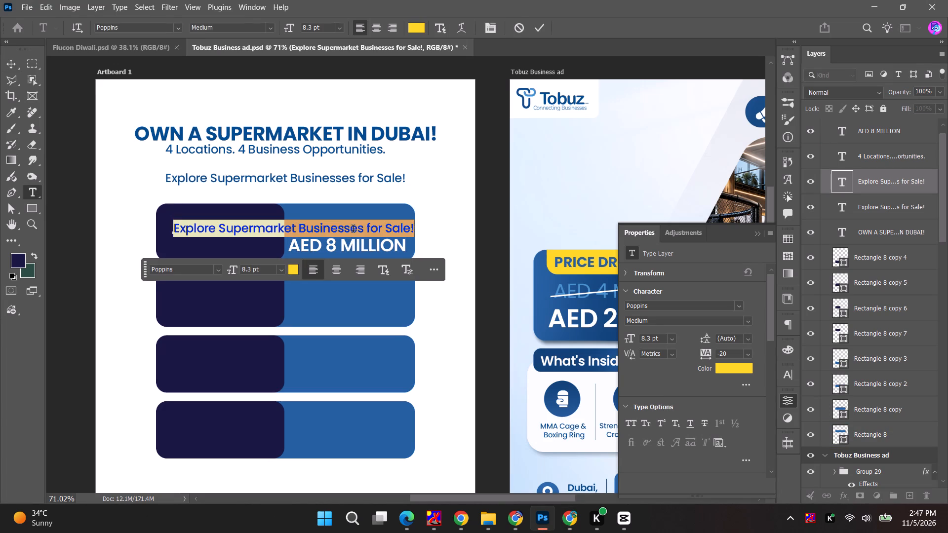
key("ctrl+v")
key("ctrl+a")
key("Escape")
Place Nad Al Sheba above AED 8 MILLION, align their left edges, and move the pair up slightly in the first bar.
scroll(210, 238, "up", 2, "alt")
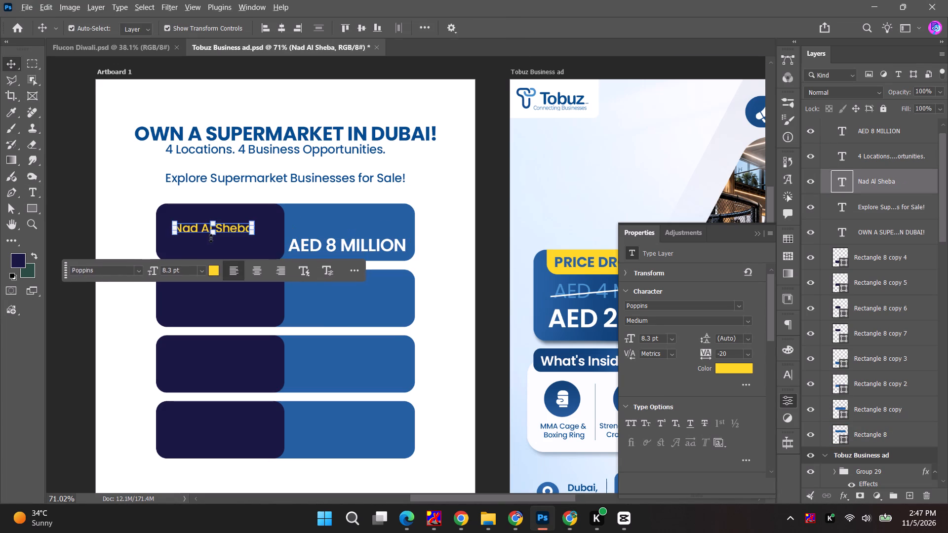
scroll(211, 238, "up", 3, "alt")
left_click_drag(229, 223, 415, 225)
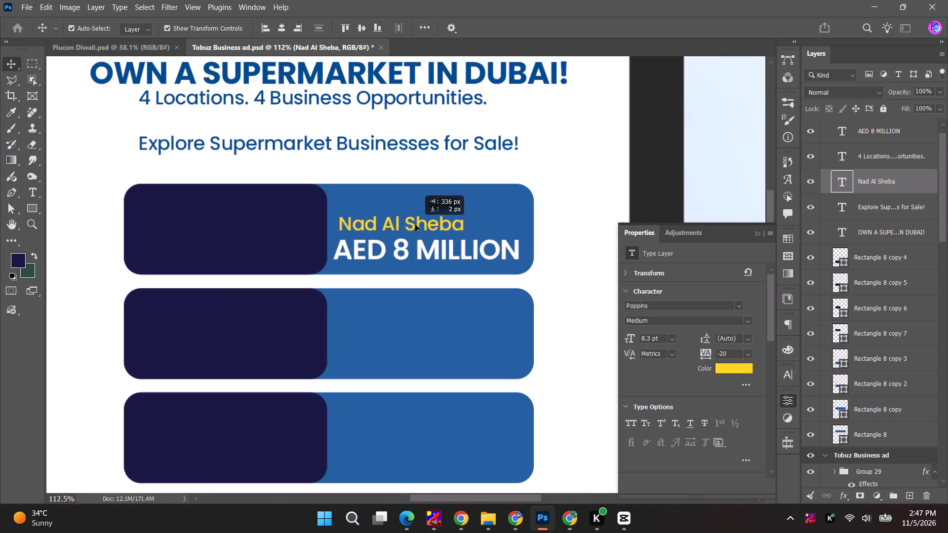
left_click_drag(415, 225, 412, 224)
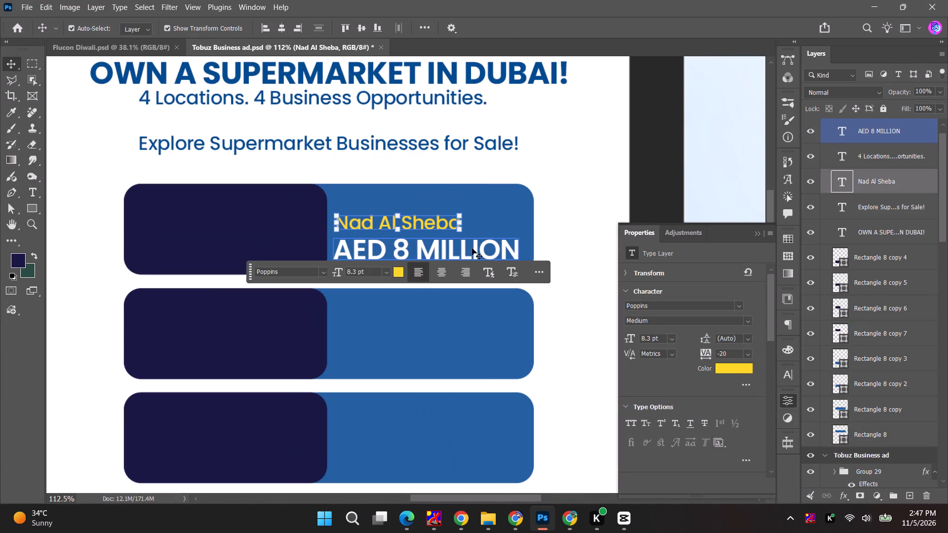
left_click(476, 250, "shift")
left_click(264, 27)
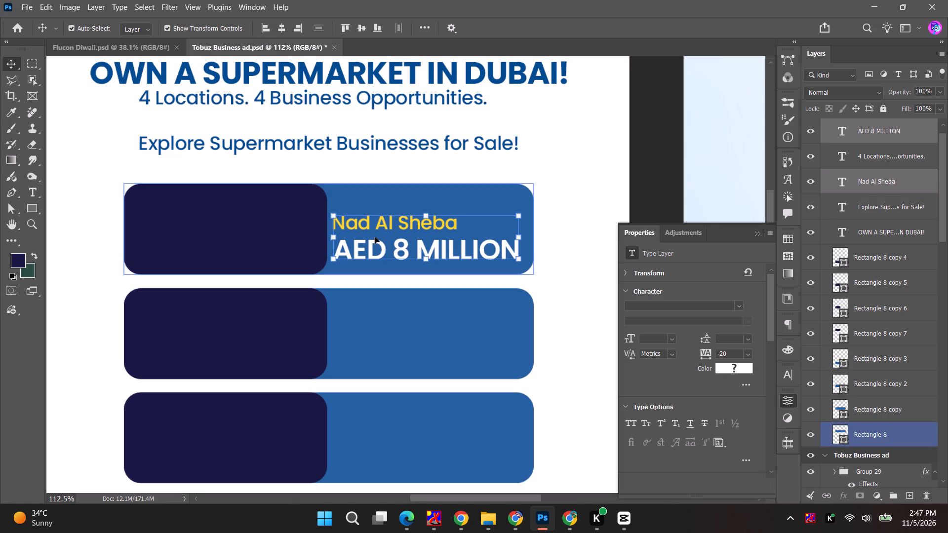
left_click_drag(400, 228, 400, 222)
Duplicate the Nad Al Sheba and AED 8 MILLION pair onto the blue sections of the second and third bars, keeping the copies vertically aligned.
left_click_drag(400, 222, 401, 327, "alt")
scroll(399, 335, "down", 6, "alt")
key("space")
key("space")
left_click_drag(398, 339, 391, 256)
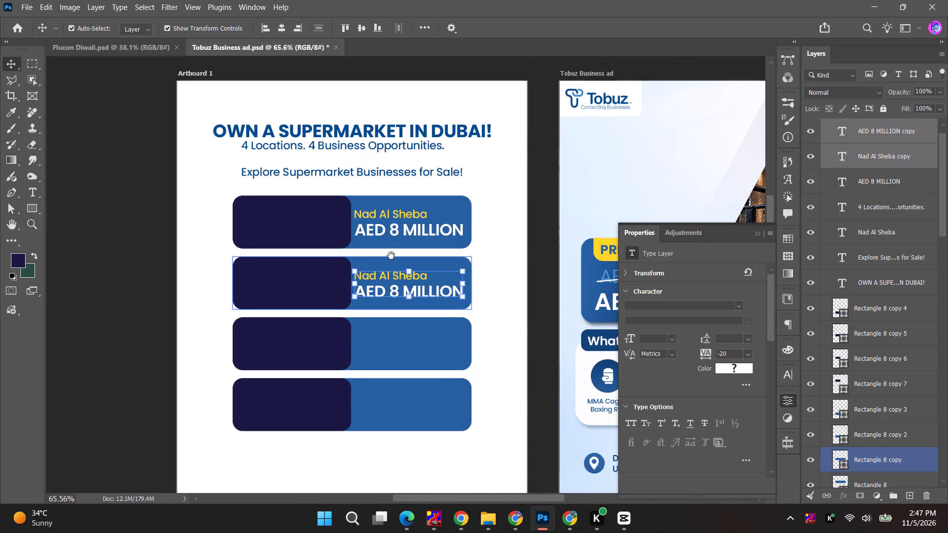
left_click_drag(391, 256, 391, 254)
left_click_drag(383, 245, 383, 309, "alt")
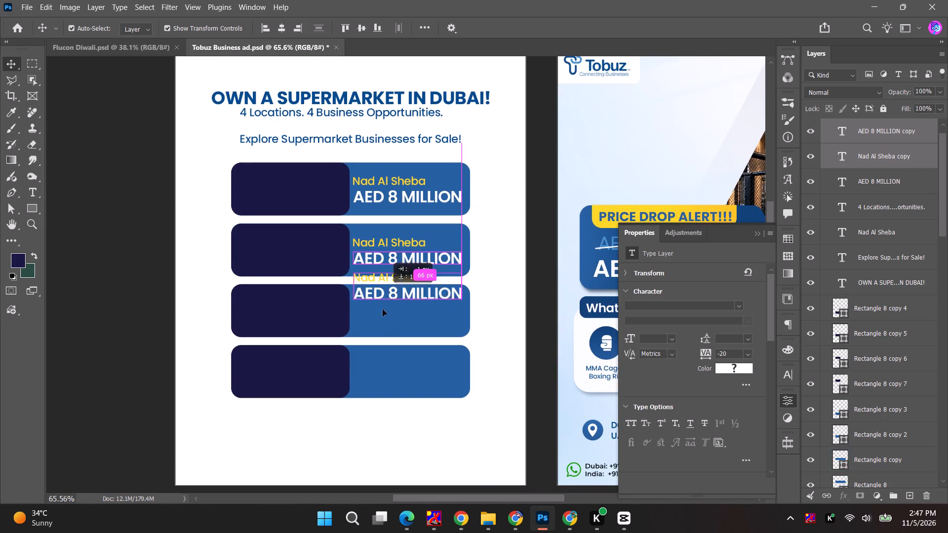
left_click_drag(383, 309, 384, 305, "alt")
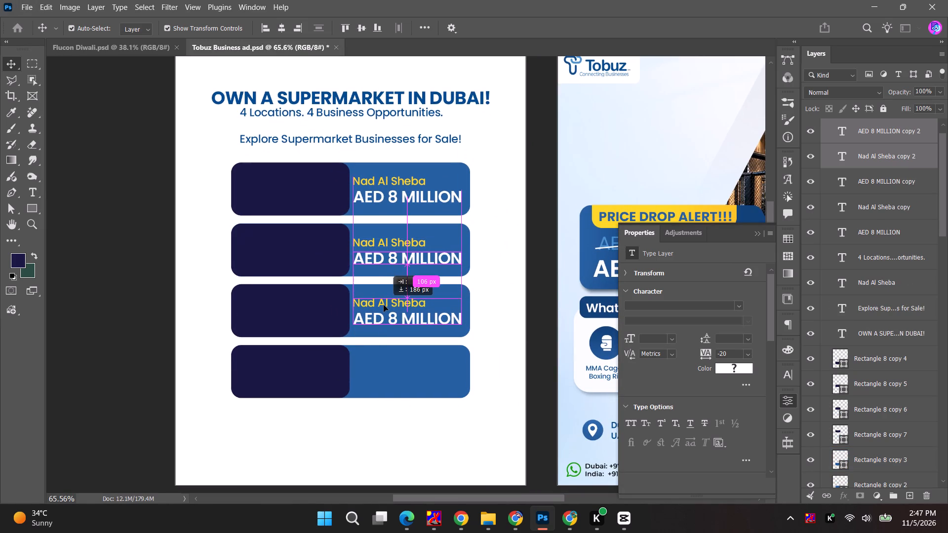
left_click_drag(384, 305, 384, 304, "alt")
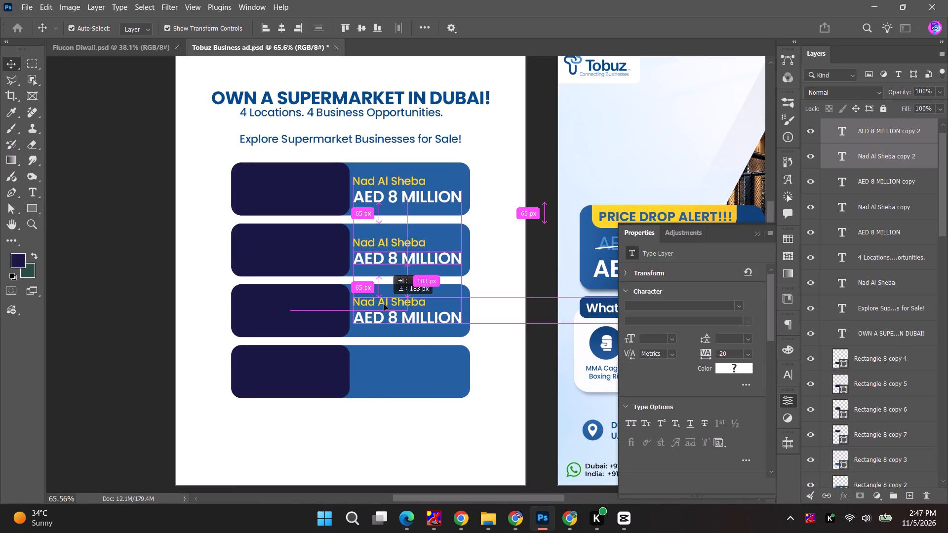
left_click_drag(384, 304, 384, 304, "alt")
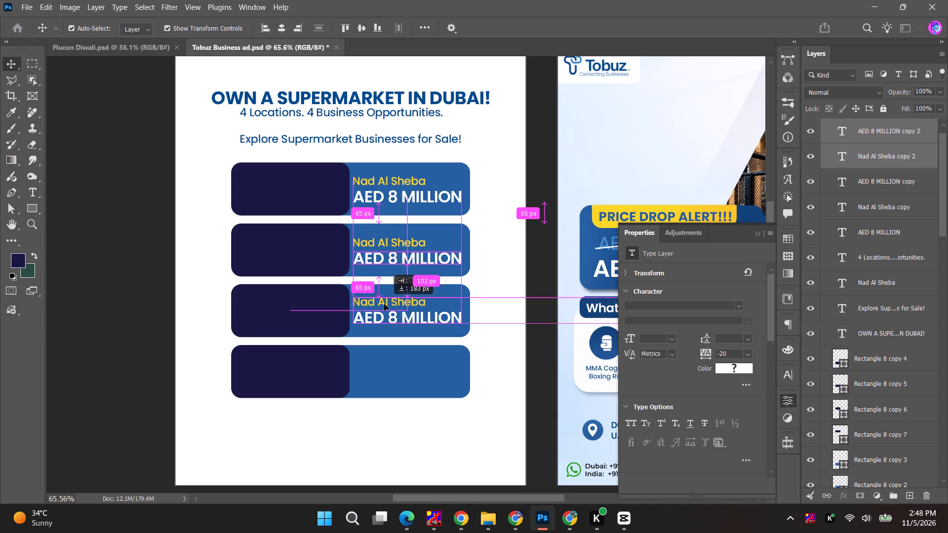
left_click_drag(384, 304, 384, 305, "alt")
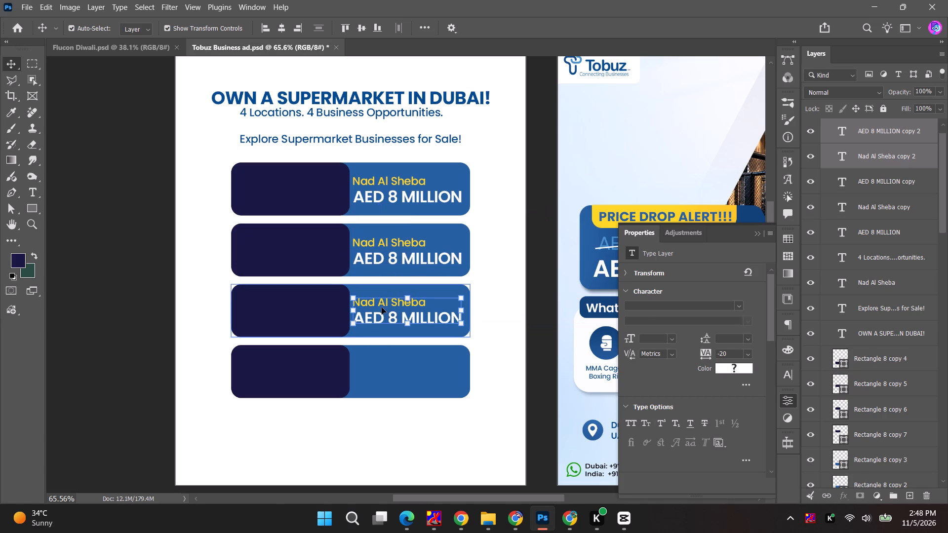
Duplicate the third bar's location and price pair onto the fourth bar's blue section, in line with the pairs above.
left_click_drag(382, 307, 383, 381, "alt")
key("ctrl+z")
left_click(386, 302)
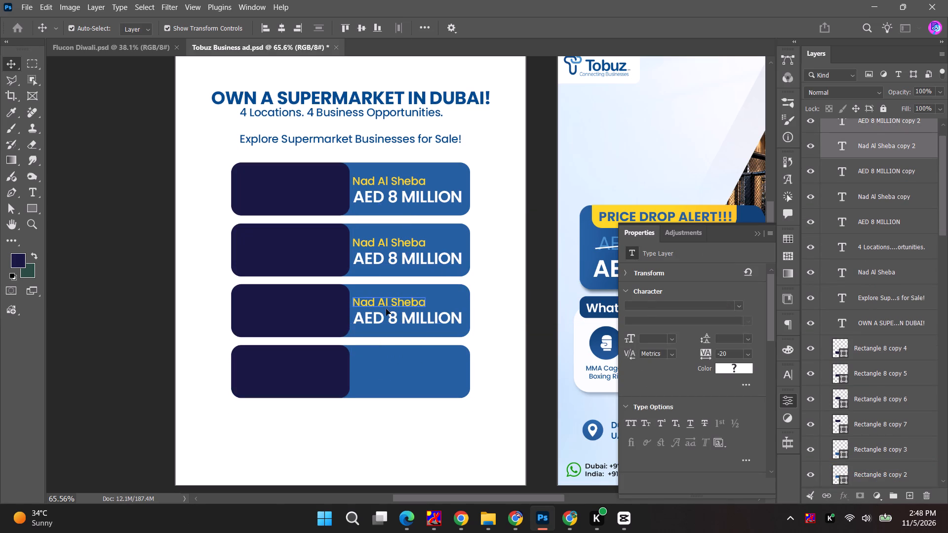
left_click(383, 320, "shift")
key("Escape")
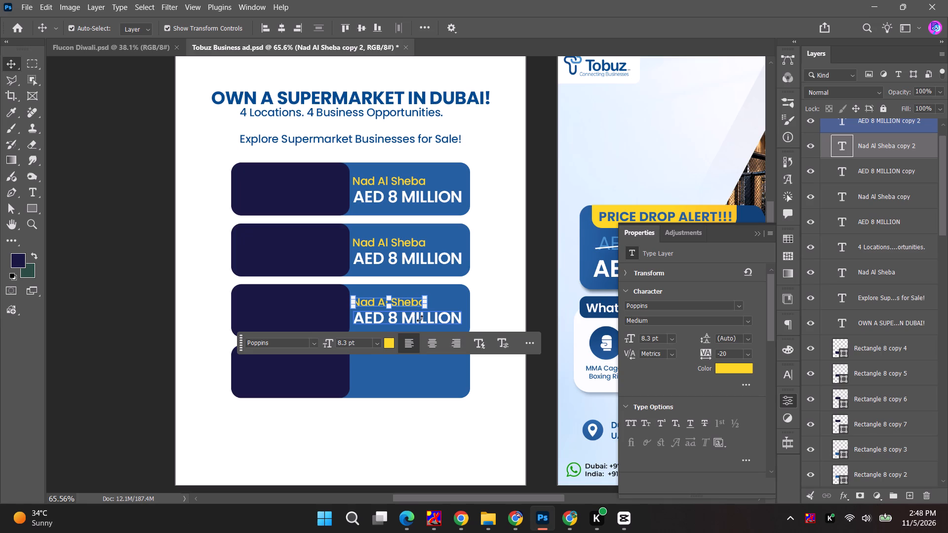
left_click(445, 321, "shift")
left_click_drag(414, 320, 409, 379, "alt")
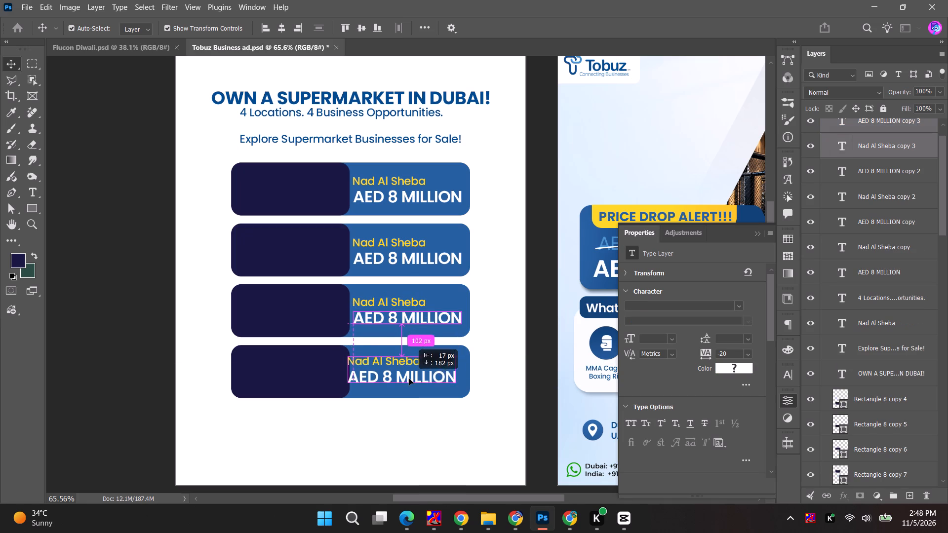
left_click_drag(409, 379, 414, 380, "alt")
Replace the first bar's location with Al Quoz, copied from the supermarket post's entry in the content sheet.
key("alt+Tab")
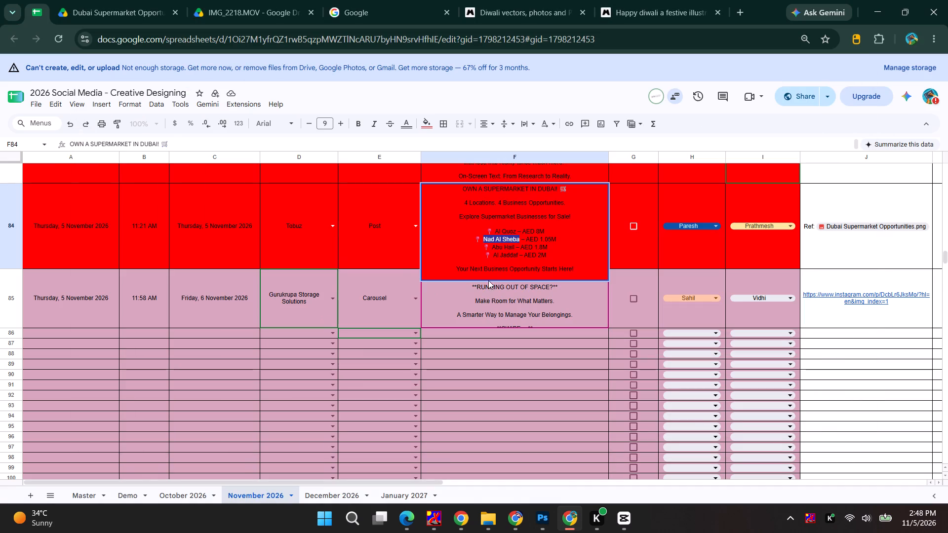
left_click_drag(495, 229, 515, 233)
key("ctrl+c")
key("alt+Tab")
scroll(388, 190, "up", 6, "alt")
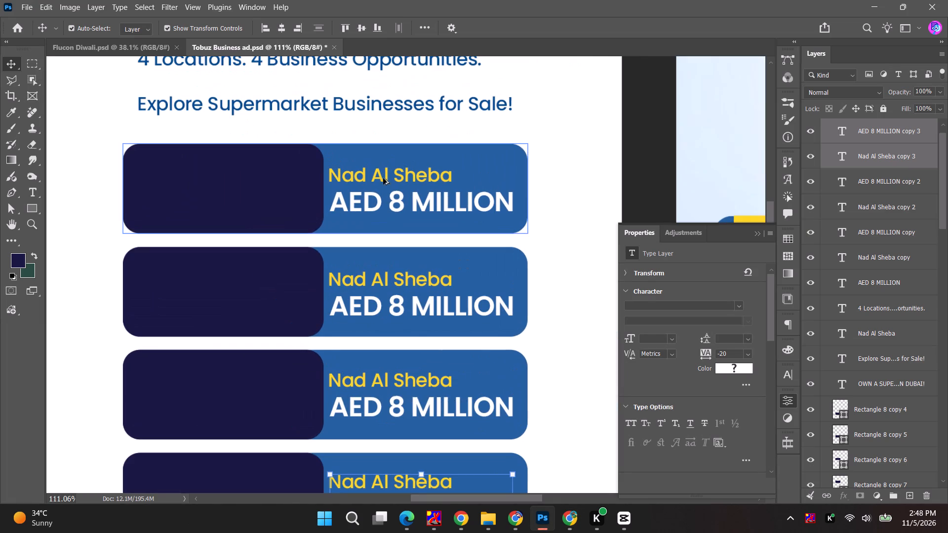
double_click(382, 170)
key("ctrl+v")
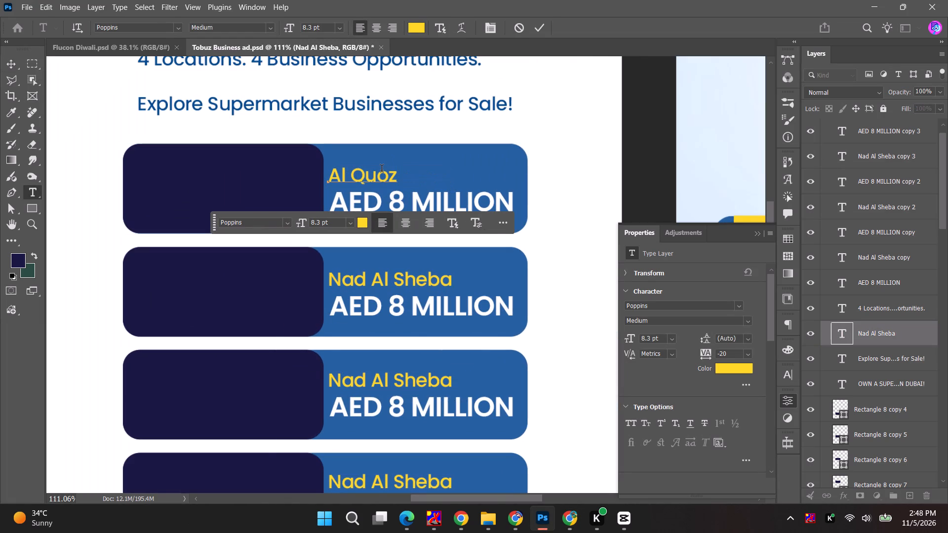
Check the Nad Al Sheba price in the content sheet and change the second bar's price to AED 1.05 MILLION.
key("alt+Tab")
key("alt+Tab")
key("alt+Tab")
key("alt+Tab")
double_click(430, 310)
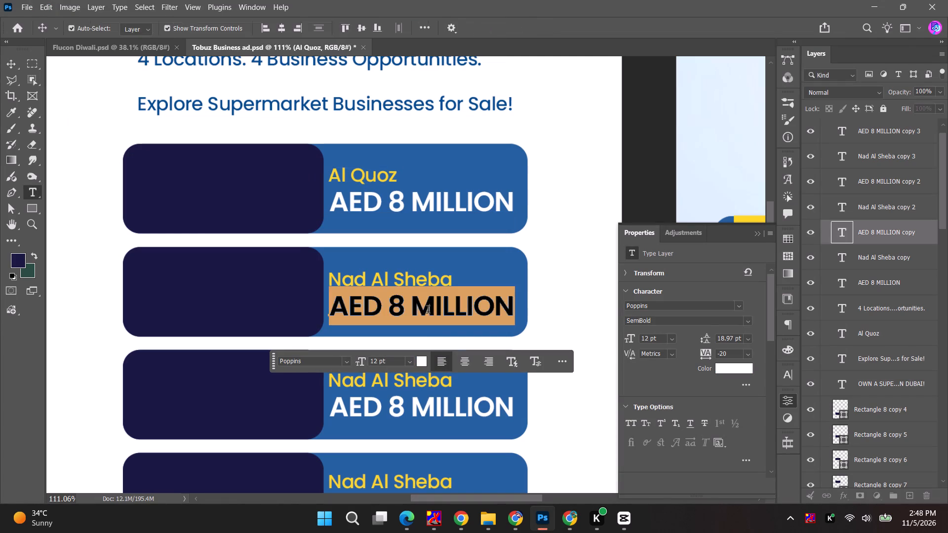
left_click_drag(394, 306, 401, 306)
type("1.05")
key("Escape")
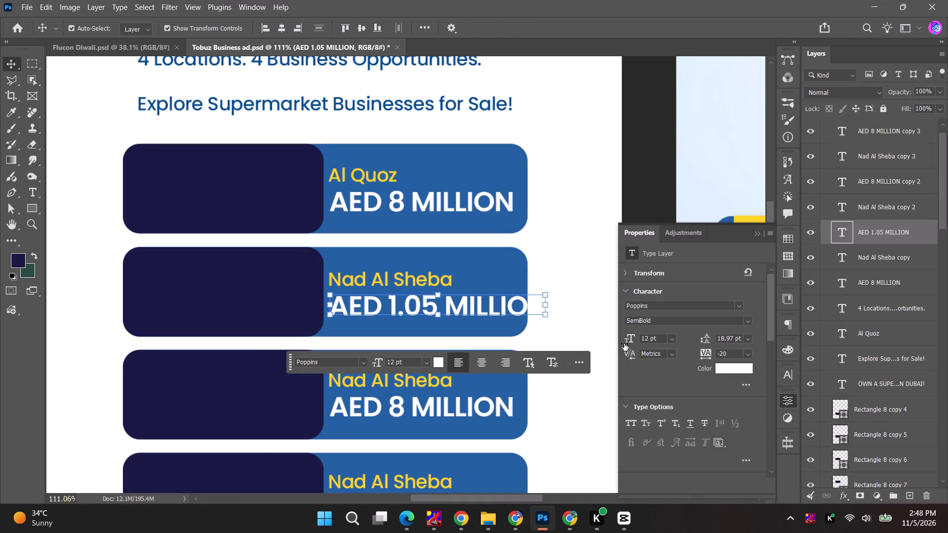
Select the price lines in all four bars and reduce their font size to 10 pt.
left_click(433, 200, "shift")
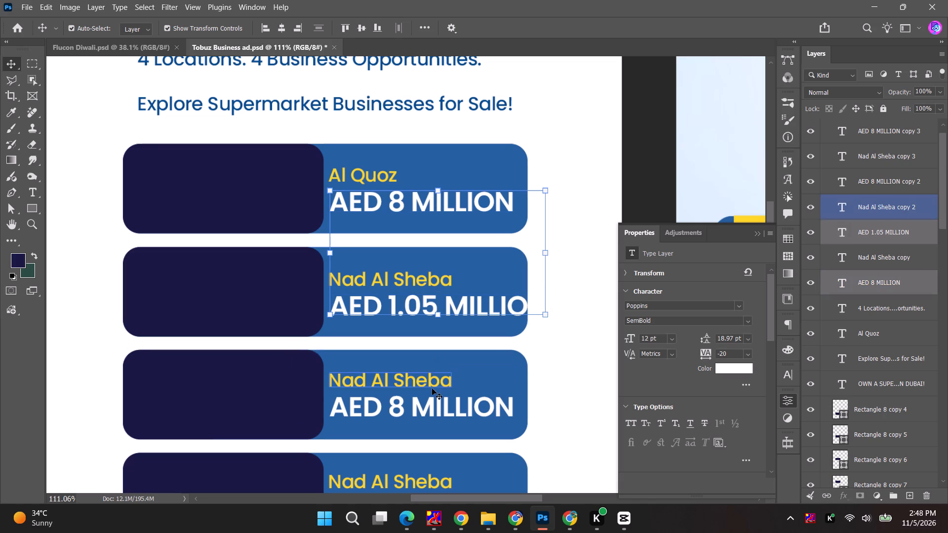
left_click(429, 405, "shift")
scroll(429, 405, "down", 5)
left_click(423, 469, "shift")
key("alt+Tab")
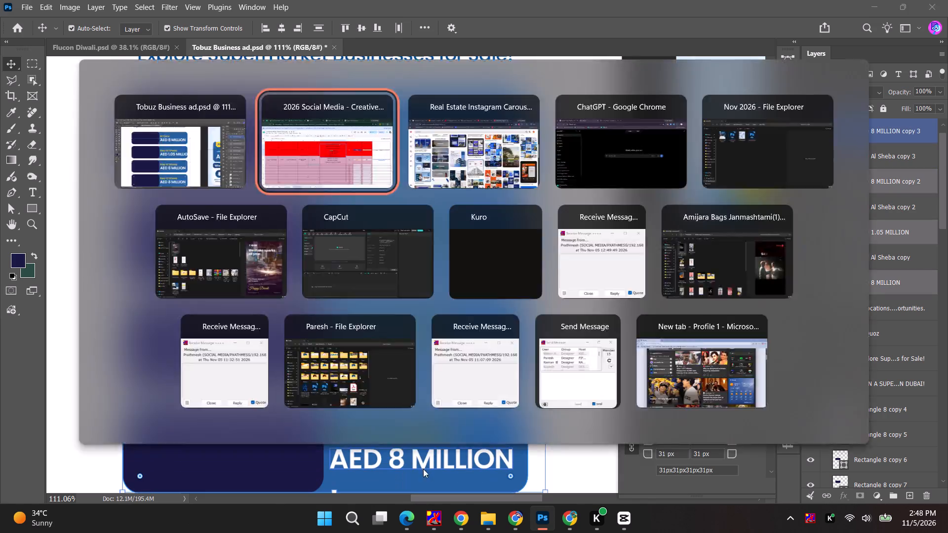
key("alt+Tab")
left_click(420, 485, "shift")
left_click(426, 460, "shift")
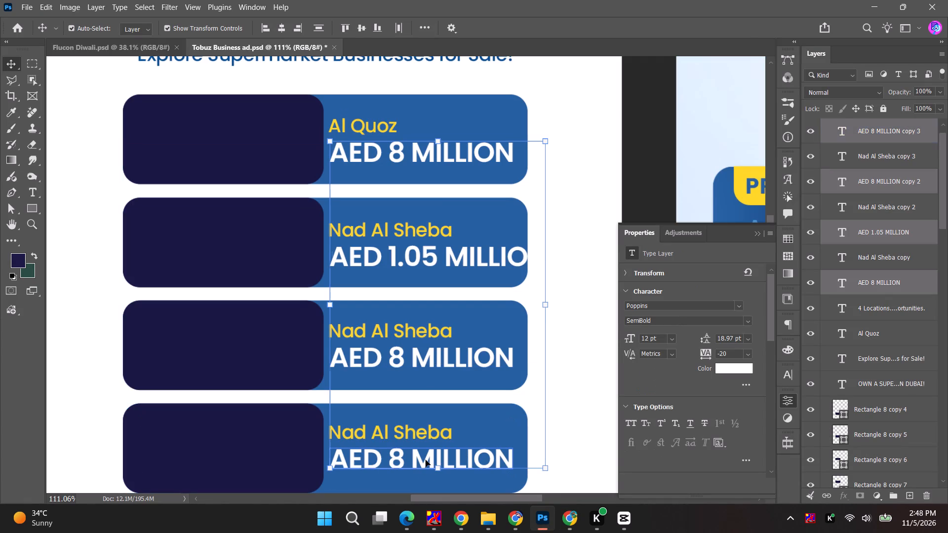
key("alt+Tab")
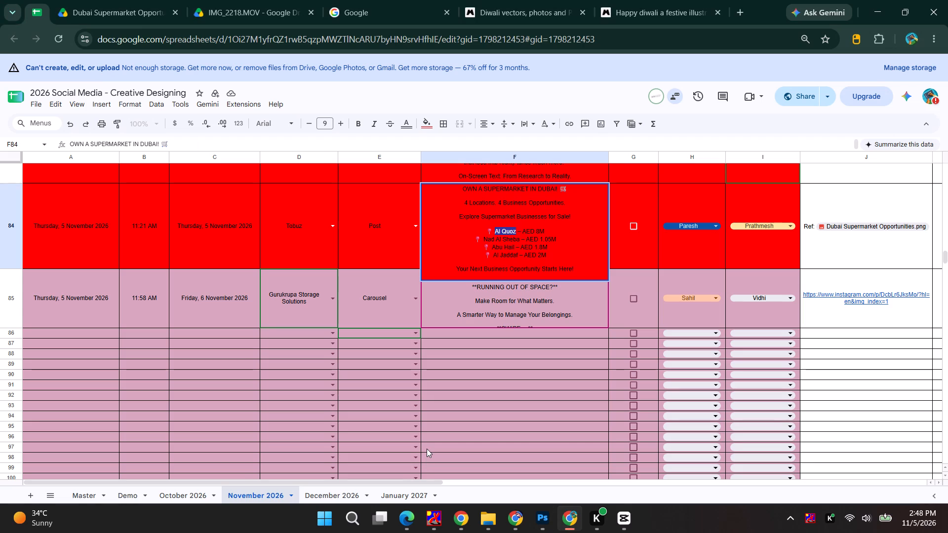
key("alt+Tab")
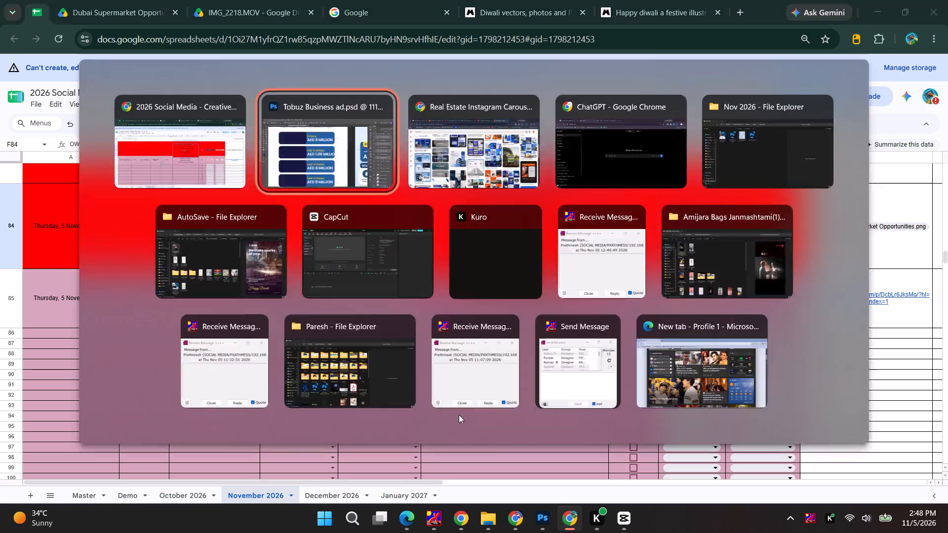
left_click(657, 334)
left_click(657, 338)
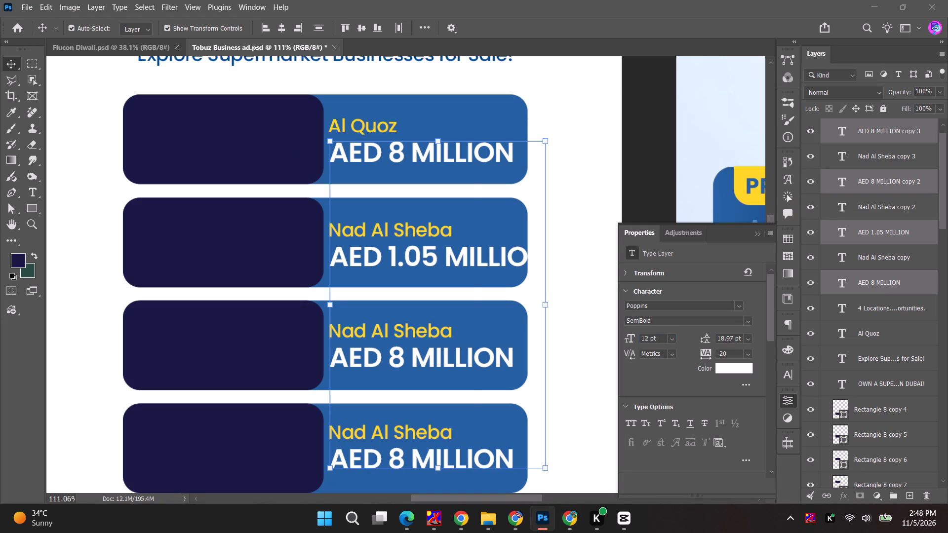
scroll(657, 338, "down", 4)
scroll(657, 339, "up", 2)
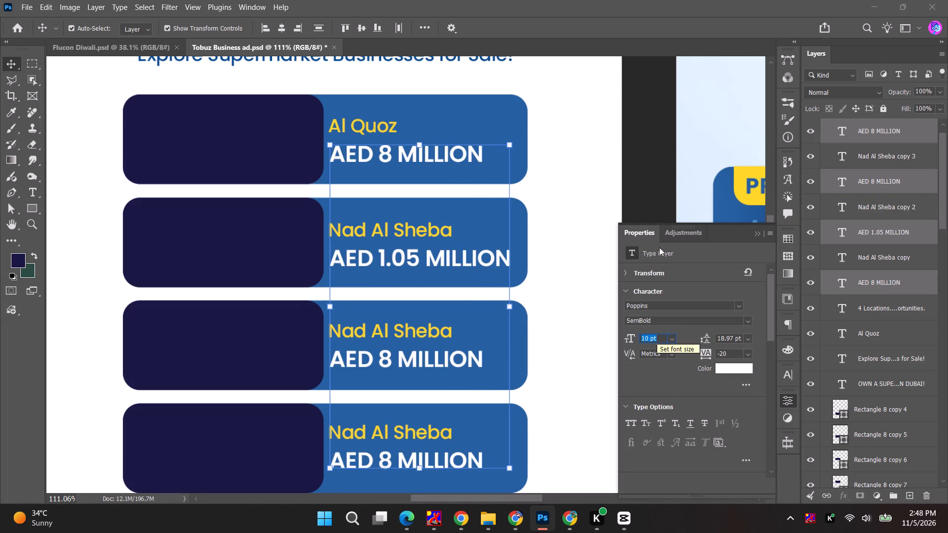
left_click(591, 194)
left_click(624, 121)
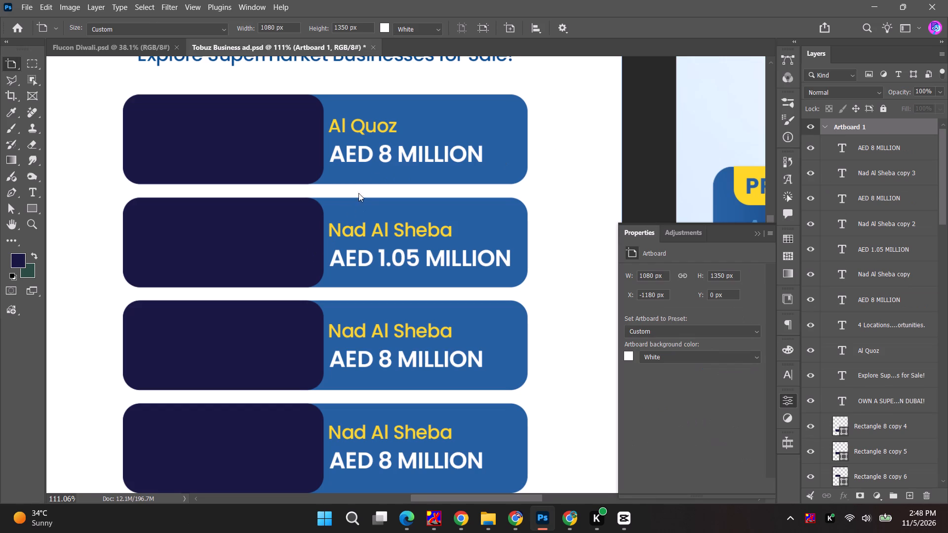
Nudge the four price lines up slightly together.
left_click(388, 158)
left_click(444, 263, "shift")
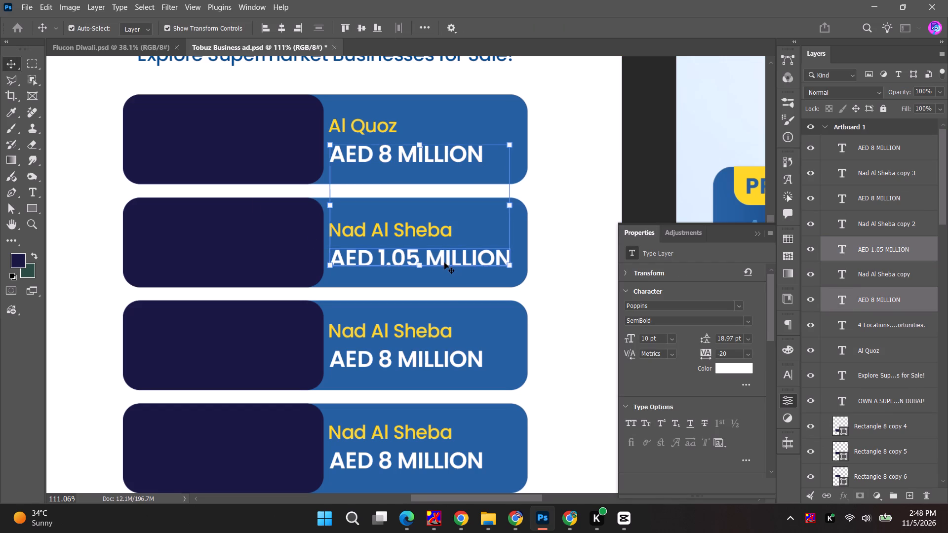
left_click(446, 364, "shift")
left_click(417, 459, "shift")
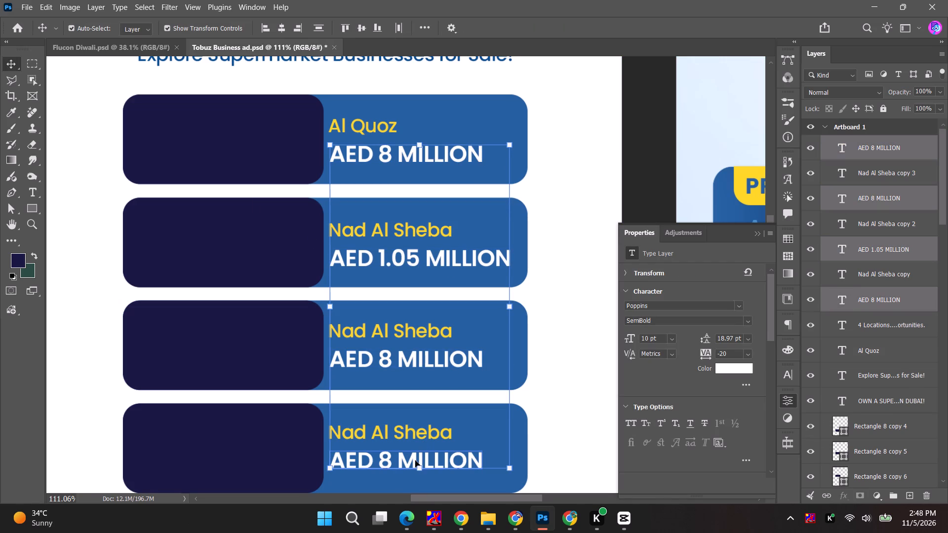
key("Up")
key("Up")
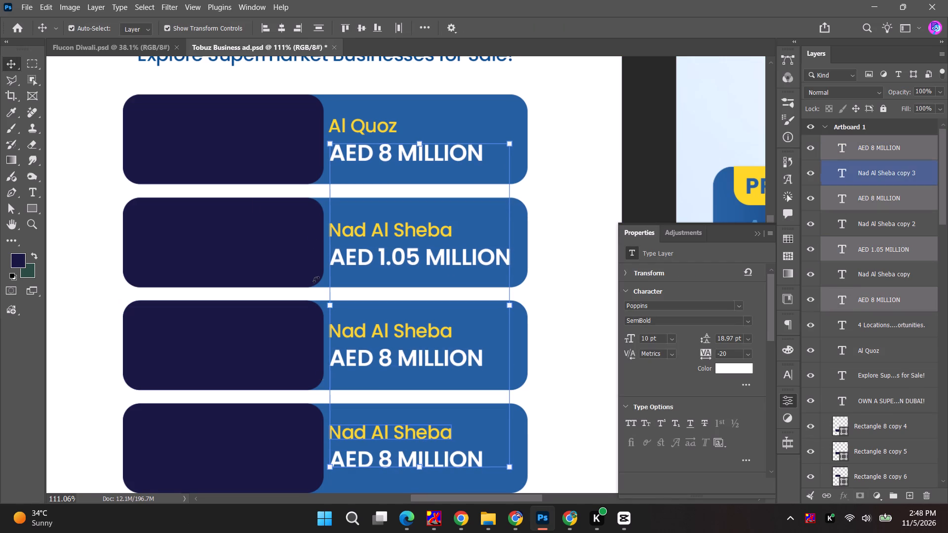
Move the four yellow location names down together so they sit closer to their prices.
left_click(365, 121)
left_click(401, 234, "shift")
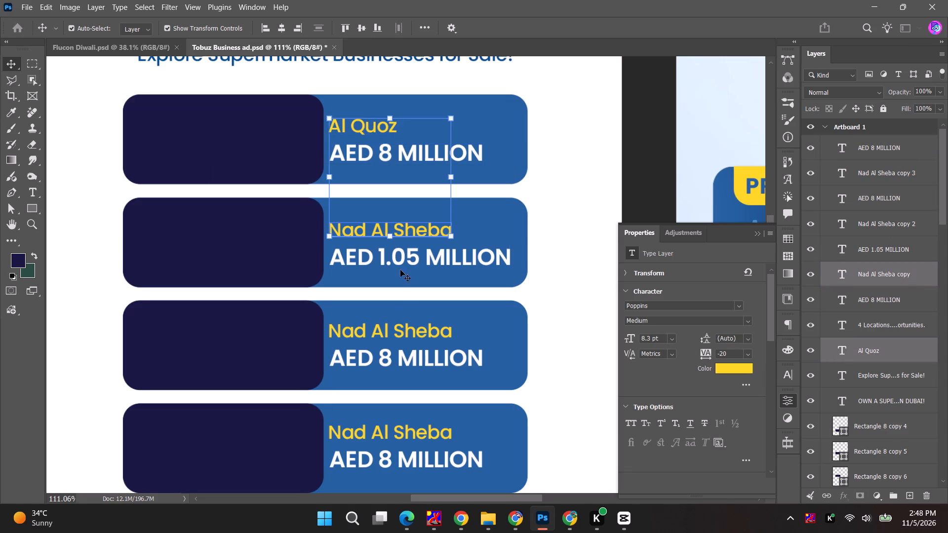
left_click(395, 327, "shift")
left_click(374, 433, "shift")
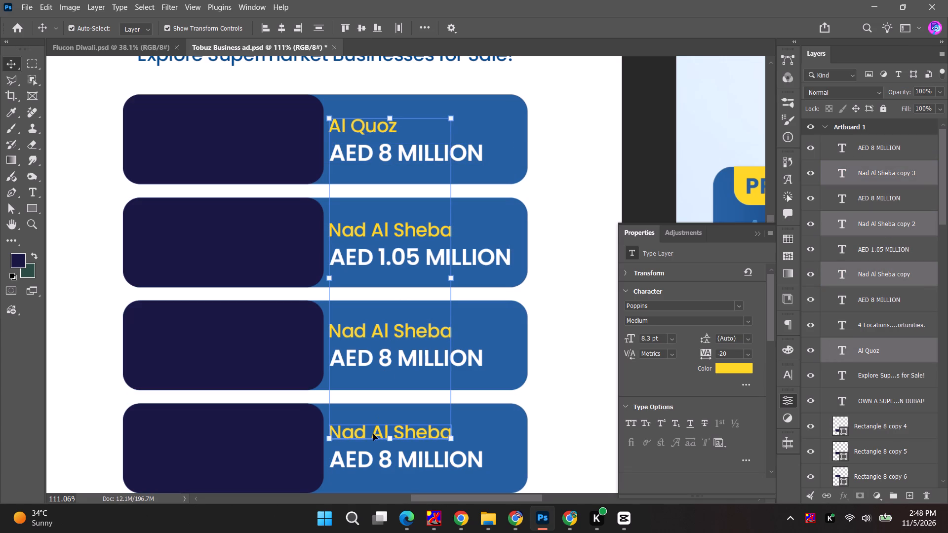
key("shift+Down")
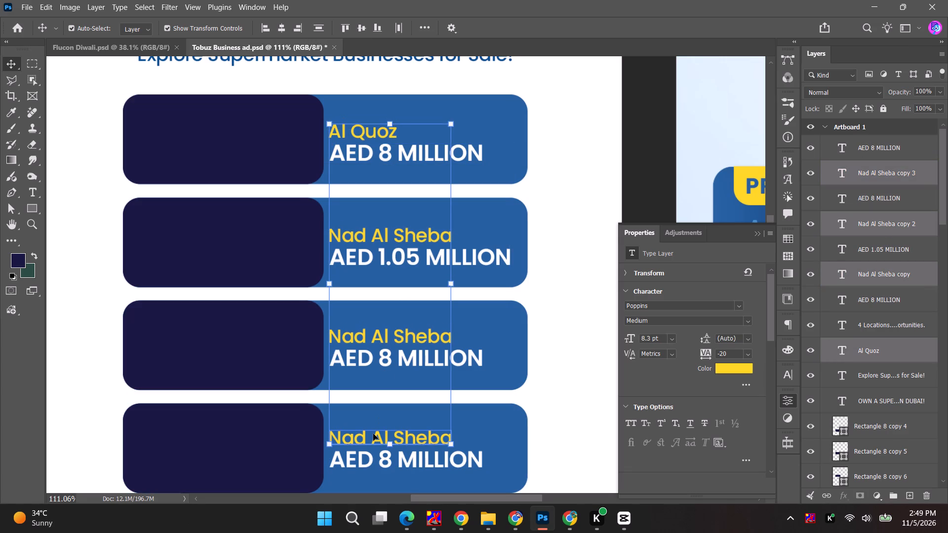
key("Up")
key("Up")
Check the Abu Hail price in the content sheet and change the third bar's price to AED 1.8 MILLION.
key("alt+Tab")
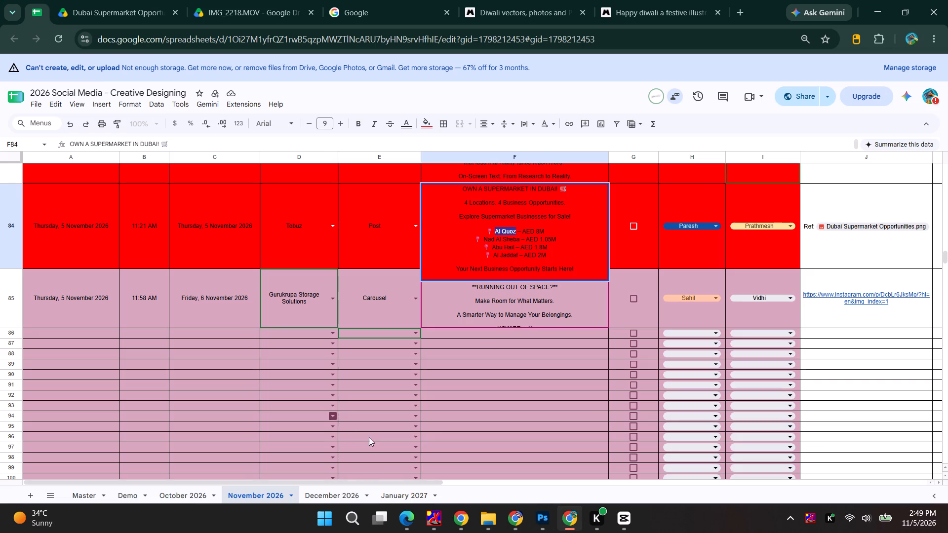
key("alt+Tab")
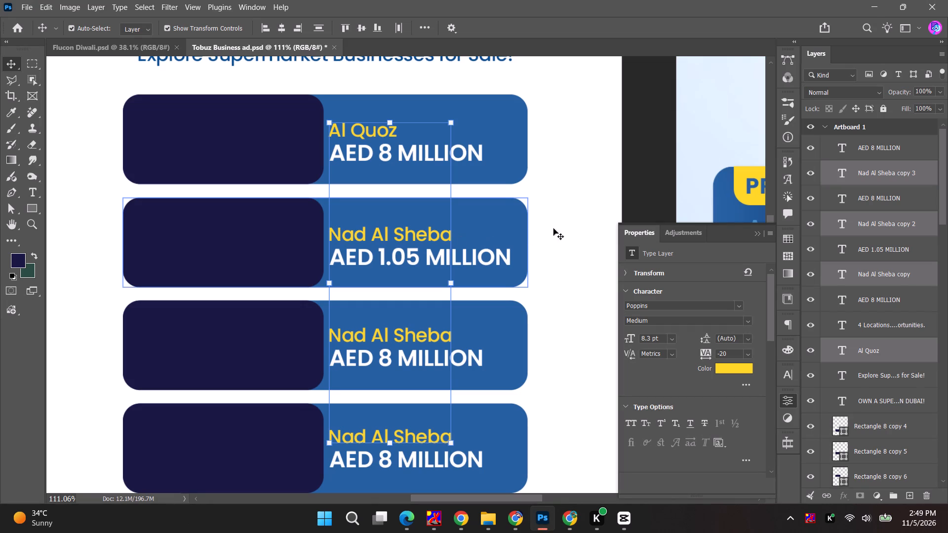
left_click(647, 189)
key("alt+Tab")
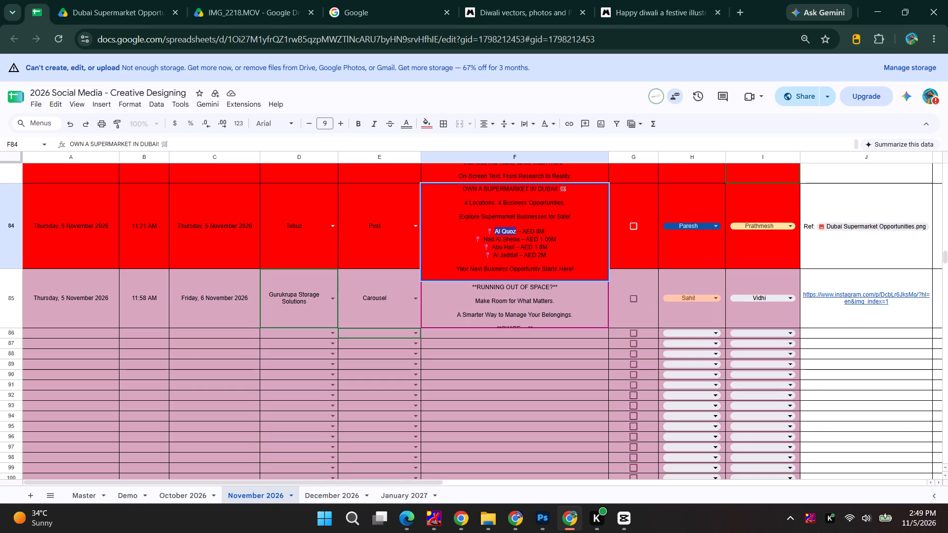
left_click_drag(539, 246, 558, 246)
key("alt+Tab")
double_click(406, 359)
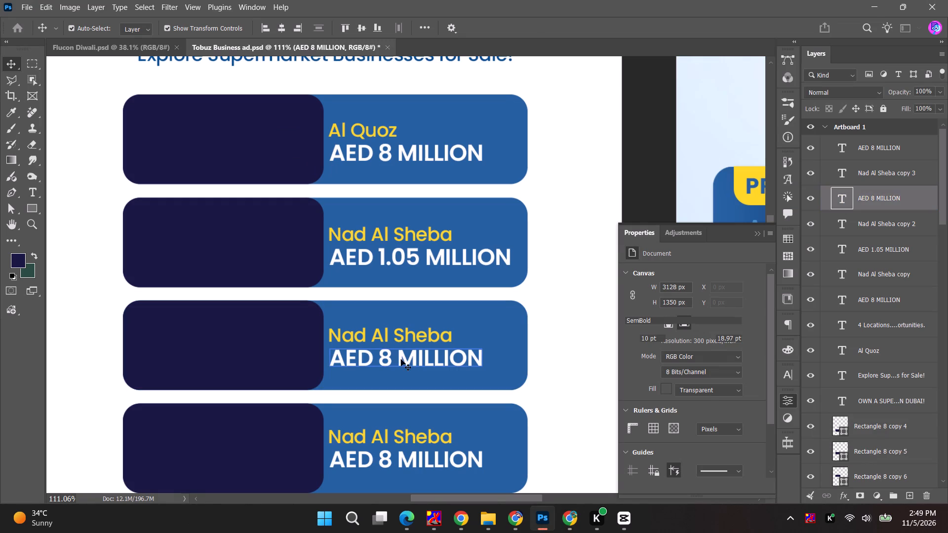
triple_click(383, 360)
left_click(382, 360)
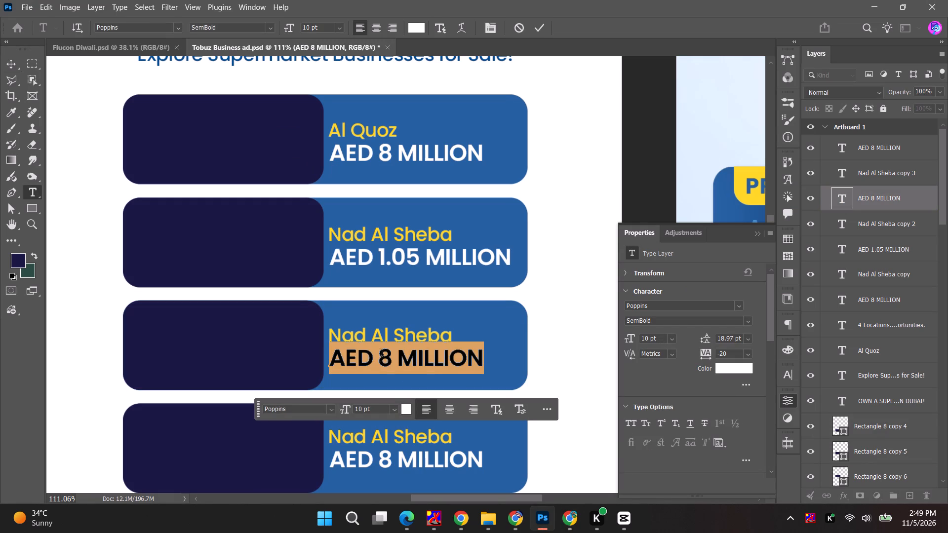
left_click(382, 354)
type("1.")
Copy the location name Abu Hail from the content sheet and replace the third bar's yellow location name with it.
key("alt+Tab")
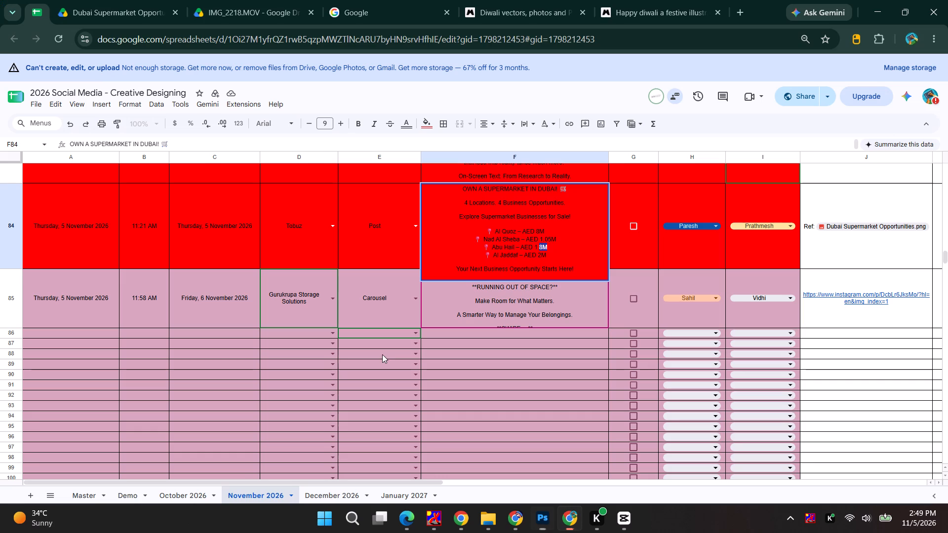
left_click_drag(514, 246, 498, 245)
left_click_drag(498, 245, 493, 247)
key("ctrl+c")
key("alt+Tab")
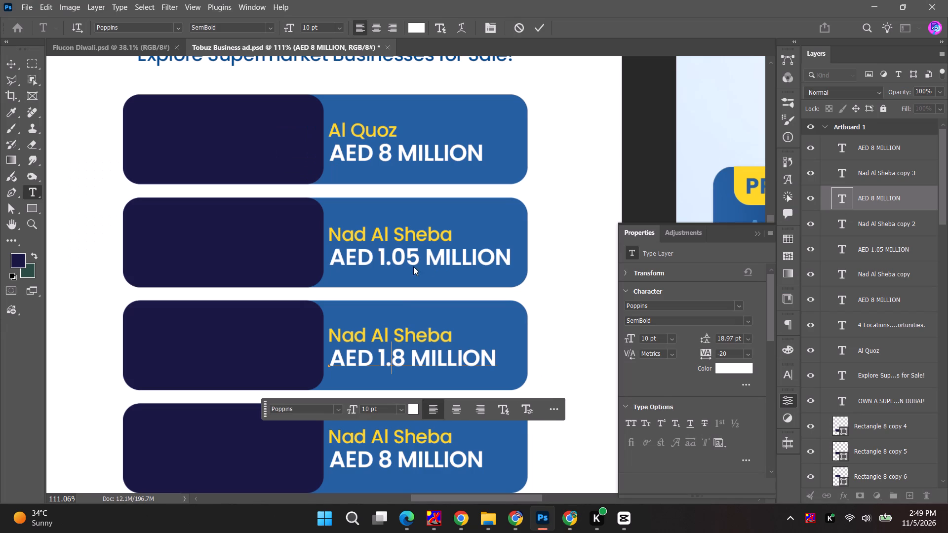
double_click(395, 333)
left_click(570, 298)
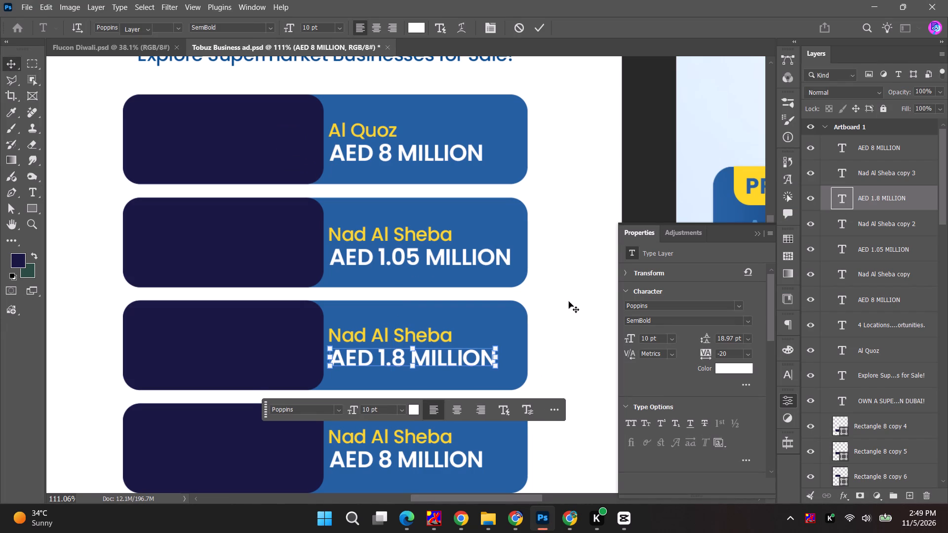
double_click(403, 342)
key("Escape")
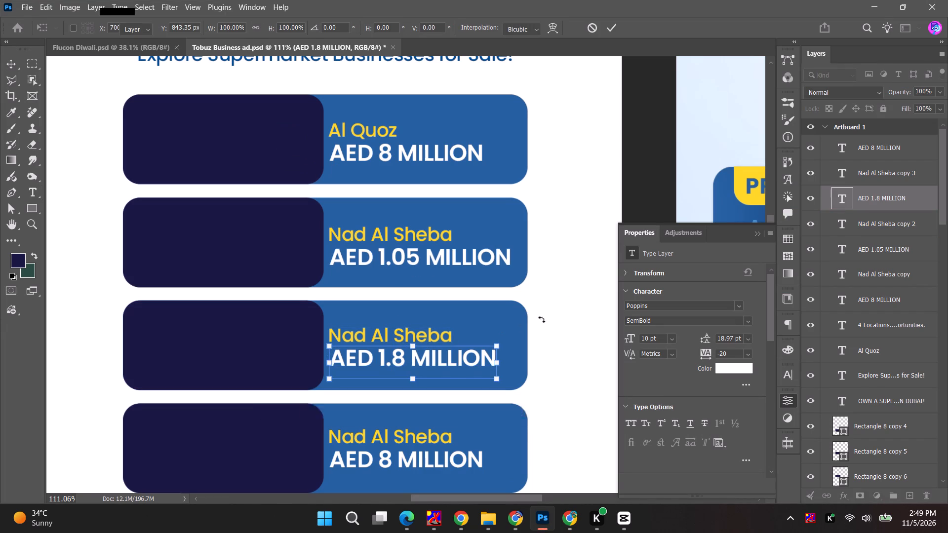
left_click(589, 319)
double_click(362, 333)
key("ctrl+v")
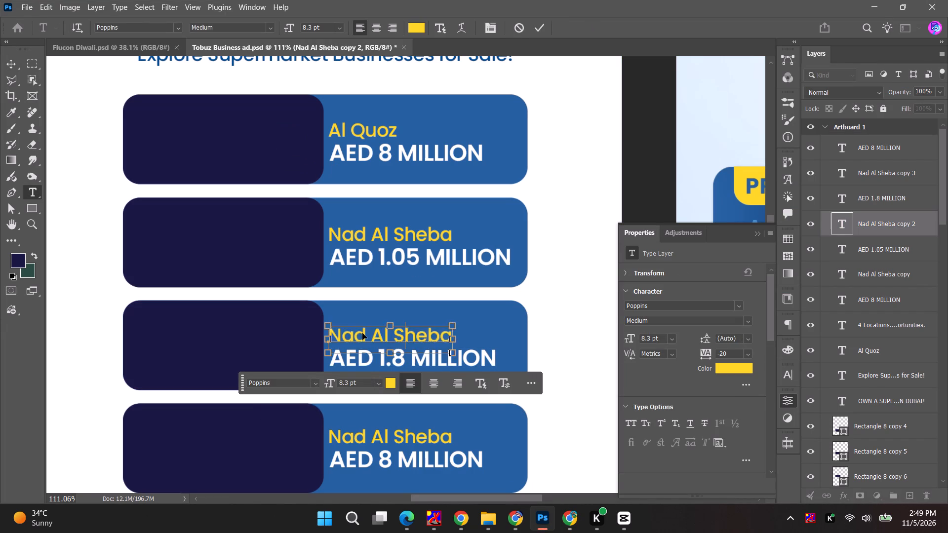
key("Escape")
Copy the location name Al Jaddaf from the content sheet and replace the fourth bar's yellow location name with it.
key("alt+Tab")
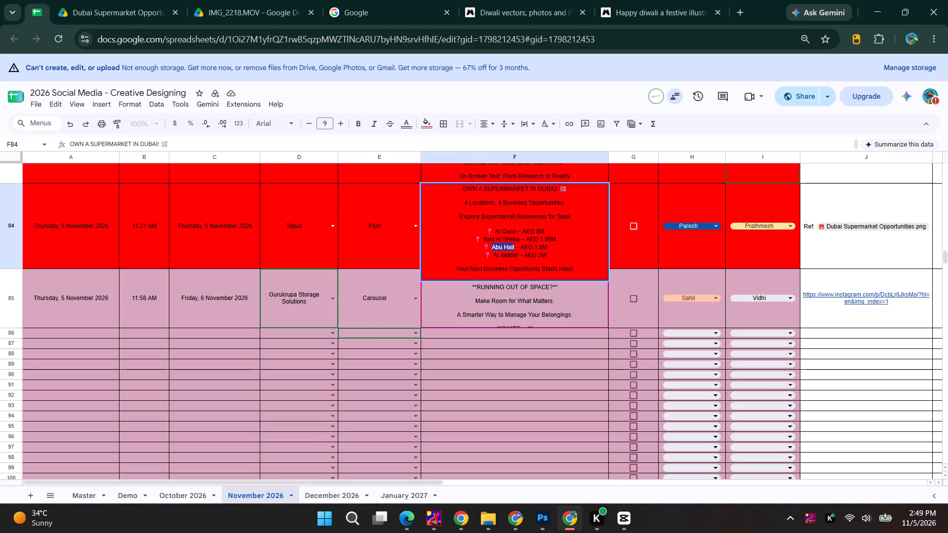
left_click_drag(494, 257, 517, 255)
key("ctrl+c")
key("alt+Tab")
scroll(393, 418, "down", 5)
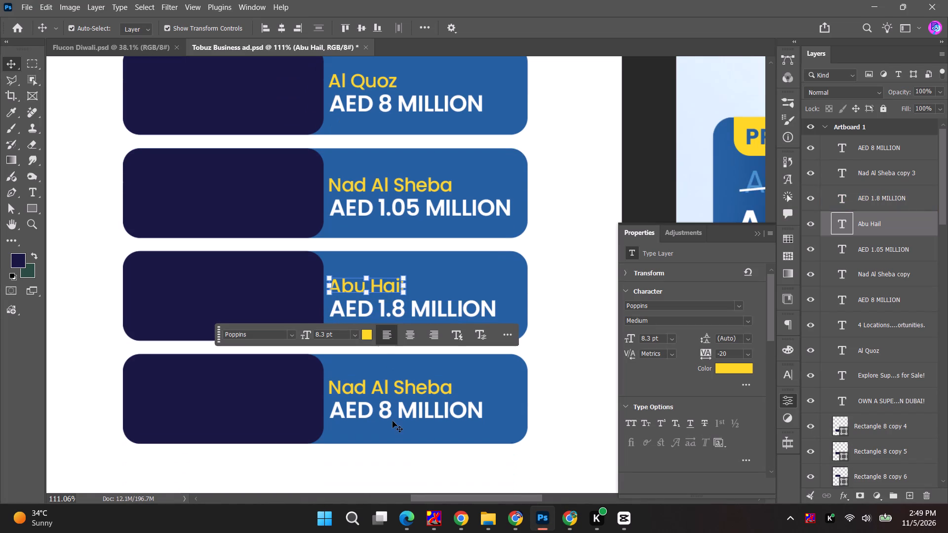
left_click(399, 394)
double_click(435, 391)
key("ctrl+v")
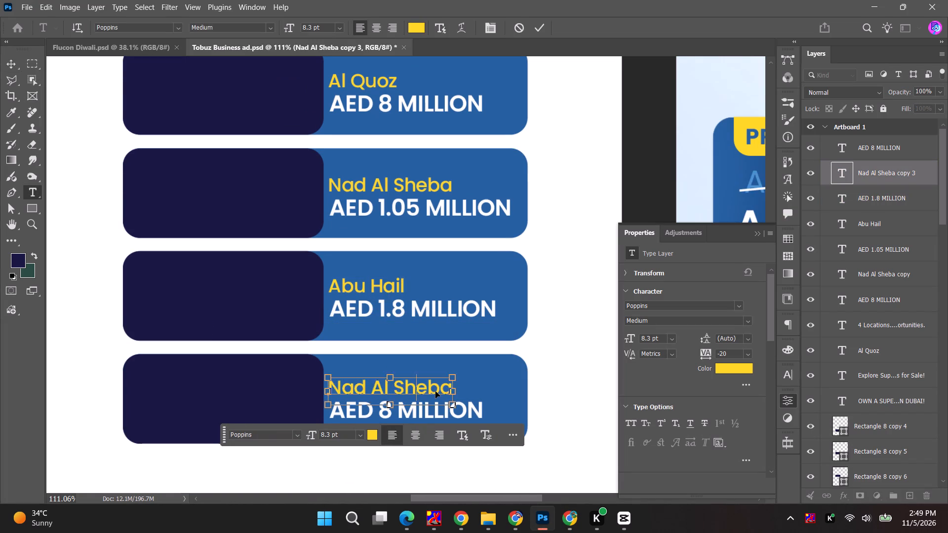
key("Escape")
Check the Al Jaddaf price in the content sheet and change the fourth bar's price to AED 2 MILLION.
key("alt+Tab")
key("alt+Tab")
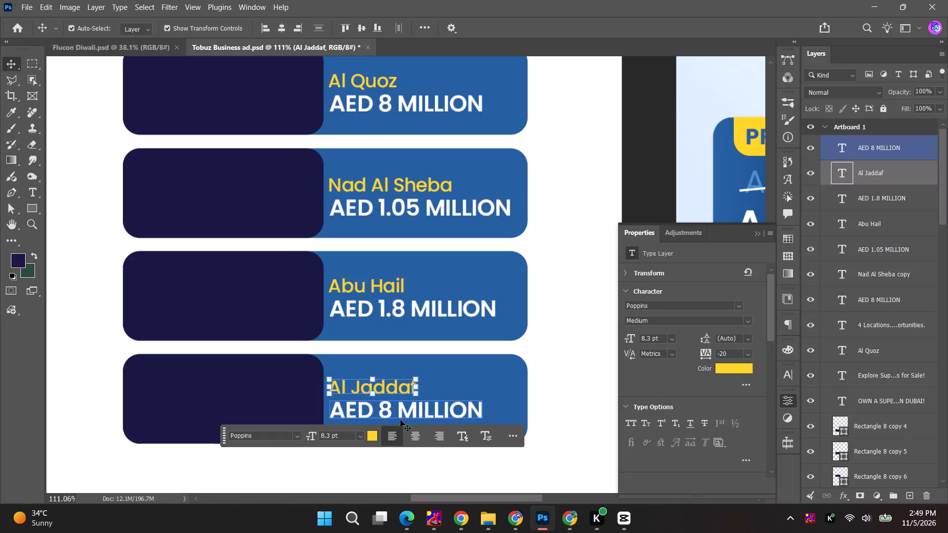
double_click(404, 411)
left_click_drag(391, 412, 383, 414)
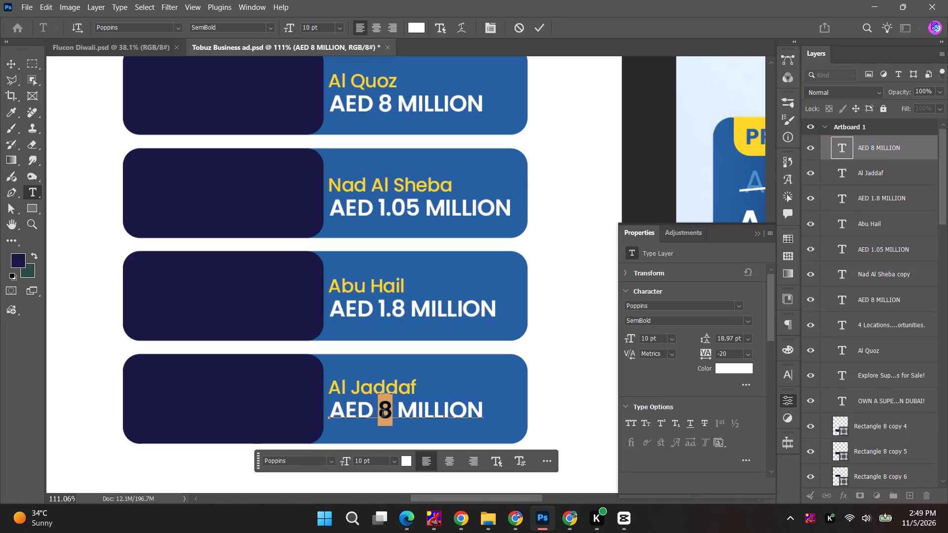
key("2")
key("Escape")
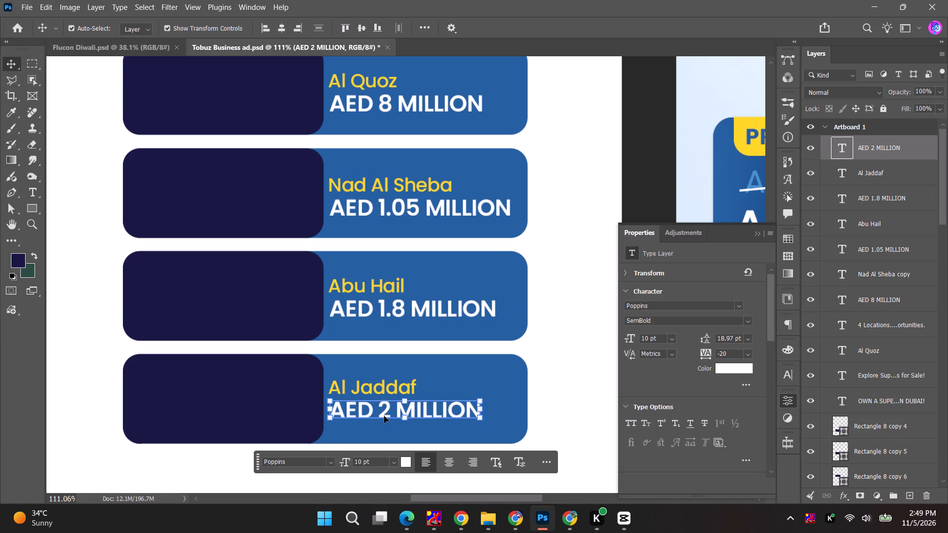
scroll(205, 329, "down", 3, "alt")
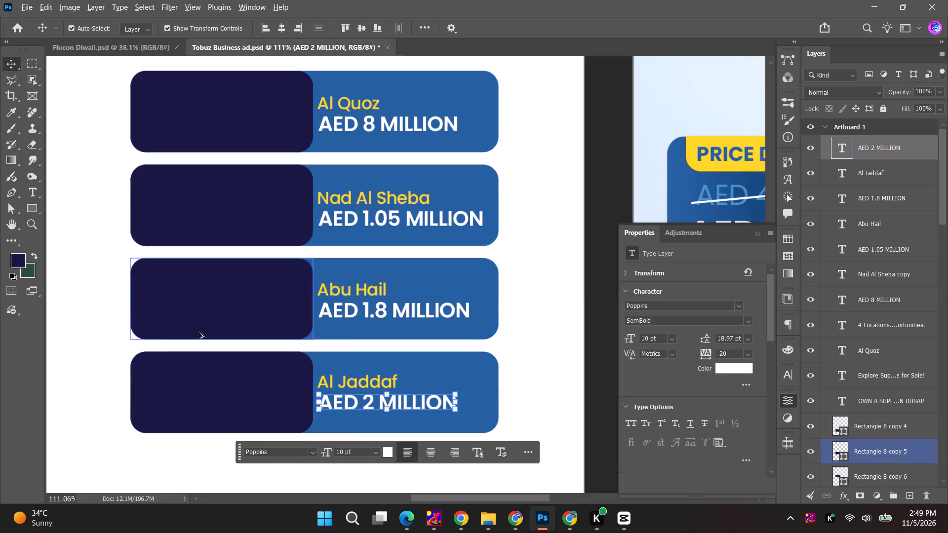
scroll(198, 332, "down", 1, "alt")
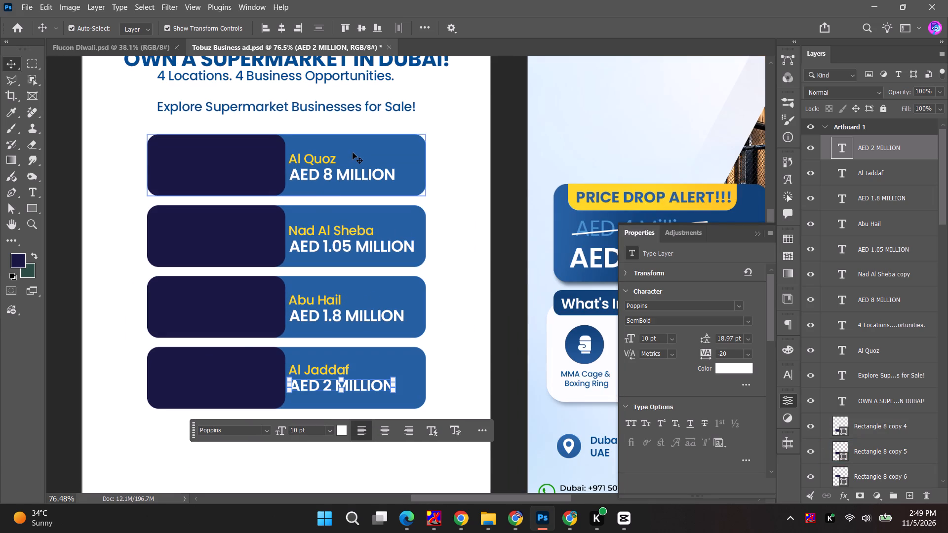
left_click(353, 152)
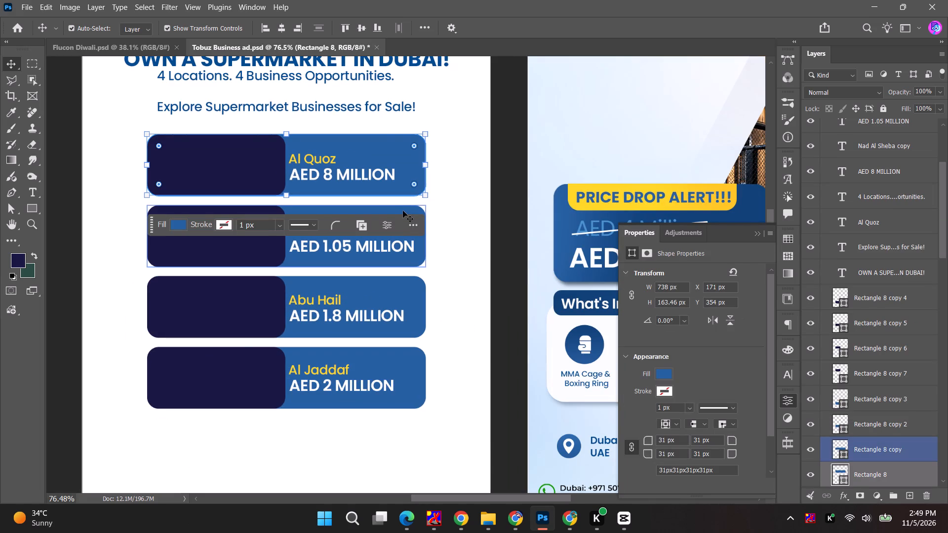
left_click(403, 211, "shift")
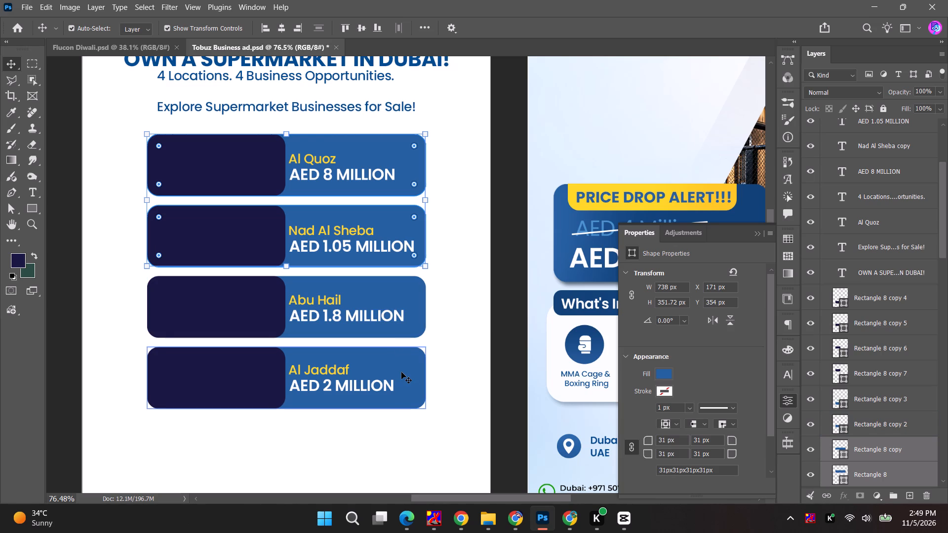
Make the Abu Hail bar's price plural so it reads AED 1.8 MILLIONS.
scroll(387, 314, "up", 6, "alt")
double_click(388, 314)
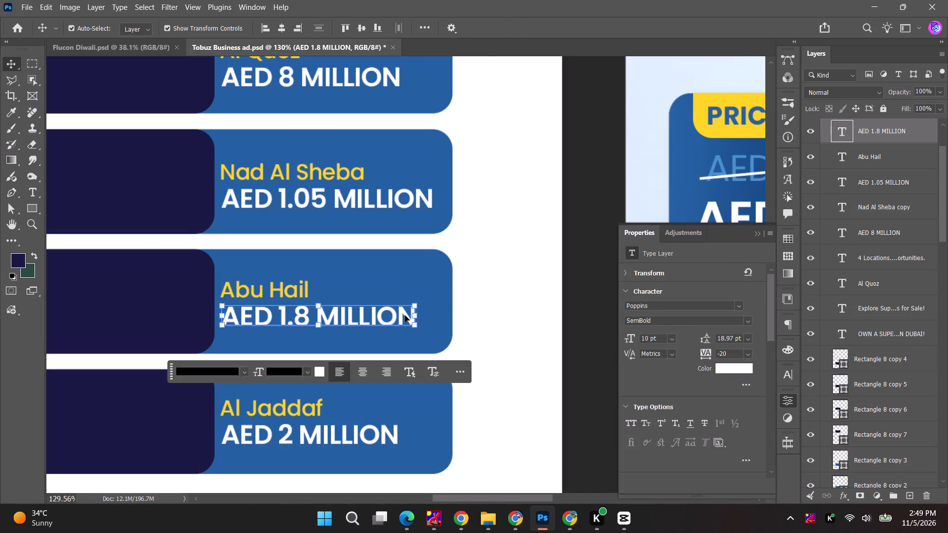
left_click(415, 319)
key("s")
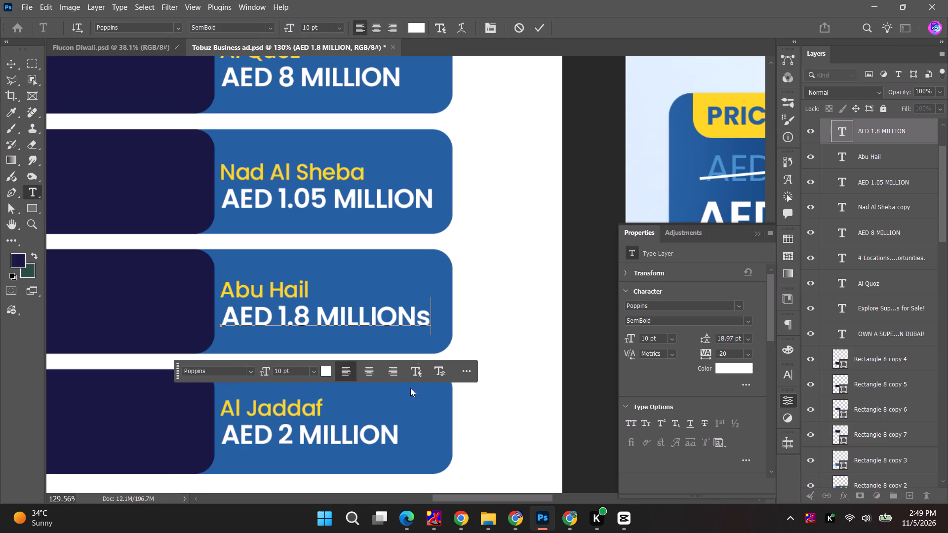
left_click_drag(415, 319, 430, 319)
type("AS")
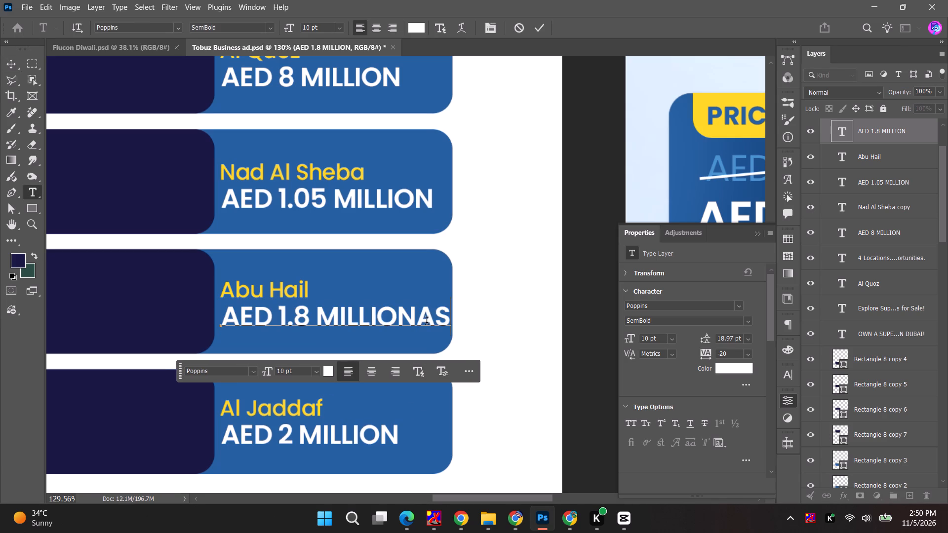
left_click_drag(425, 317, 433, 317)
key("BackSpace")
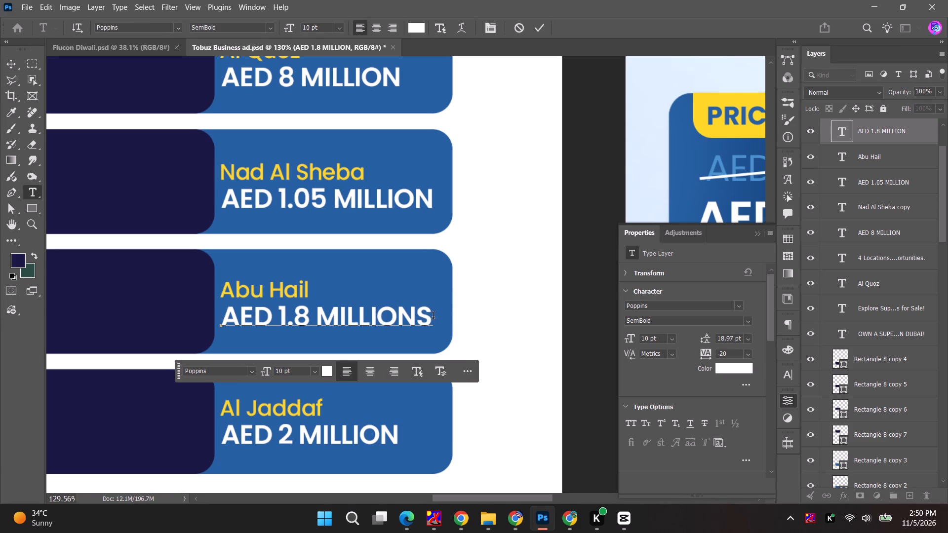
Make the Al Jaddaf bar's price plural so it reads AED 2 MILLIONS.
left_click(397, 434)
double_click(397, 434)
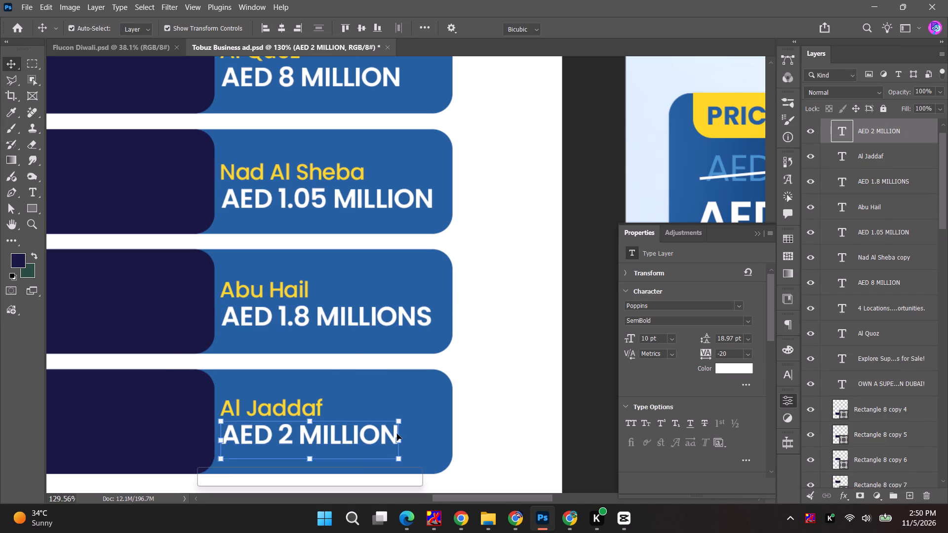
double_click(390, 436)
left_click(402, 437)
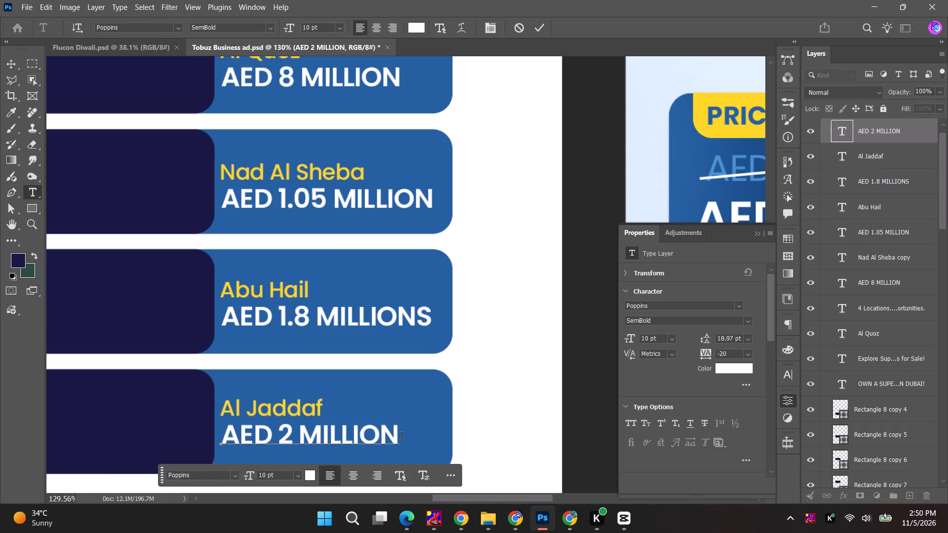
key("s")
Make the Nad Al Sheba bar's price plural so it reads AED 1.05 MILLIONS.
left_click(393, 197)
double_click(393, 198)
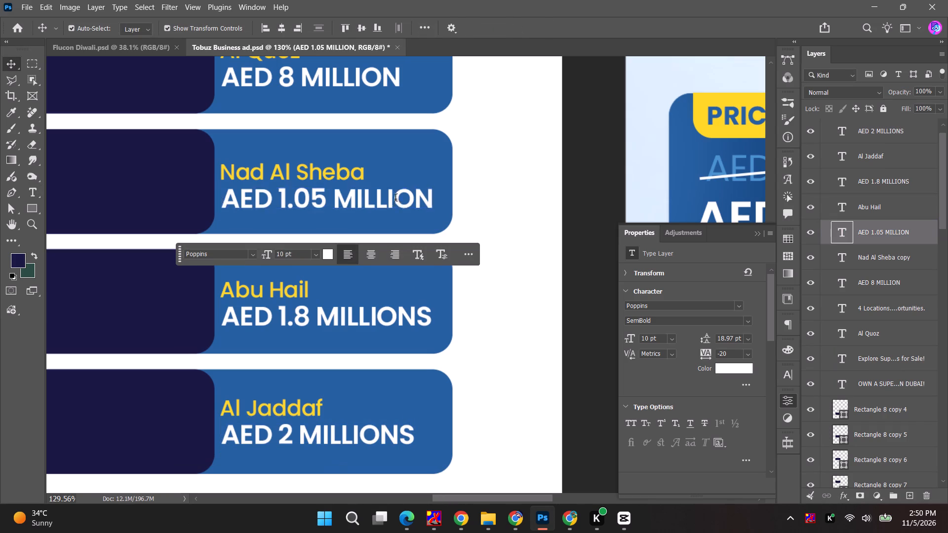
left_click(433, 199)
key("s")
key("Escape")
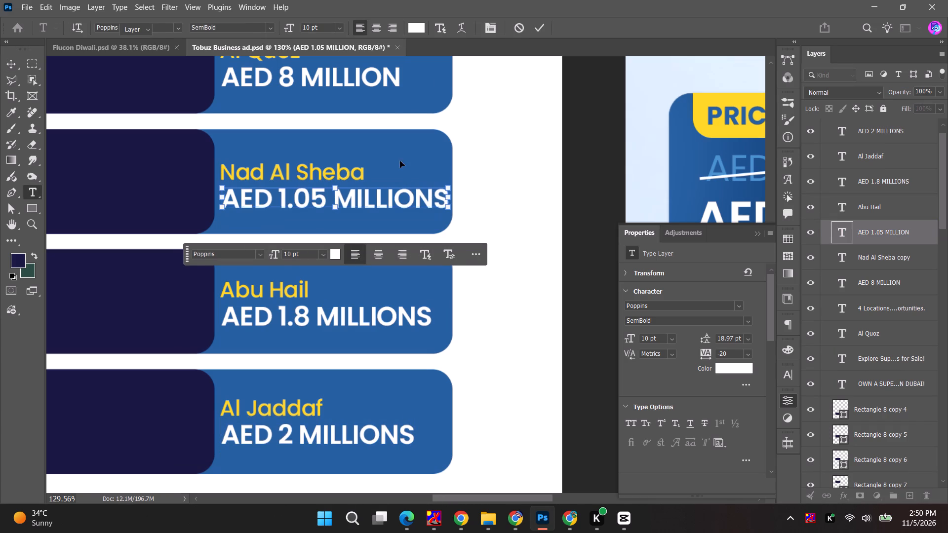
Make the Al Quoz bar's price plural so it reads AED 8 MILLIONS.
double_click(368, 80)
left_click(400, 86)
key("s")
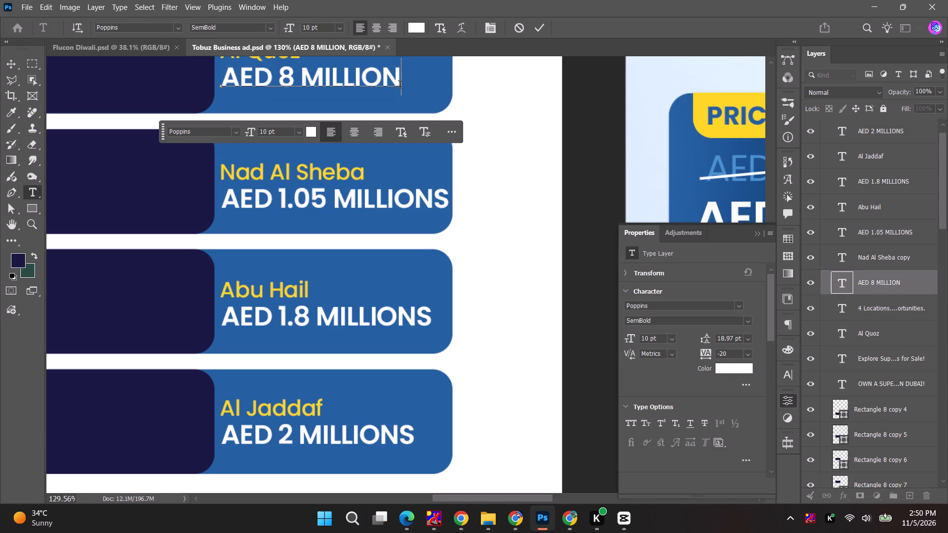
key("Escape")
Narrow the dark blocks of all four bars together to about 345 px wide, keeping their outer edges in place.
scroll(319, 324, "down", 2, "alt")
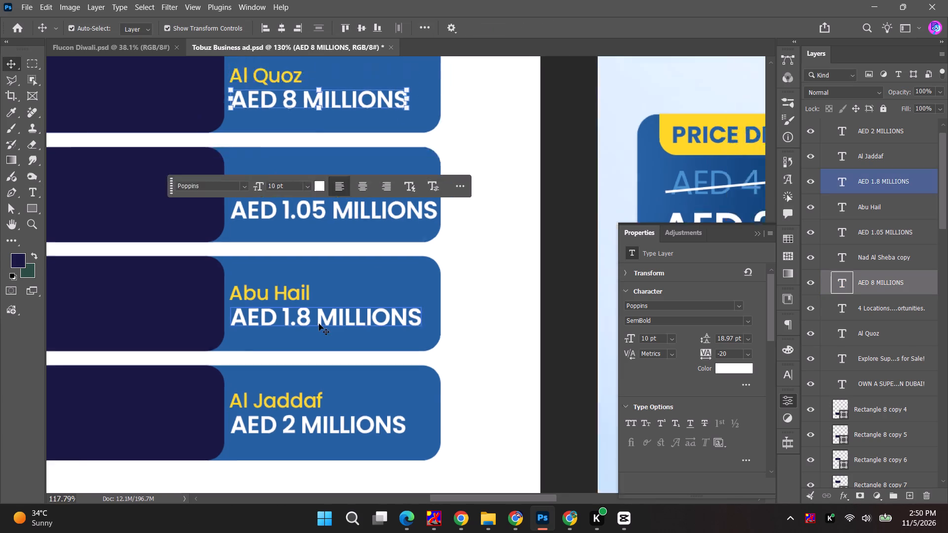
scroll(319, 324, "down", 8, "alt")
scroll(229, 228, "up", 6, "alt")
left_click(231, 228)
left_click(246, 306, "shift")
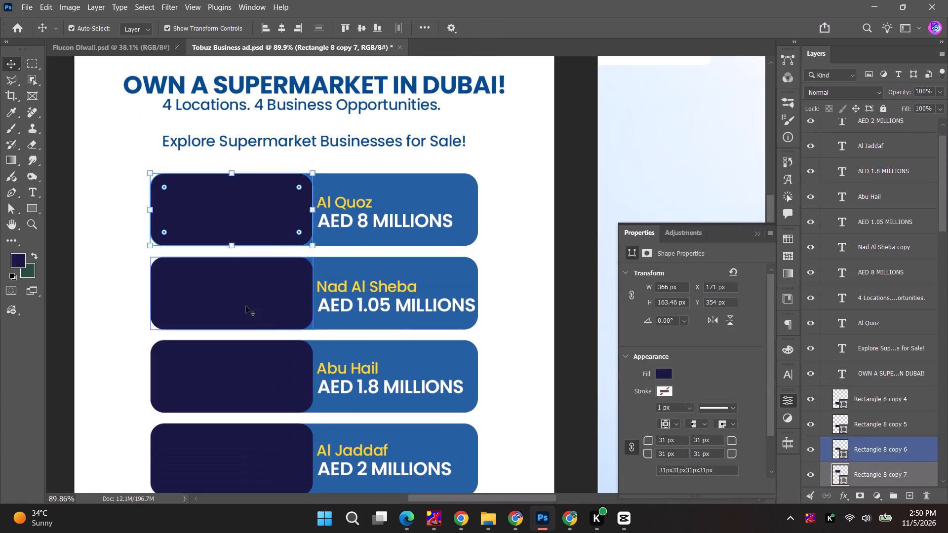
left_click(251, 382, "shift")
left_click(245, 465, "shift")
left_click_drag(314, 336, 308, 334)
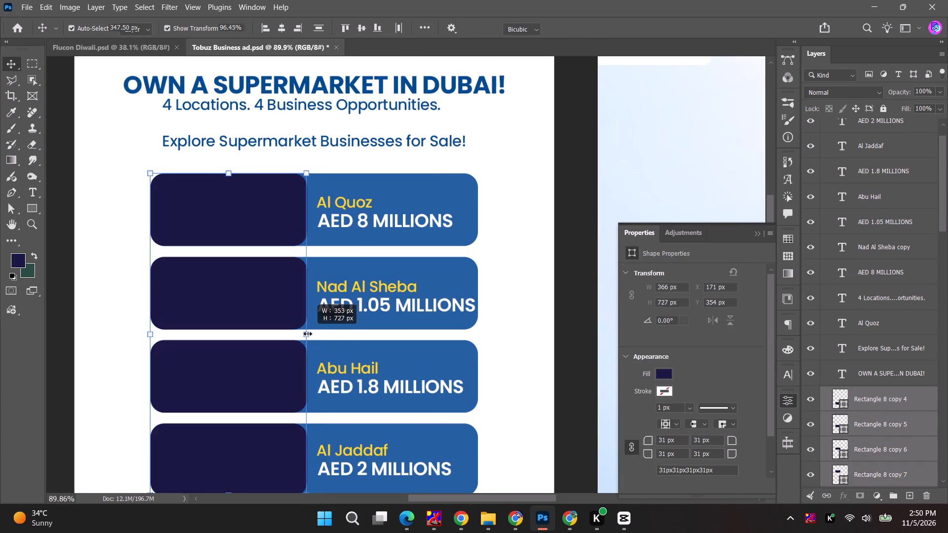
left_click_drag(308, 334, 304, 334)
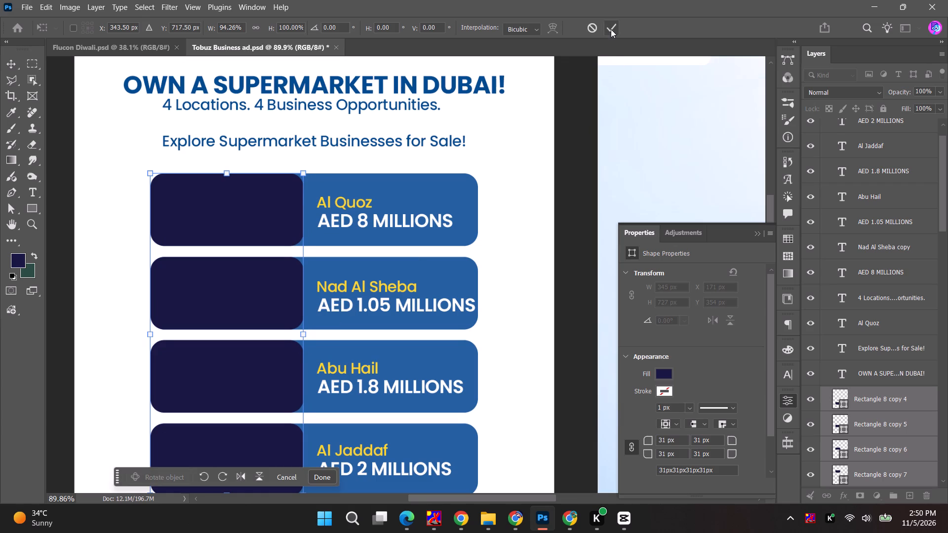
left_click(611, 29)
Align the left edges of all eight location-name and price texts across the four bars.
left_click(342, 207)
left_click(398, 226, "shift")
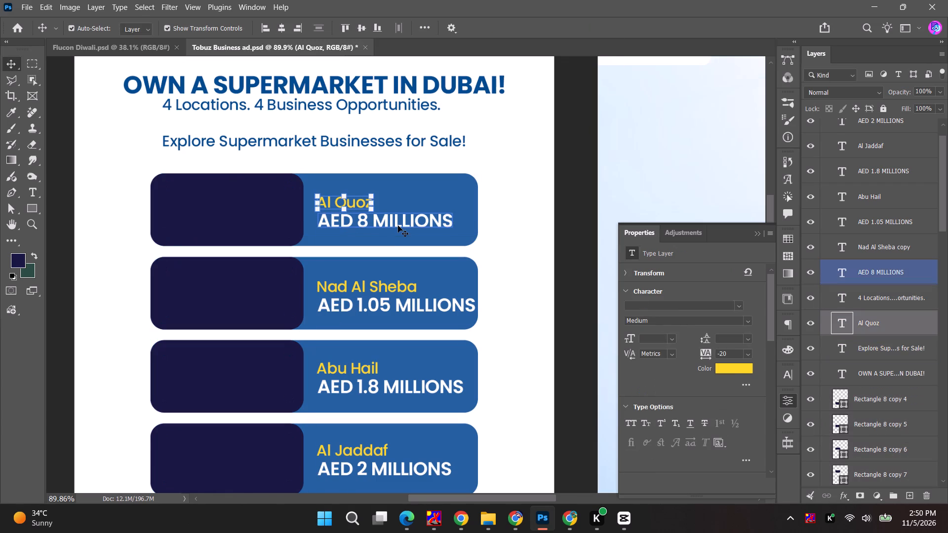
left_click(377, 286, "shift")
left_click(375, 310, "shift")
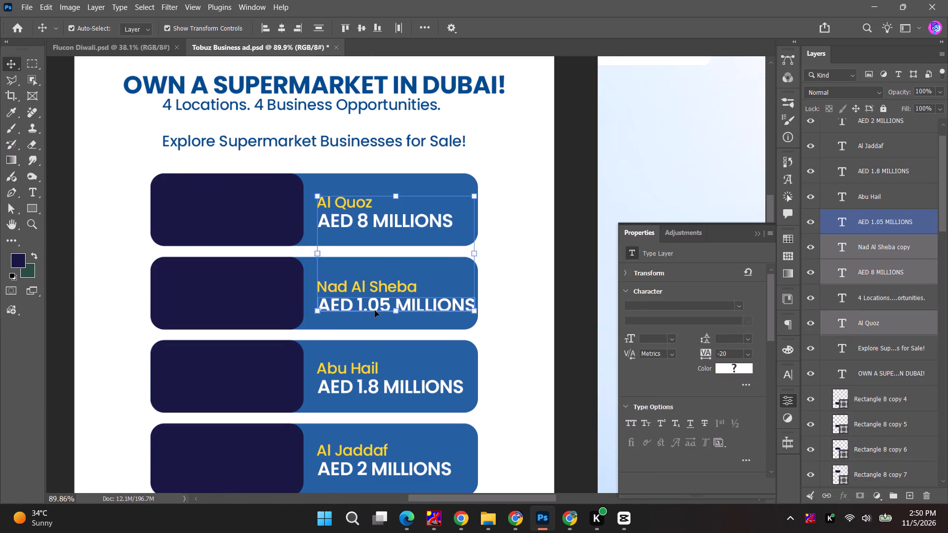
left_click(353, 373, "shift")
left_click(354, 386, "shift")
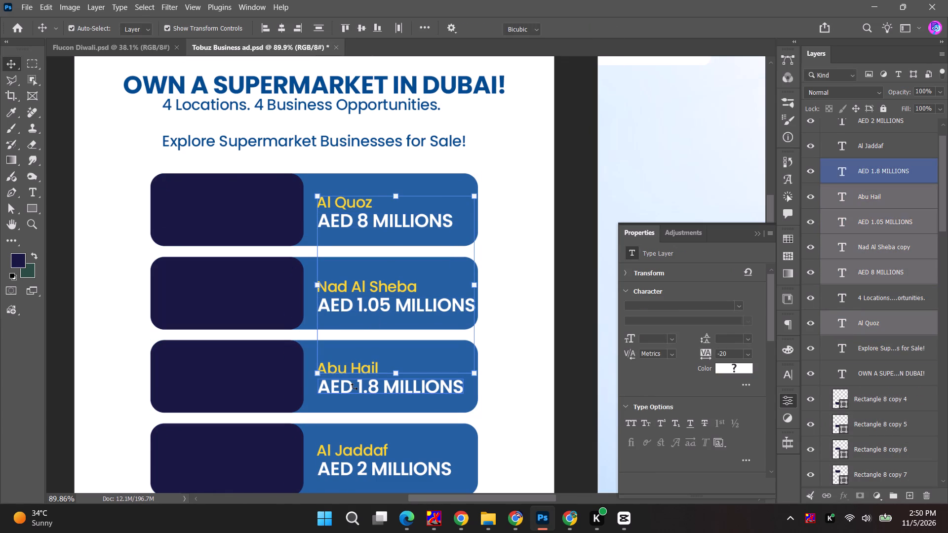
scroll(354, 385, "down", 6, "alt")
key("space")
left_click_drag(342, 336, 336, 111)
scroll(349, 141, "up", 10)
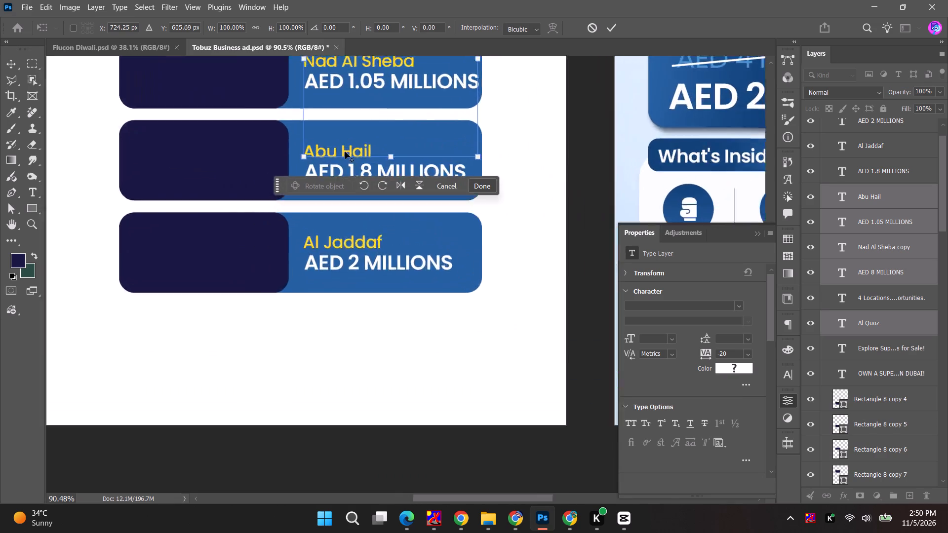
scroll(345, 152, "up", 3)
left_click(292, 189, "shift")
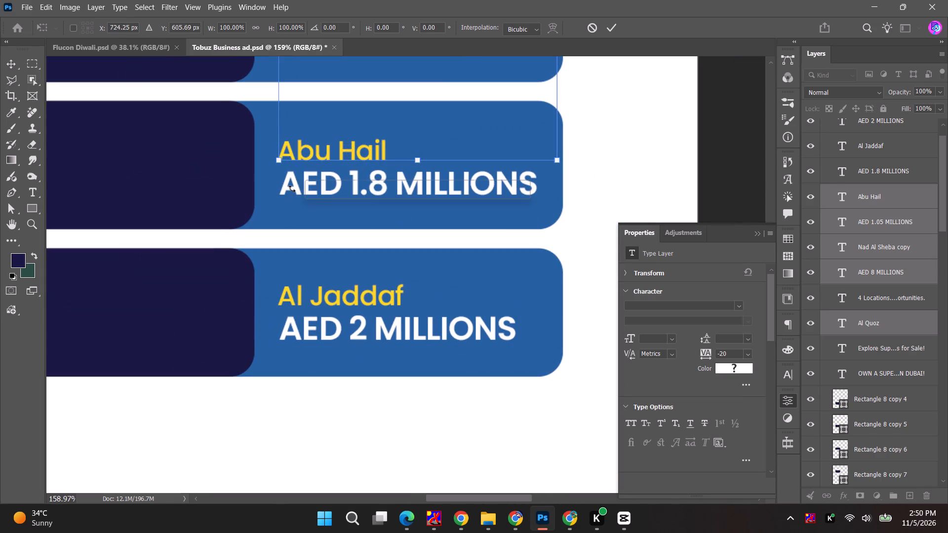
key("Escape")
left_click(294, 188, "shift")
left_click(313, 302, "shift")
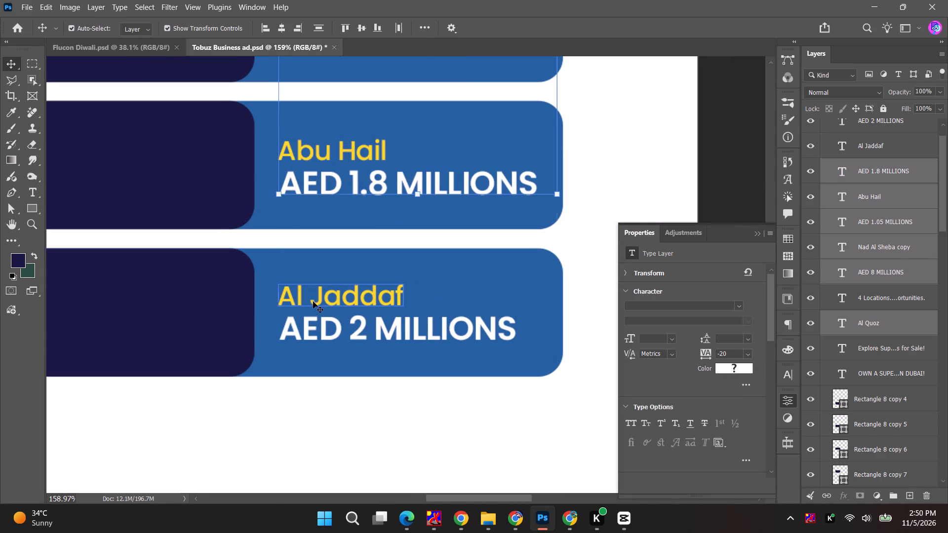
left_click(313, 332, "shift")
scroll(313, 331, "down", 5, "alt")
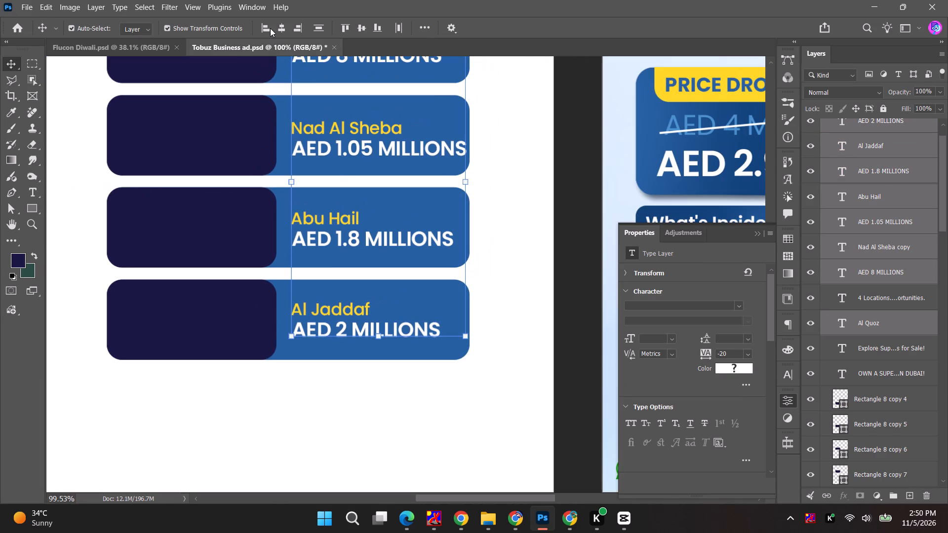
left_click(270, 28)
Nudge the eight aligned location and price texts about 13 px towards the dark blocks, leaving nothing selected.
scroll(330, 178, "down", 9, "alt")
key("shift+Left")
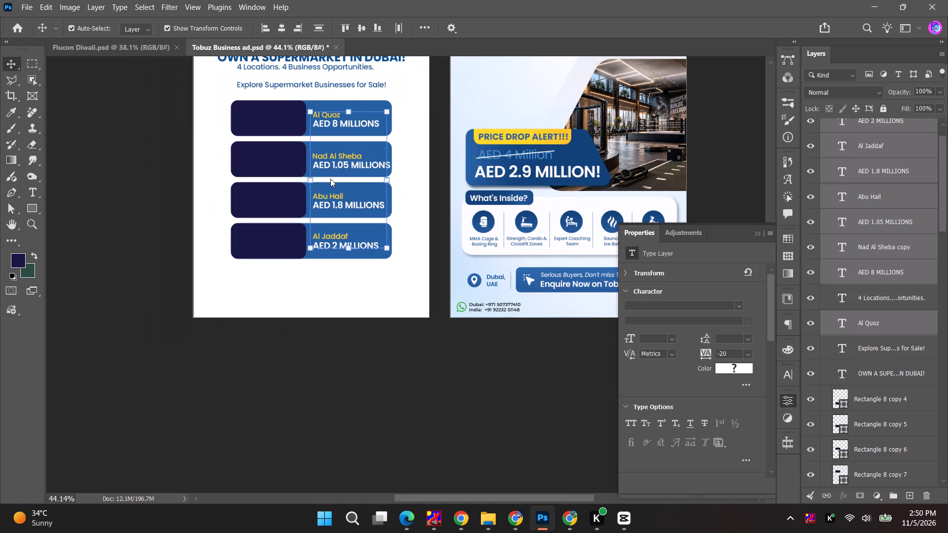
key("Left")
key("Left")
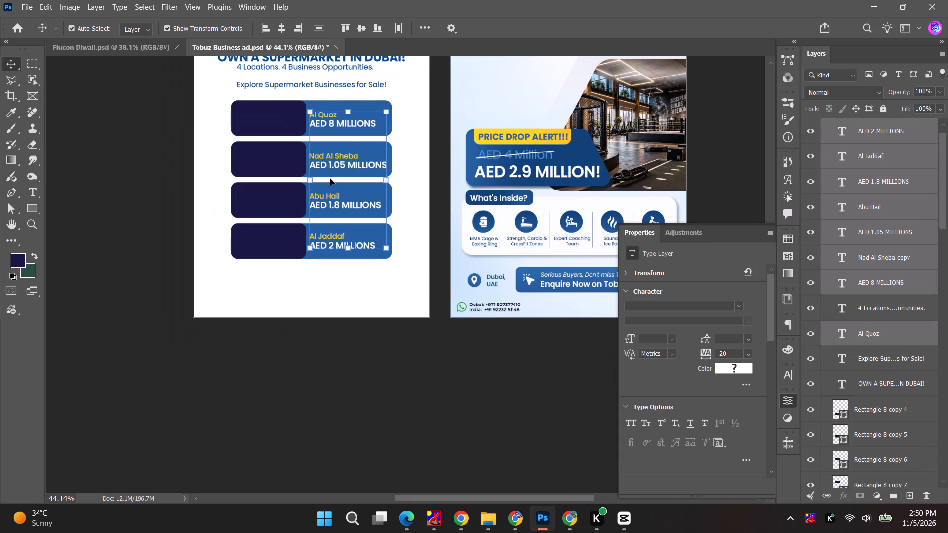
key("Left")
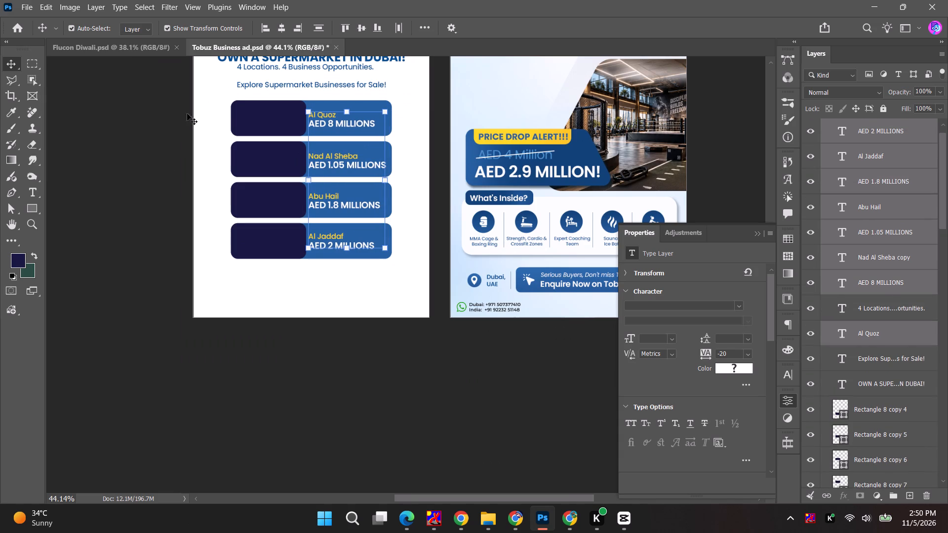
left_click(141, 177)
Shift the headline and both subheading lines down into an evenly spaced stack above the bars, centring the 4 Locations line horizontally.
scroll(168, 178, "down", 6, "alt")
key("space")
key("space")
key("space")
key("space")
left_click_drag(158, 161, 142, 217)
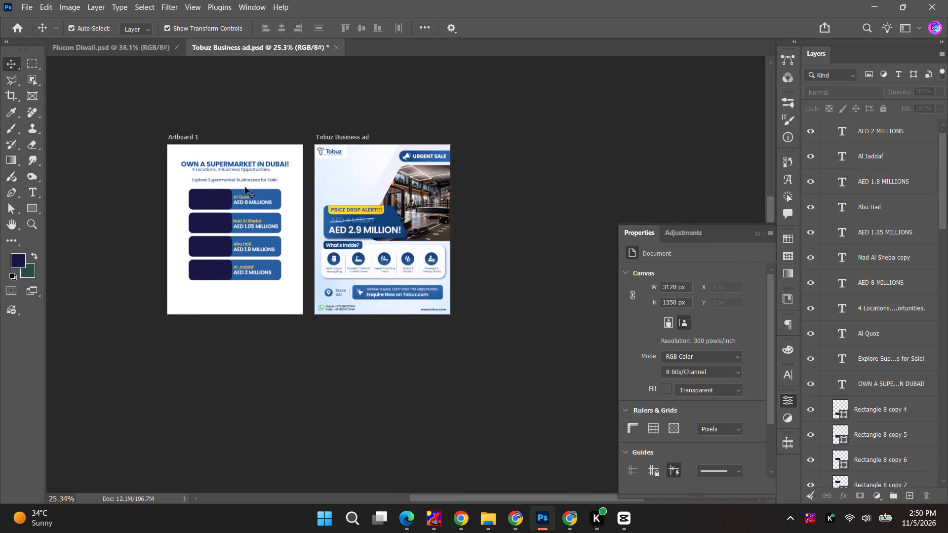
scroll(252, 165, "up", 10, "alt")
left_click_drag(249, 187, 248, 194)
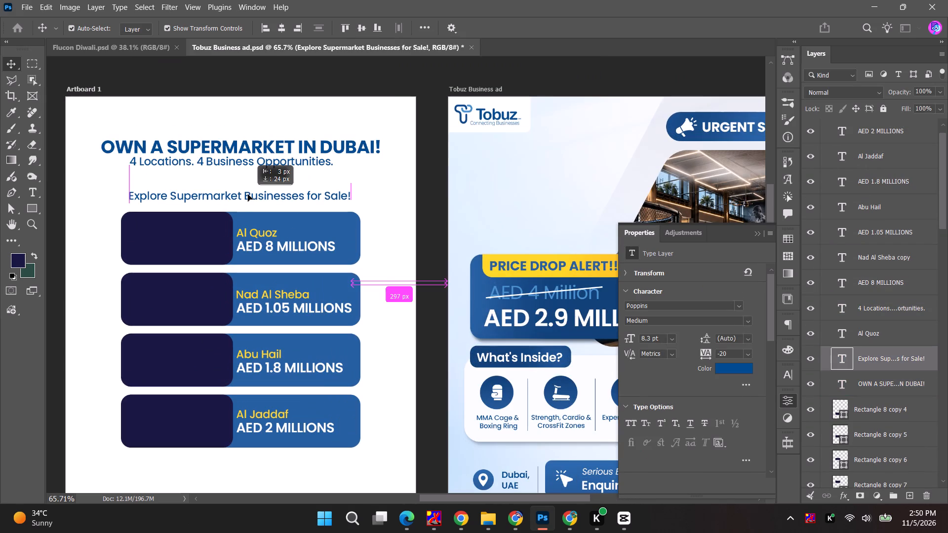
left_click_drag(248, 194, 248, 191)
left_click_drag(259, 161, 259, 165)
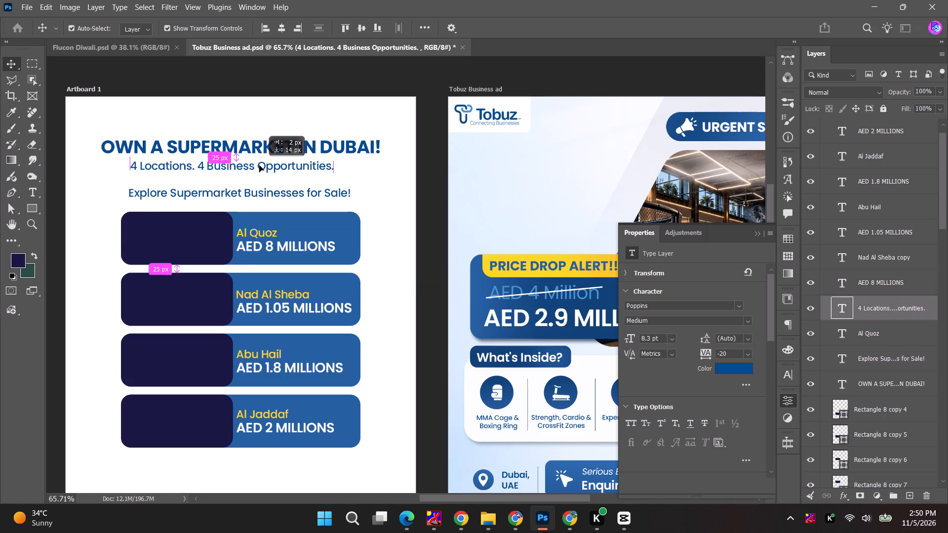
left_click_drag(259, 165, 260, 173)
left_click(276, 30)
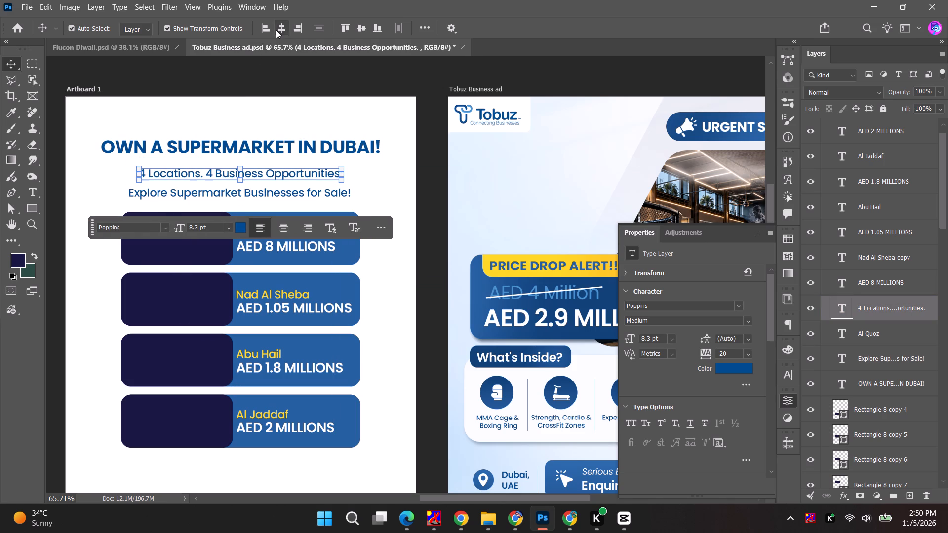
left_click_drag(267, 150, 267, 156)
Copy the Logo & CTA group from the Tobuz Business ad artboard to the top of Artboard 1's layers.
left_click(504, 120)
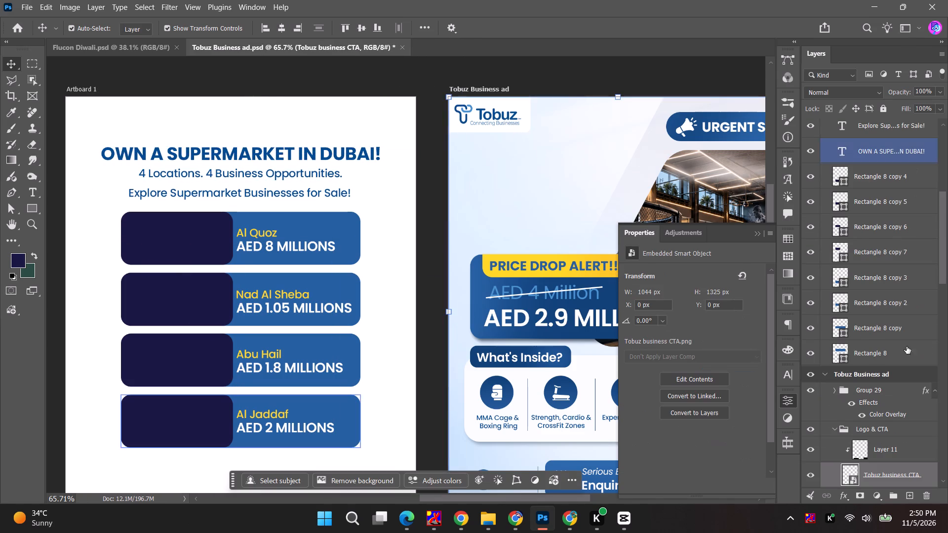
left_click(883, 448, "ctrl")
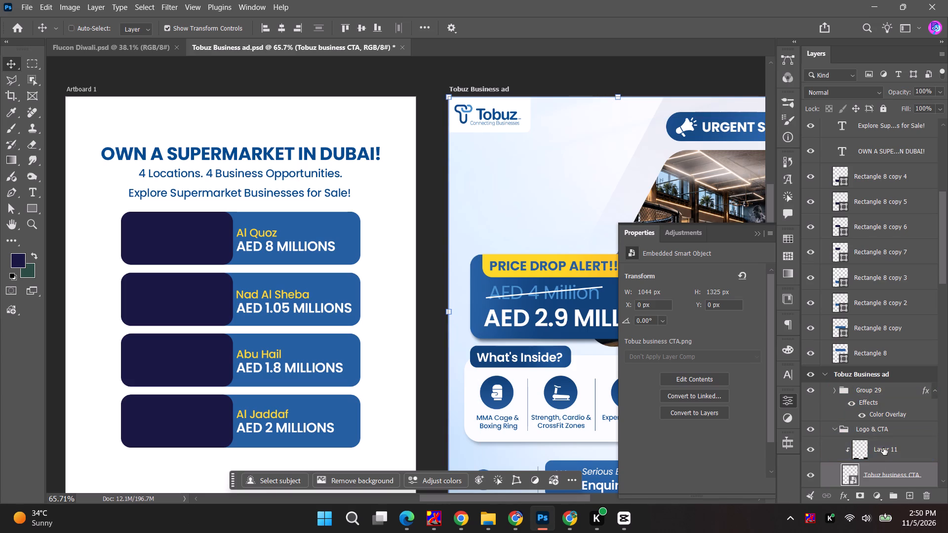
left_click(880, 435)
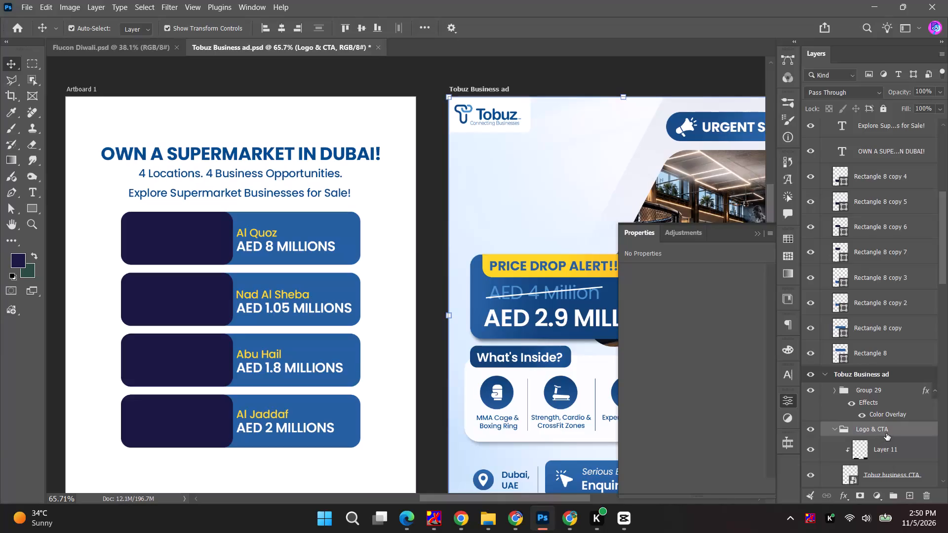
left_click_drag(903, 433, 908, 49, "alt")
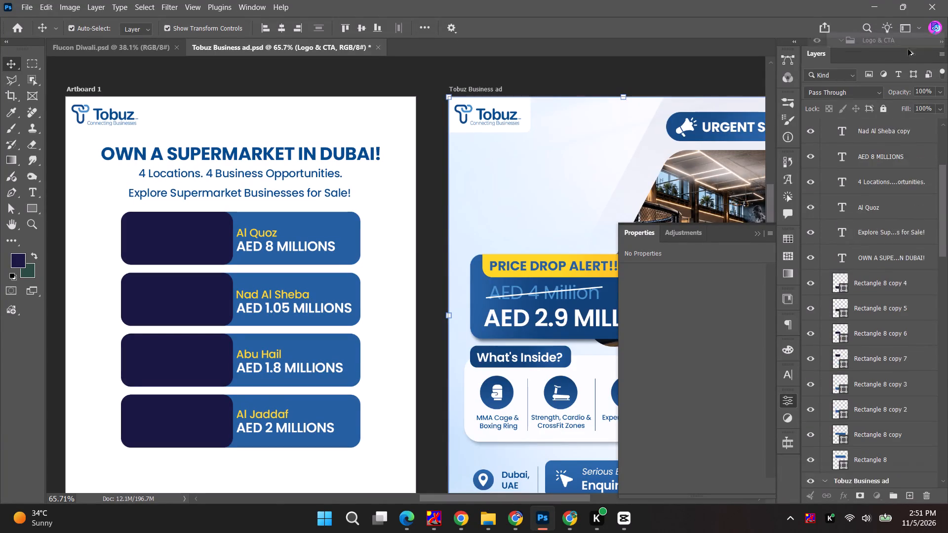
left_click_drag(908, 49, 872, 92, "alt")
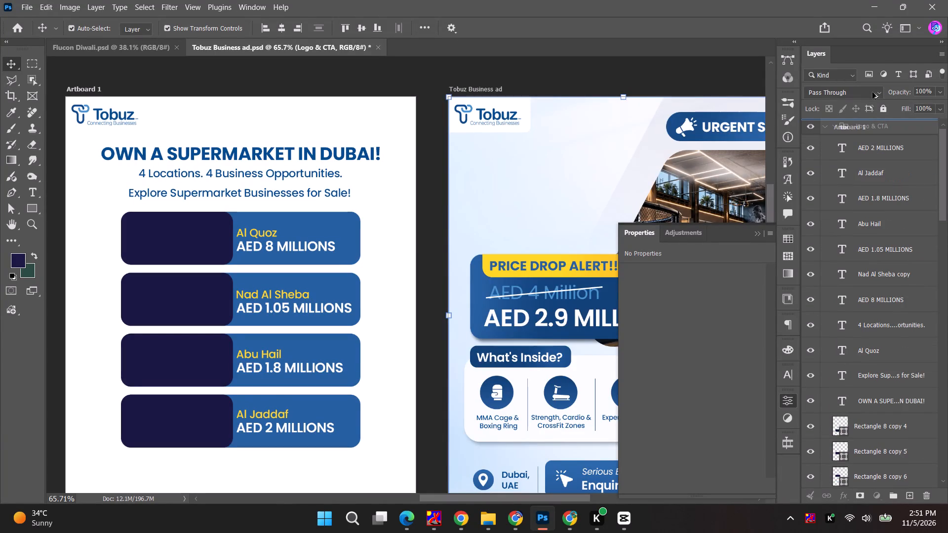
left_click_drag(872, 92, 871, 139, "alt")
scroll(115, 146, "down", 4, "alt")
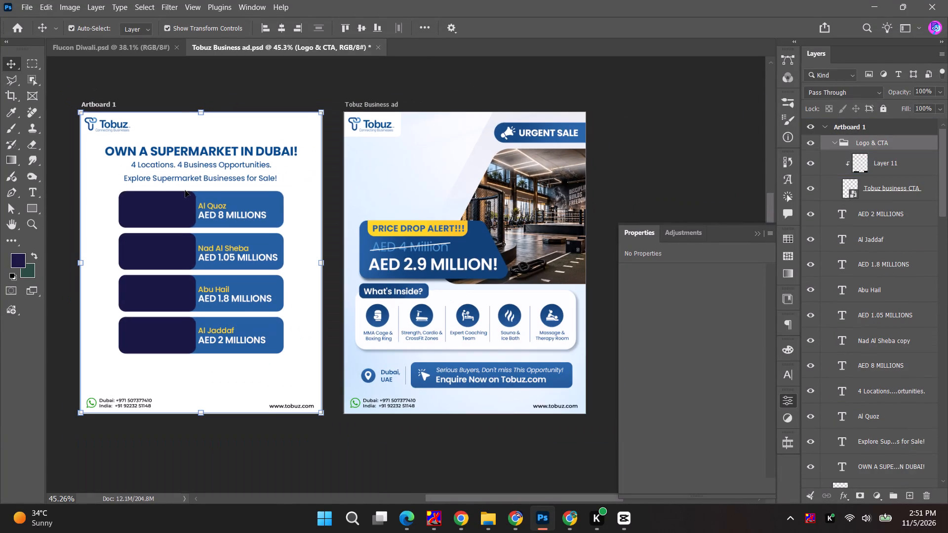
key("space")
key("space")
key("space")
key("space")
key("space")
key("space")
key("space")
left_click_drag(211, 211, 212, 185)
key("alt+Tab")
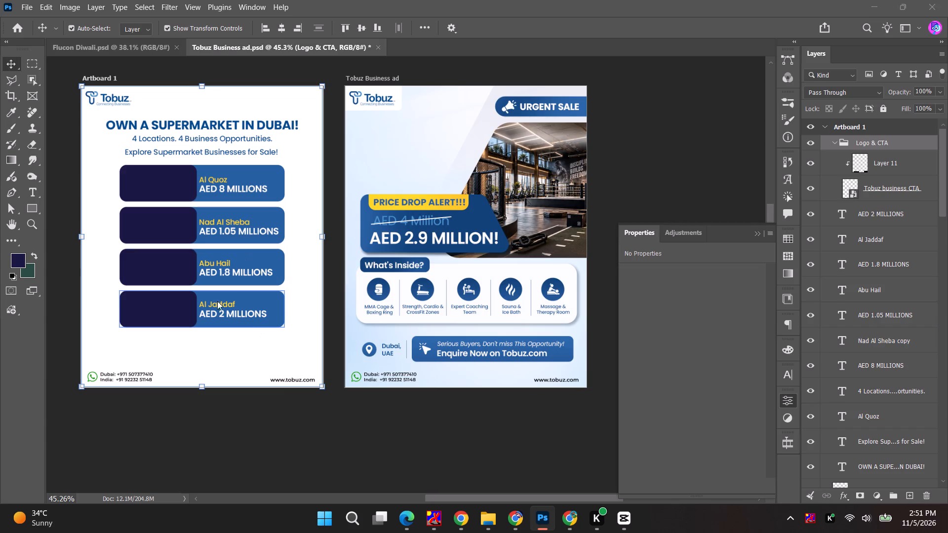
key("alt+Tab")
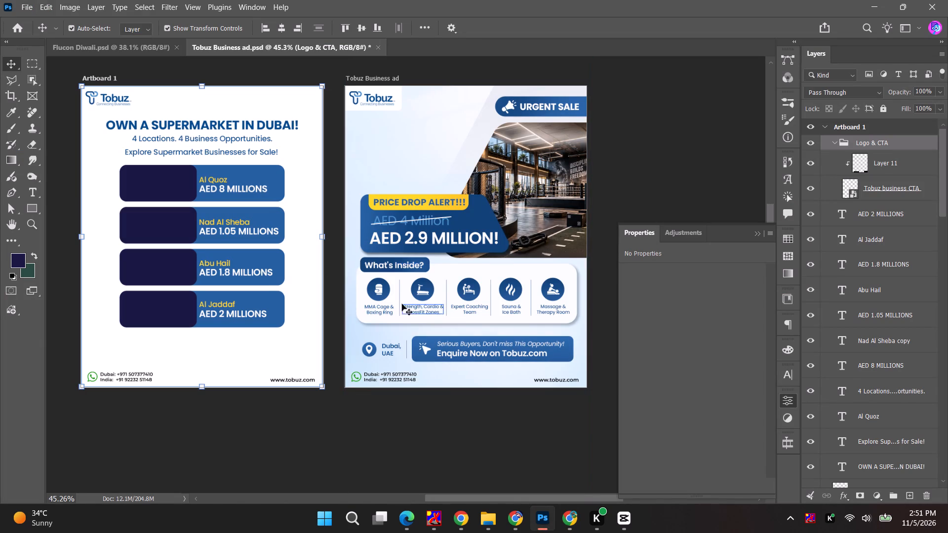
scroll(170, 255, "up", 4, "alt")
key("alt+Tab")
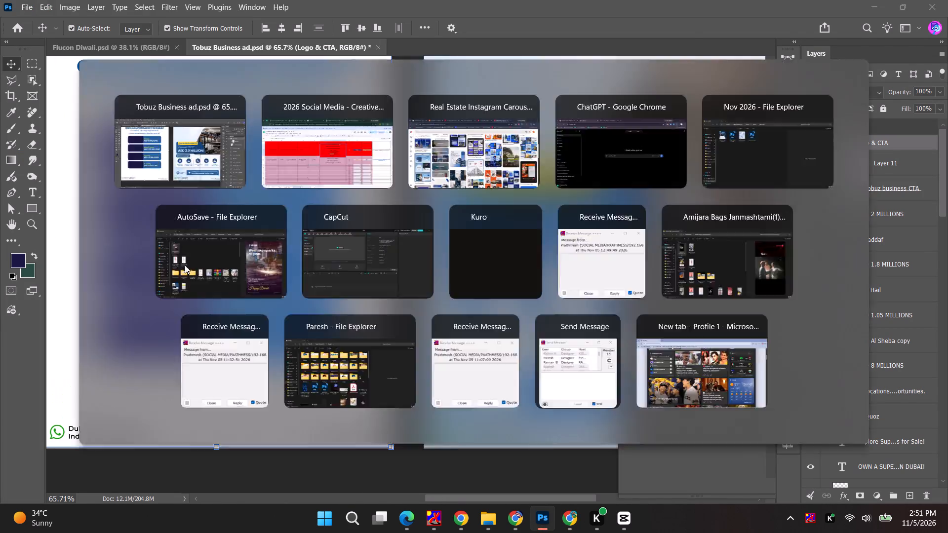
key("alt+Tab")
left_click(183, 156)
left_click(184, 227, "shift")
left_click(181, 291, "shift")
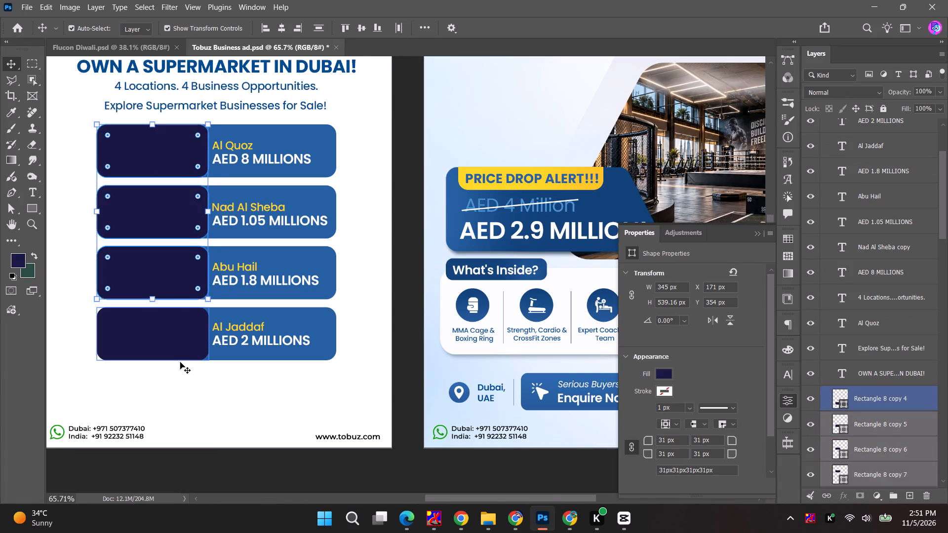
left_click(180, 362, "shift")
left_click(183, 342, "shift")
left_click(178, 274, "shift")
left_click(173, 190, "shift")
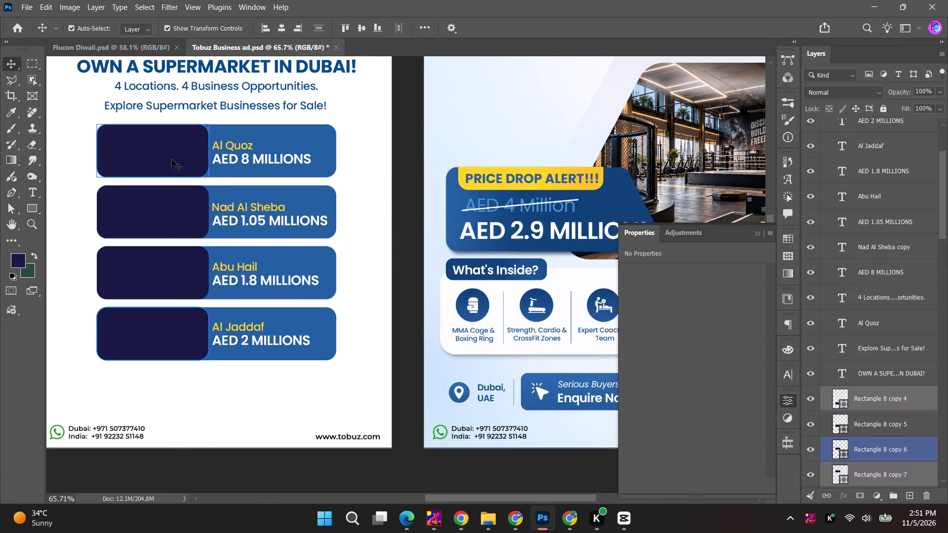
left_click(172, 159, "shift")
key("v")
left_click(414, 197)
Narrow the dark blocks of all four bars together to about 321 px wide, keeping their outer edges in place.
left_click(165, 148)
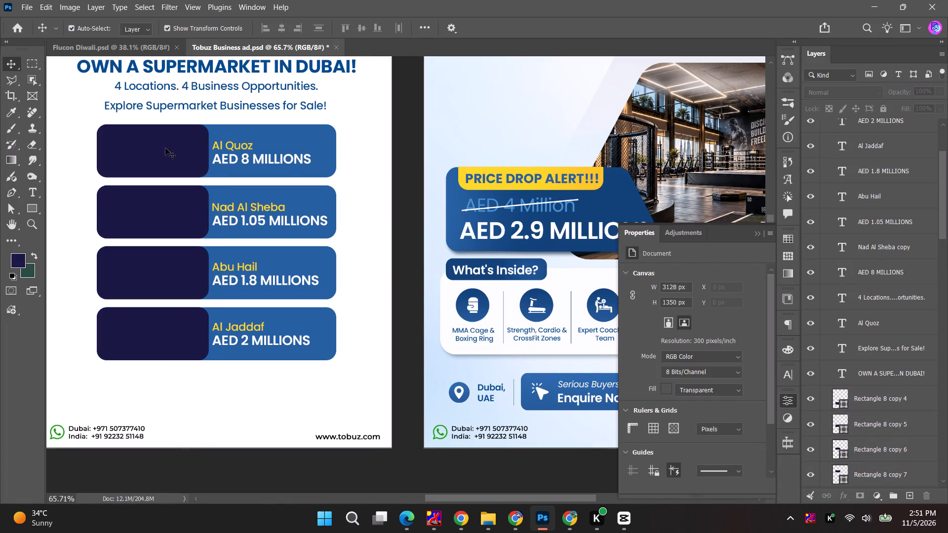
left_click(150, 209, "shift")
left_click(147, 234, "shift")
left_click(150, 287, "shift")
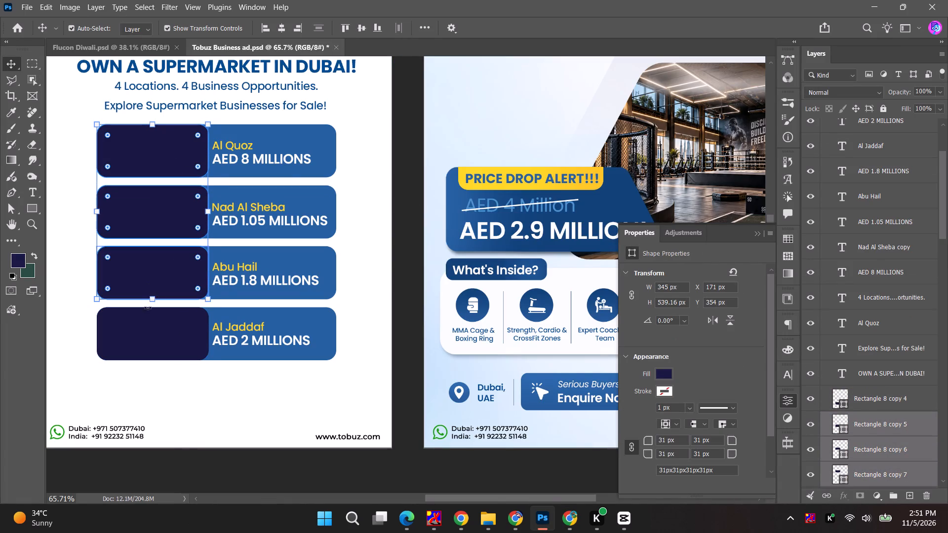
left_click(144, 338, "shift")
left_click_drag(211, 245, 206, 244)
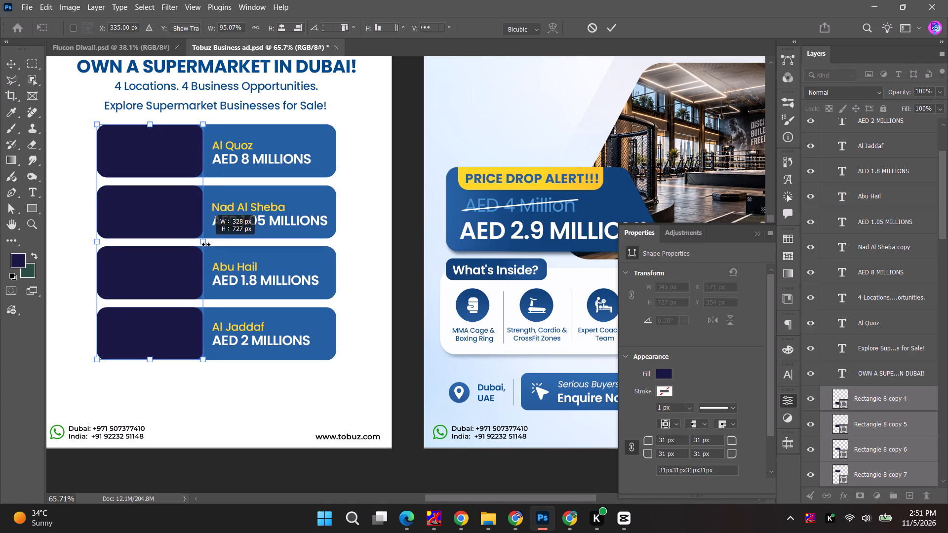
left_click_drag(206, 244, 203, 244)
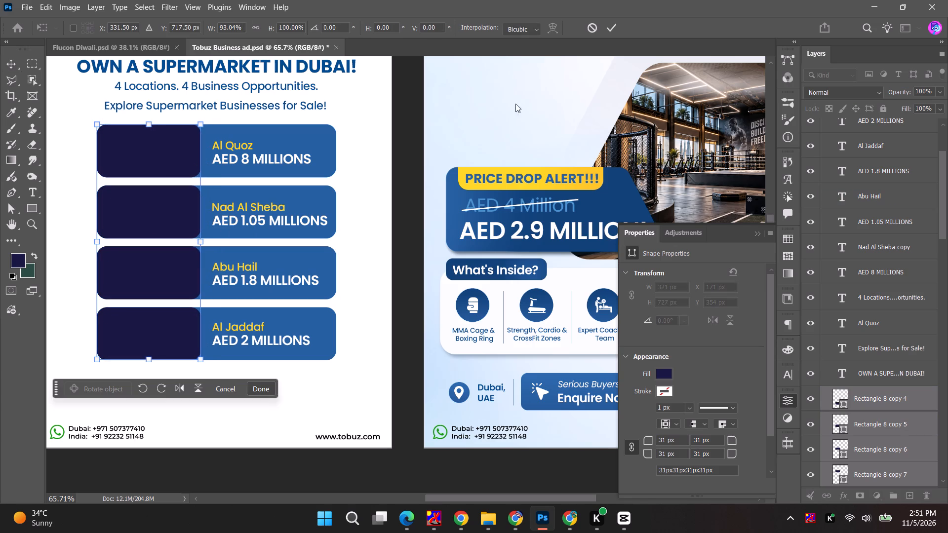
left_click(607, 24)
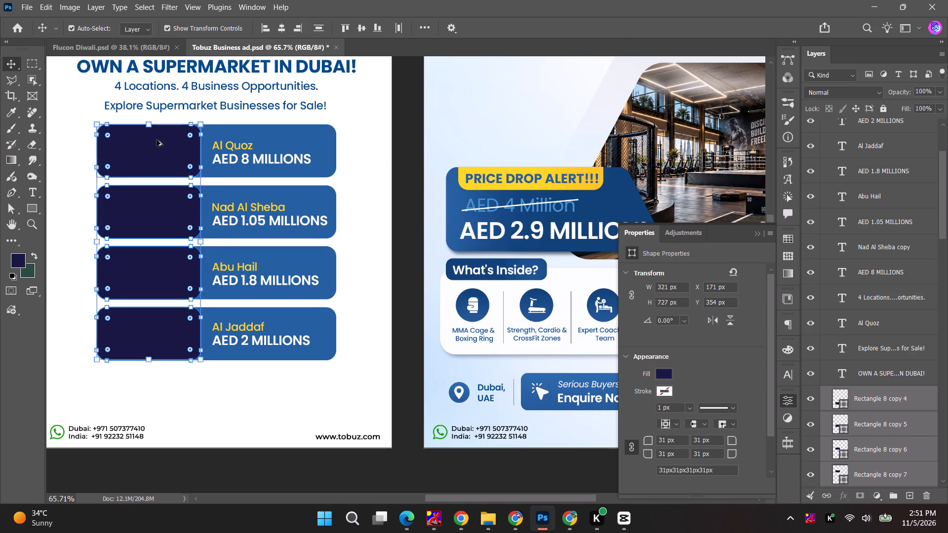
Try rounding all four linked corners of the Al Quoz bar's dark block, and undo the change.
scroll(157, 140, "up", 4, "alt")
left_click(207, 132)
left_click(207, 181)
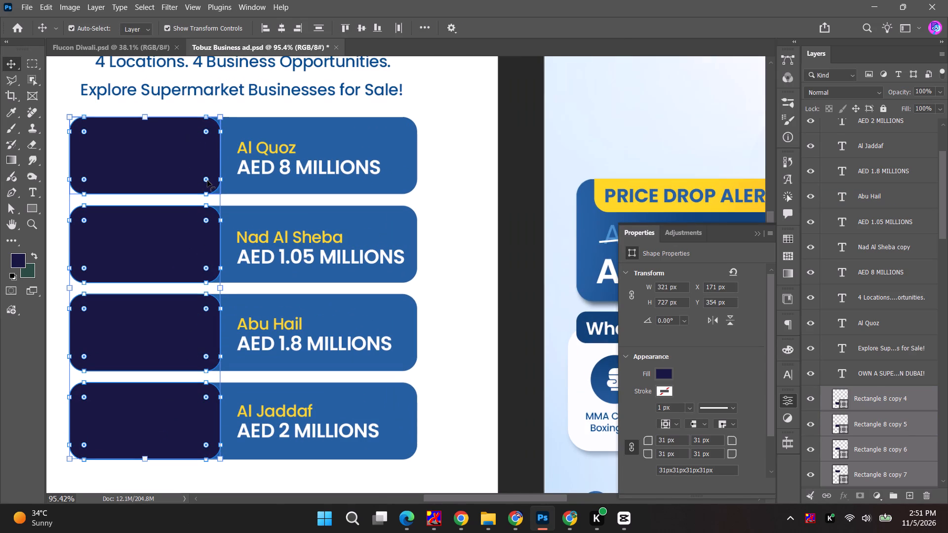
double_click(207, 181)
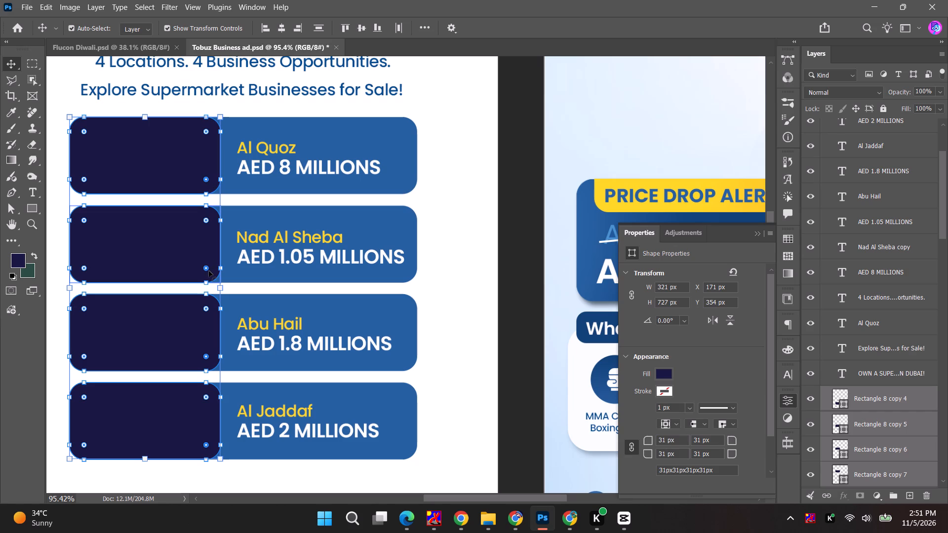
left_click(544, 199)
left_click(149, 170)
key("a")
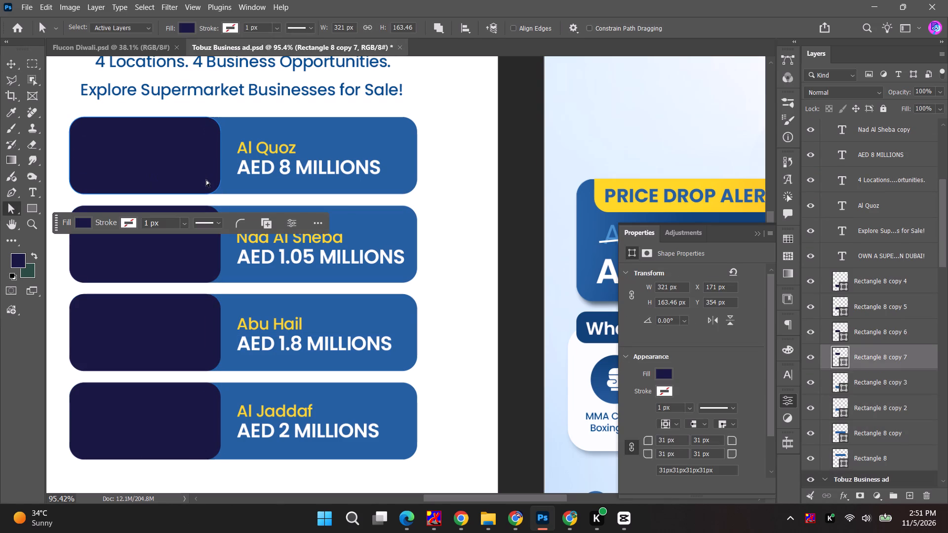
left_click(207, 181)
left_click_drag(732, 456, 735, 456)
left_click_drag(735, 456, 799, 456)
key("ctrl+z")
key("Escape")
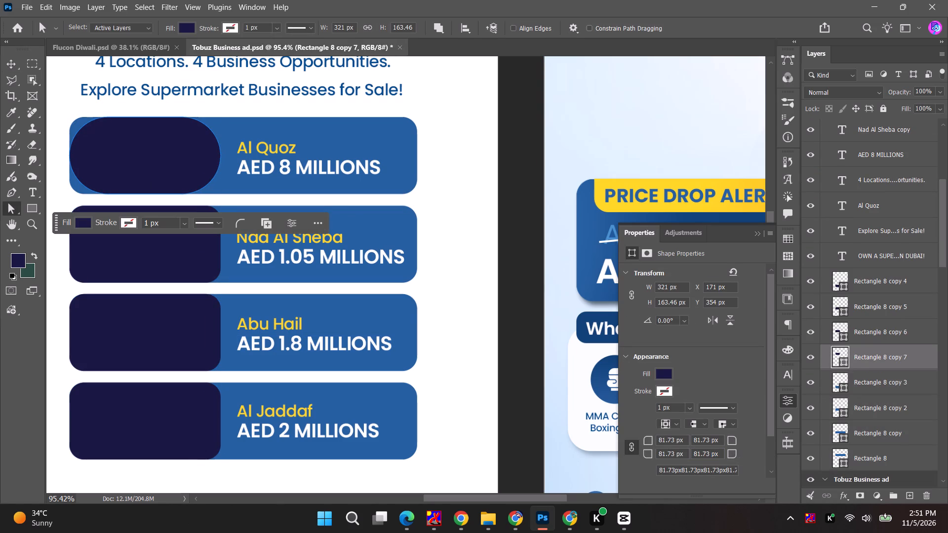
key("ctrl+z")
Unlink the corner radii of the Al Quoz bar's dark block and set its bottom-right radius to 0 px.
left_click(635, 448)
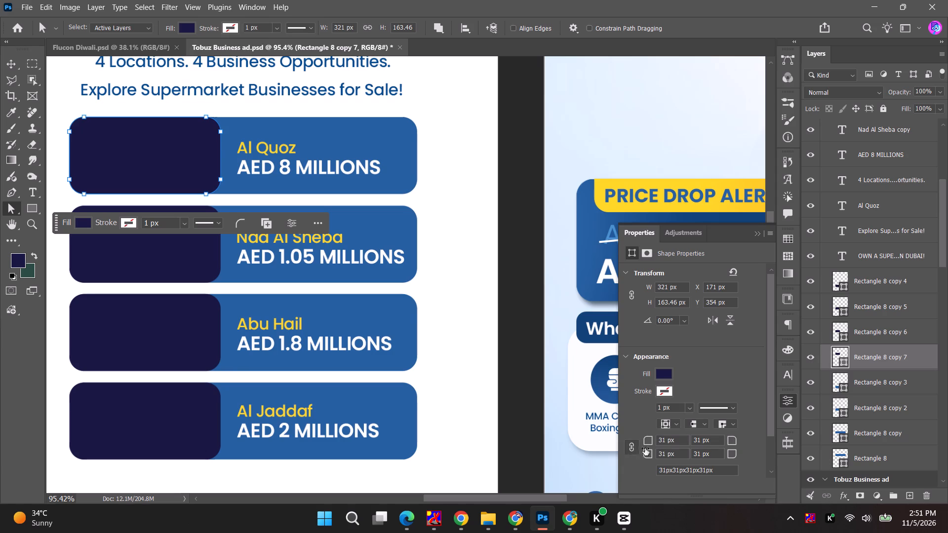
left_click_drag(734, 456, 494, 388)
left_click(516, 205)
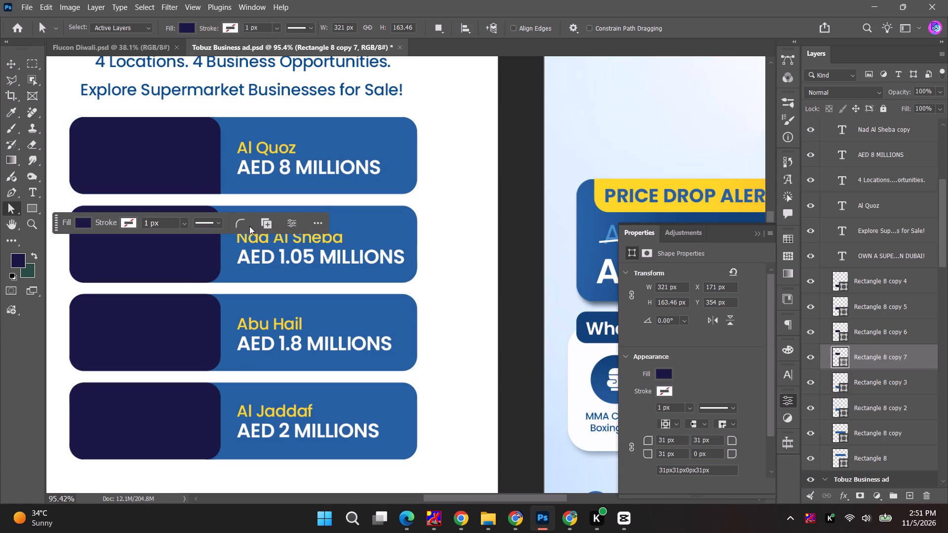
Square off the bottom-right corner of the Nad Al Sheba bar's dark block with a 0 px radius.
left_click(182, 269)
left_click(200, 165)
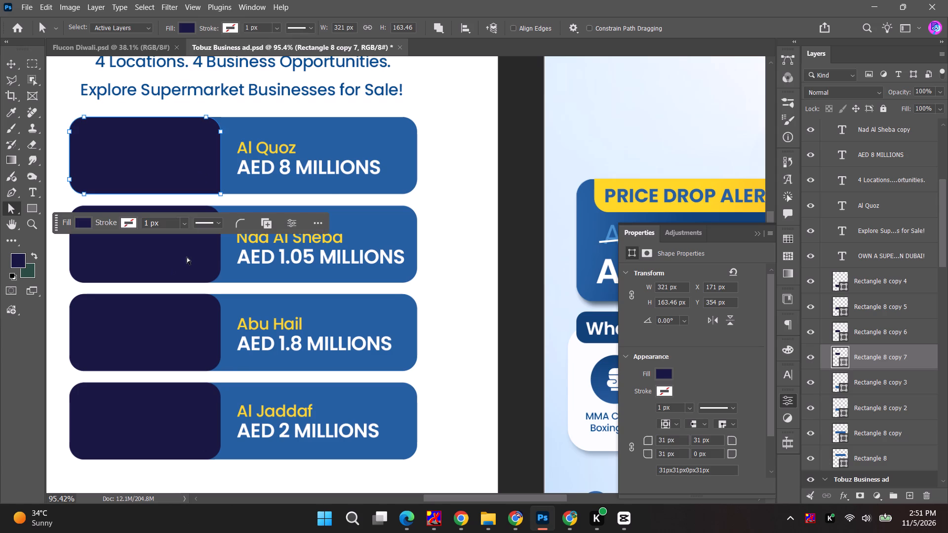
left_click(185, 260)
left_click(870, 331)
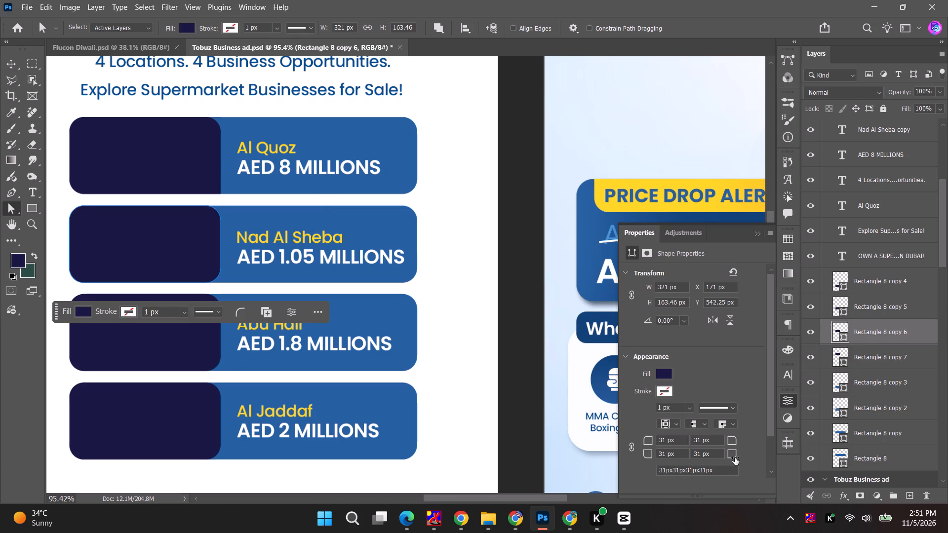
left_click_drag(735, 455, 842, 456)
left_click_drag(731, 453, 608, 453)
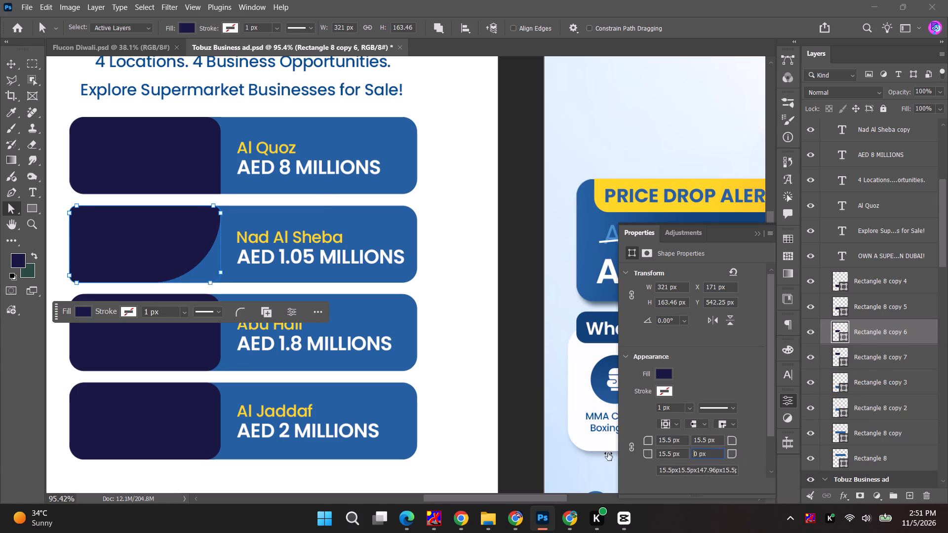
left_click_drag(608, 453, 589, 453)
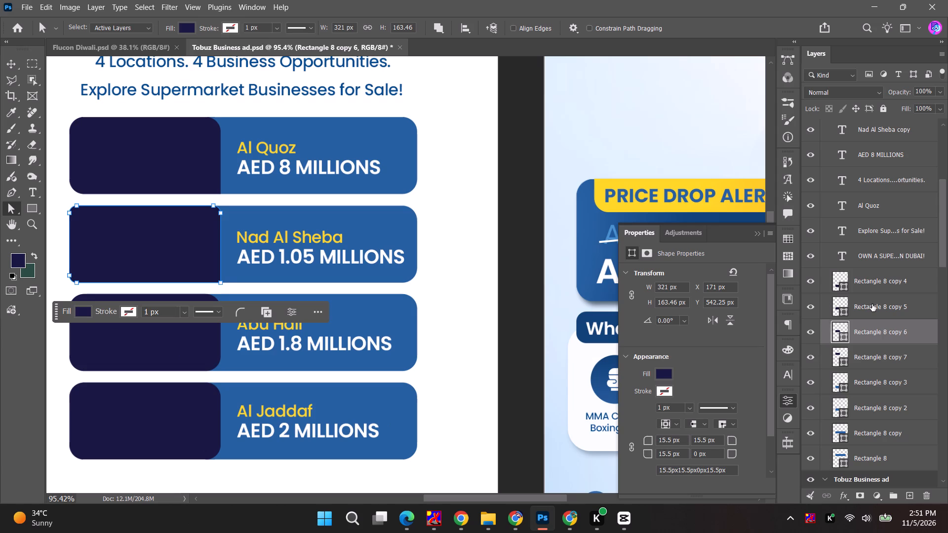
Set the bottom-right corner radius of the Abu Hail and Al Jaddaf dark blocks together to 0 px.
left_click(872, 304)
left_click(876, 279, "ctrl")
left_click_drag(733, 451, 677, 451)
left_click(517, 265)
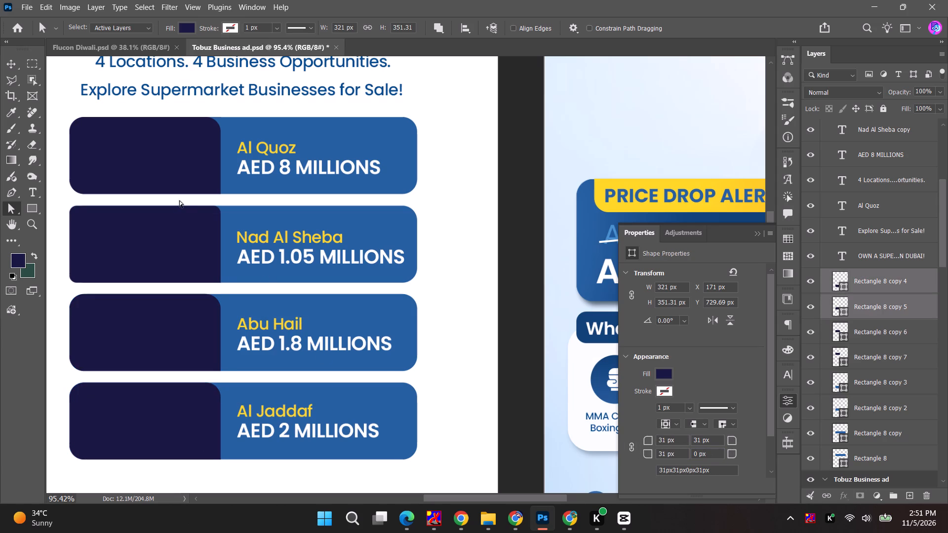
Select all four bars on Artboard 1 with their location and price texts and group them.
scroll(179, 203, "down", 5, "alt")
scroll(188, 252, "down", 4, "alt")
key("space")
key("space")
key("space")
key("space")
left_click_drag(228, 251, 265, 279)
scroll(162, 246, "up", 5, "alt")
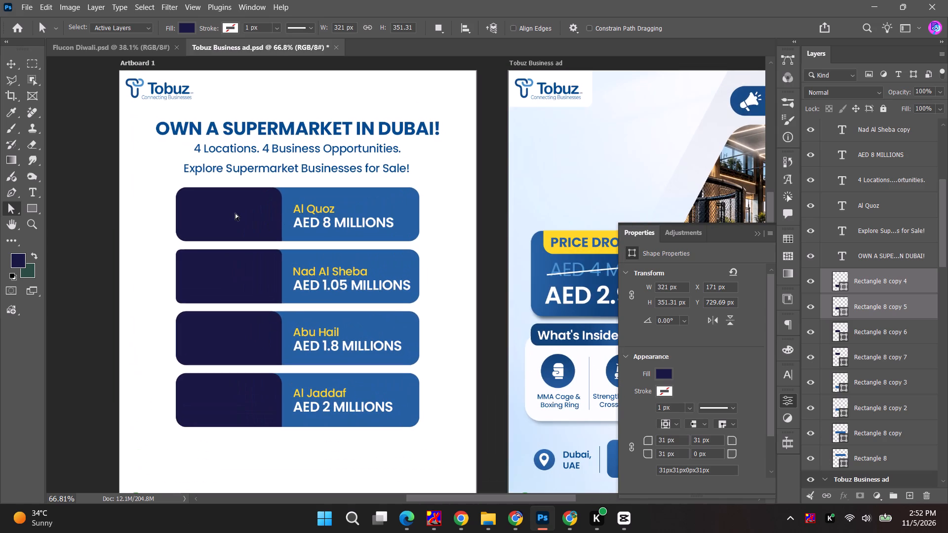
left_click(235, 213)
key("alt+Tab")
key("alt+Tab")
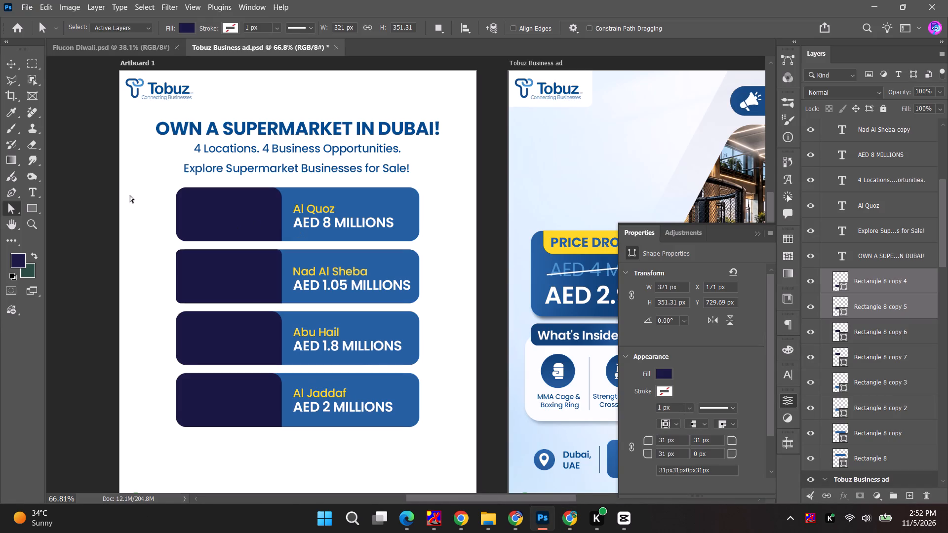
left_click_drag(130, 184, 442, 437)
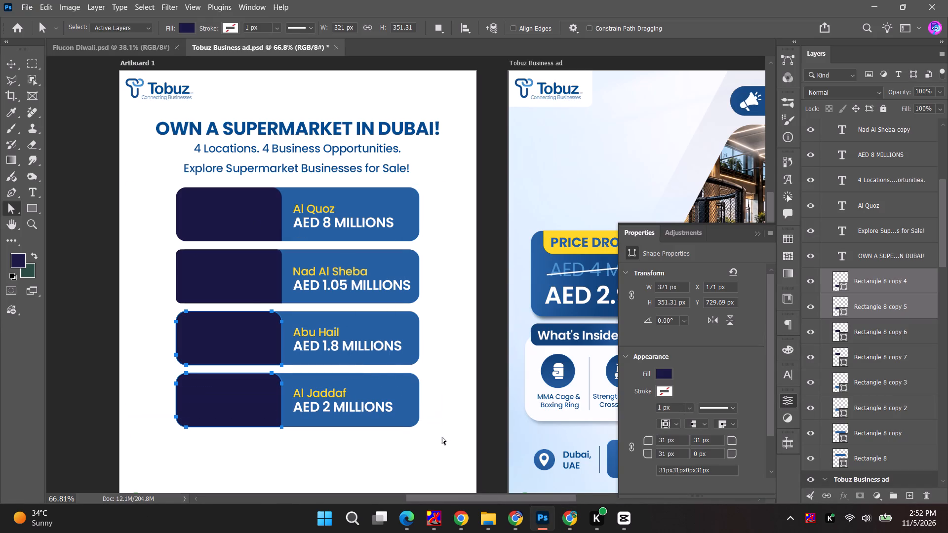
key("v")
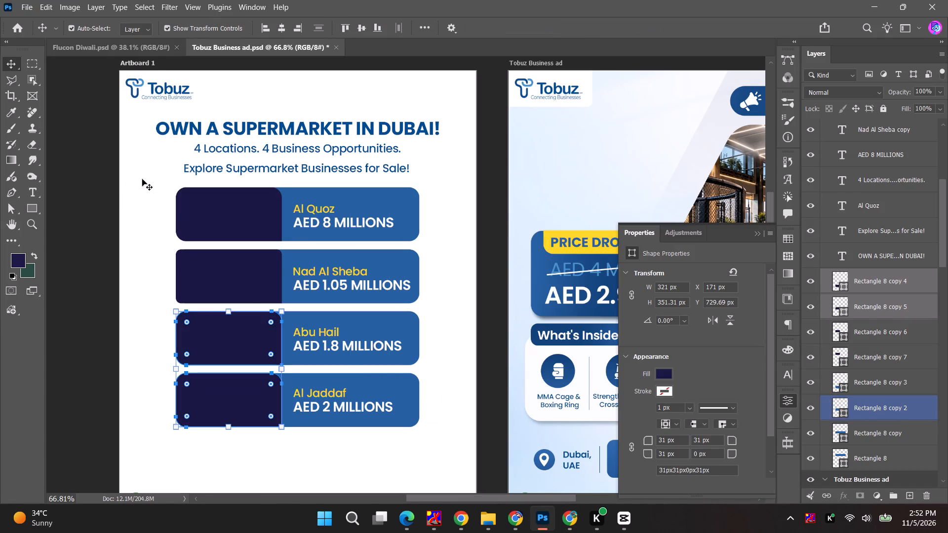
left_click(127, 174)
left_click_drag(101, 187, 460, 431)
key("ctrl+g")
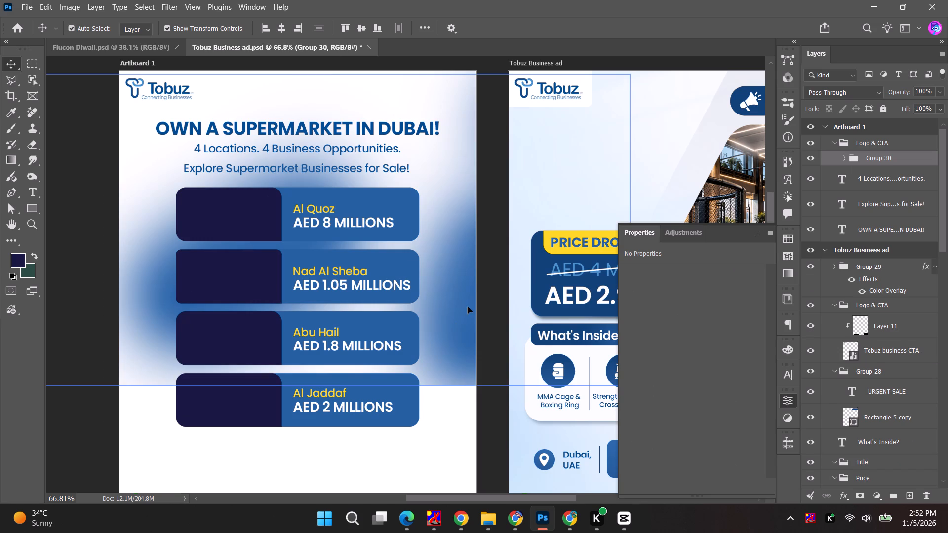
Move the blurred blue Layer 22 down towards Artboard 1's bottom edge and hide it.
left_click(468, 307)
left_click_drag(460, 303, 431, 475)
key("space")
key("space")
left_click_drag(432, 466, 447, 249)
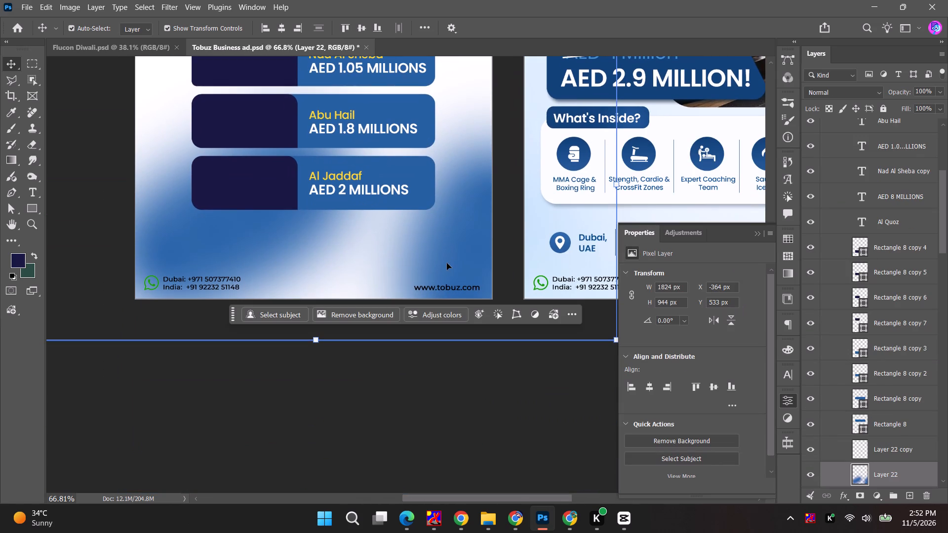
left_click(814, 476)
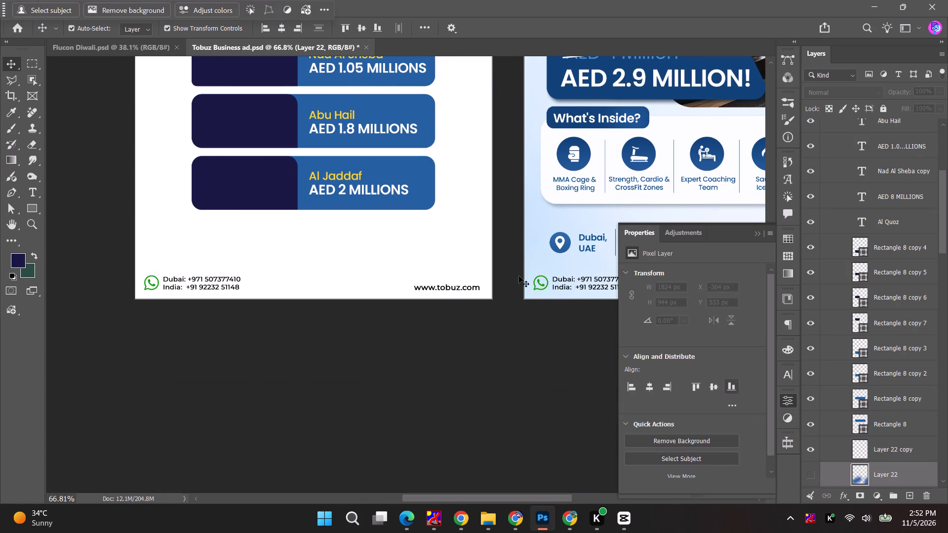
Review the headings and bars on Artboard 1 and check the post's brief in the content spreadsheet.
scroll(380, 266, "up", 6)
scroll(380, 273, "down", 6, "alt")
key("space")
left_click_drag(381, 271, 356, 337)
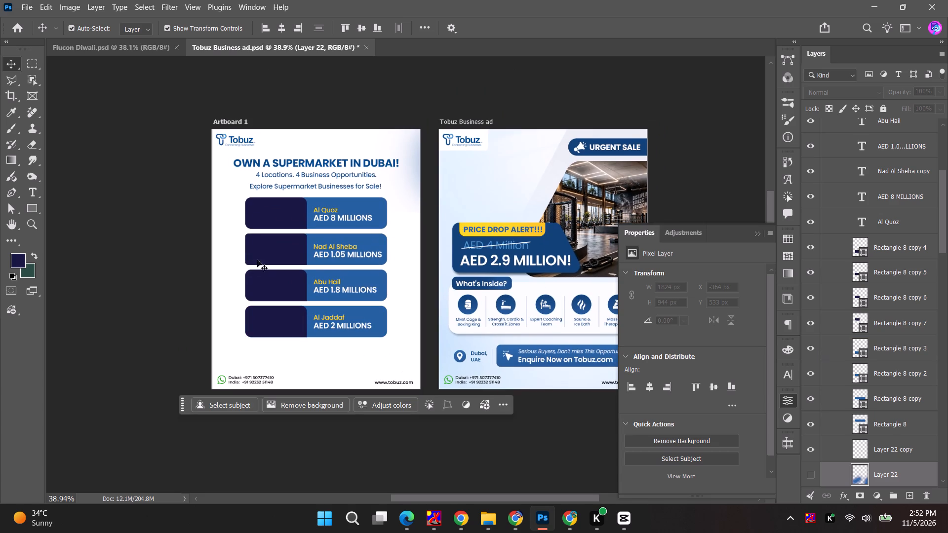
scroll(302, 247, "up", 5, "alt")
key("space")
key("space")
key("space")
key("space")
key("space")
key("space")
key("space")
left_click_drag(334, 225, 268, 228)
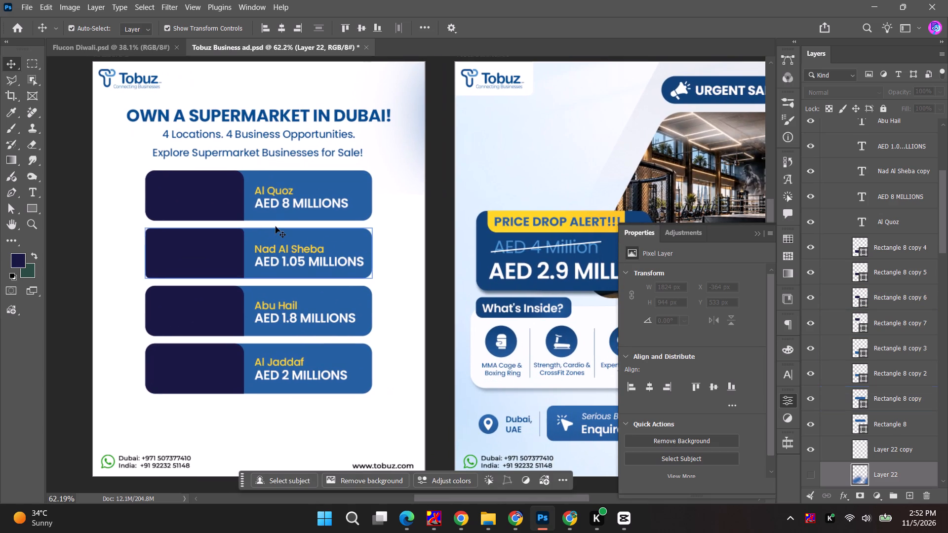
scroll(252, 226, "up", 5, "alt")
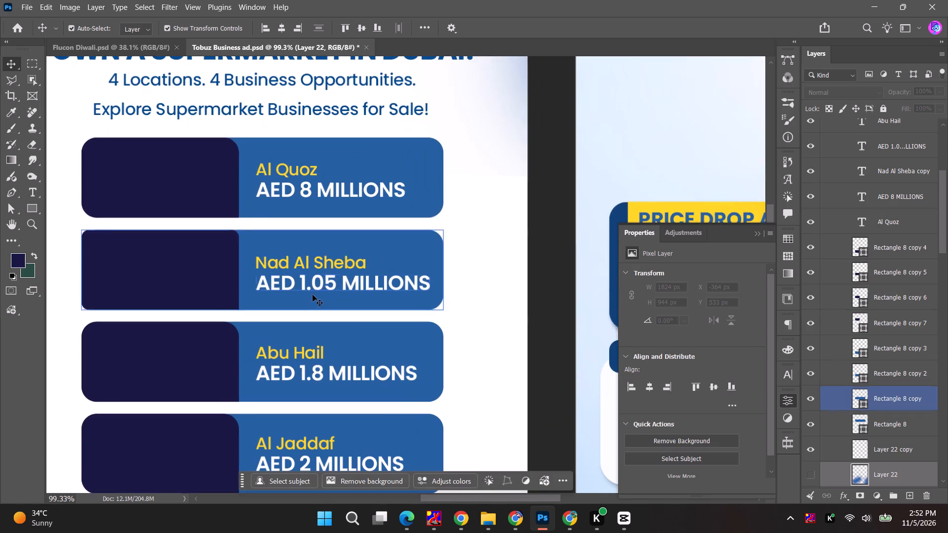
scroll(310, 294, "down", 5, "alt")
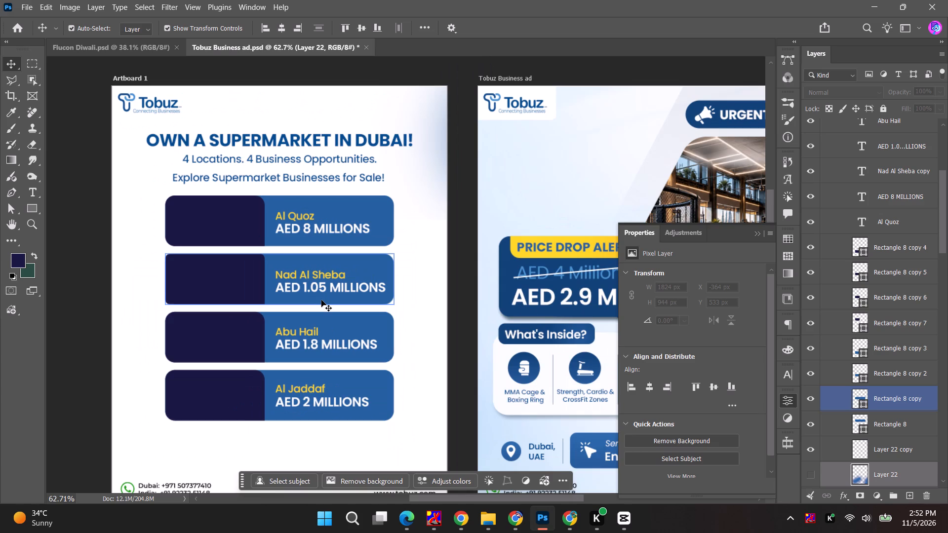
scroll(321, 300, "down", 5, "alt")
key("space")
key("space")
key("space")
left_click_drag(314, 262, 273, 262)
key("alt+Tab")
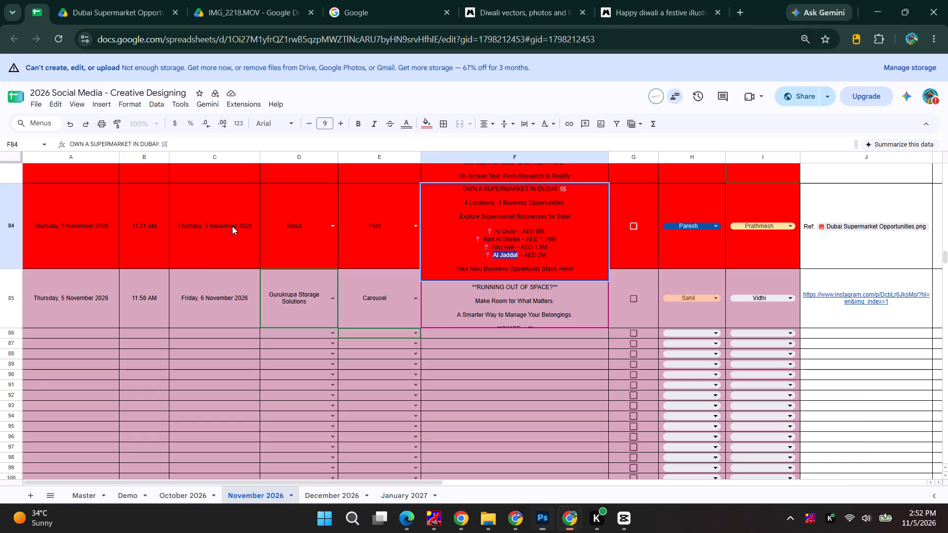
key("alt+Tab")
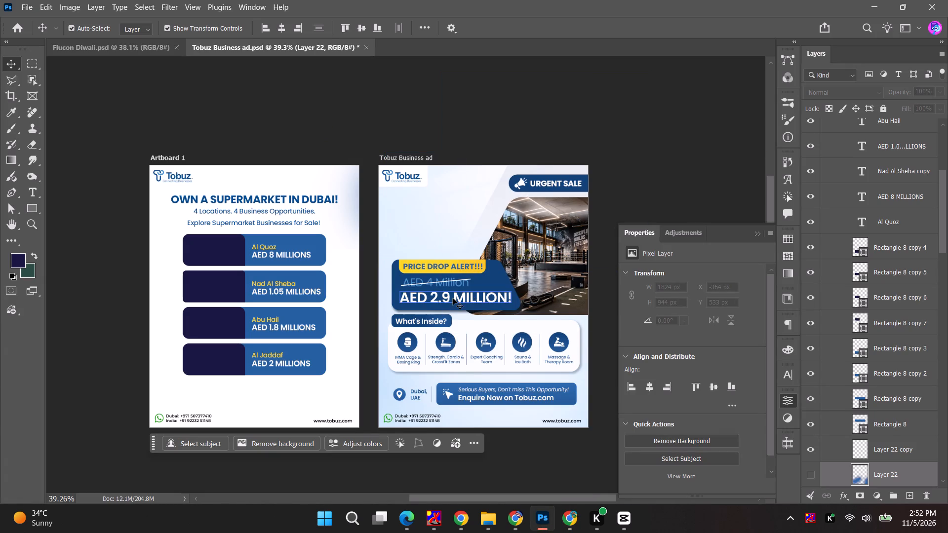
Copy the light blue gradient background from the Tobuz Business ad artboard into Artboard 1 in place, behind all its layers.
left_click(429, 223)
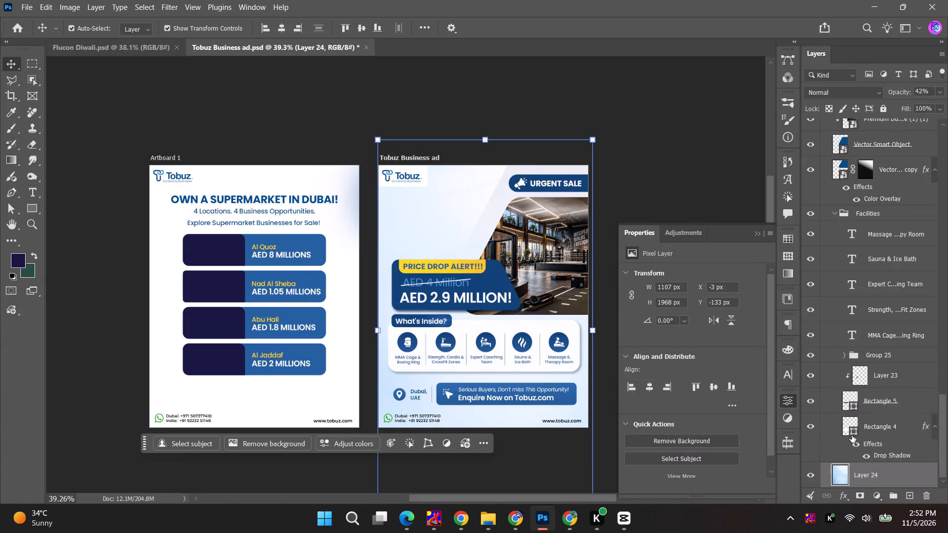
scroll(852, 436, "down", 4)
key("ctrl+c")
left_click(324, 411)
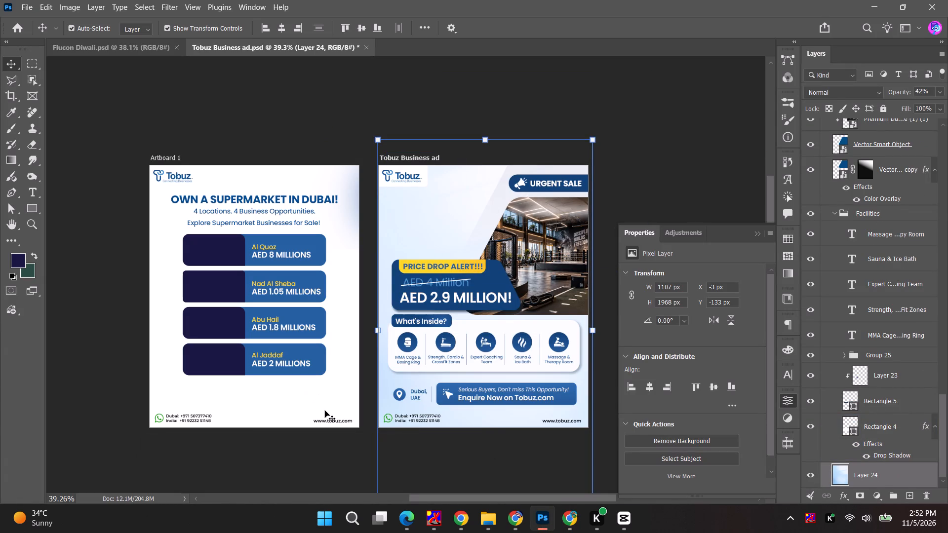
key("ctrl+shift+v")
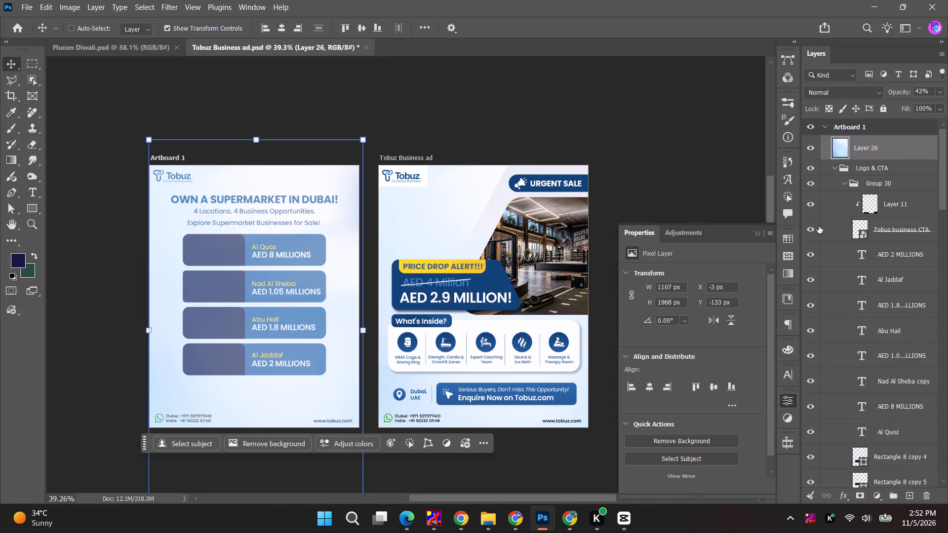
key("ctrl+shift+bracketleft")
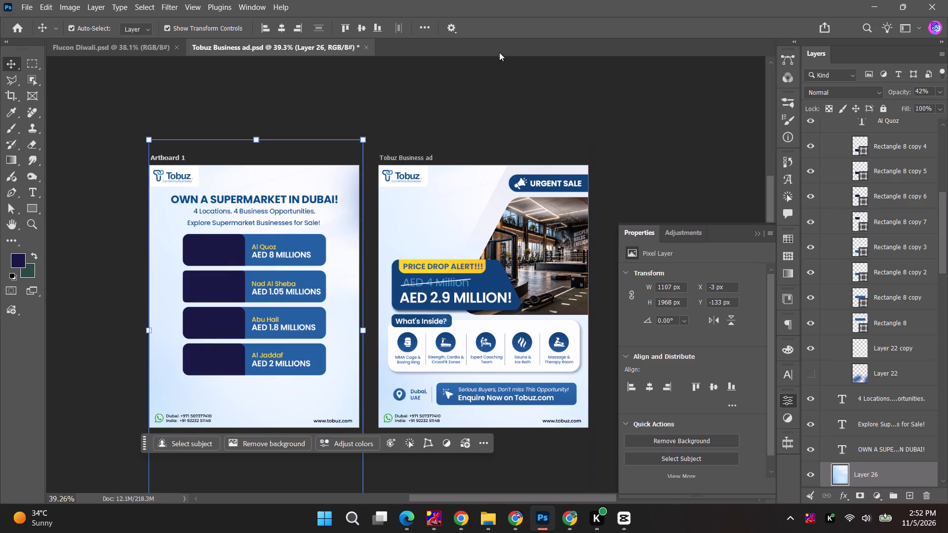
left_click(477, 92)
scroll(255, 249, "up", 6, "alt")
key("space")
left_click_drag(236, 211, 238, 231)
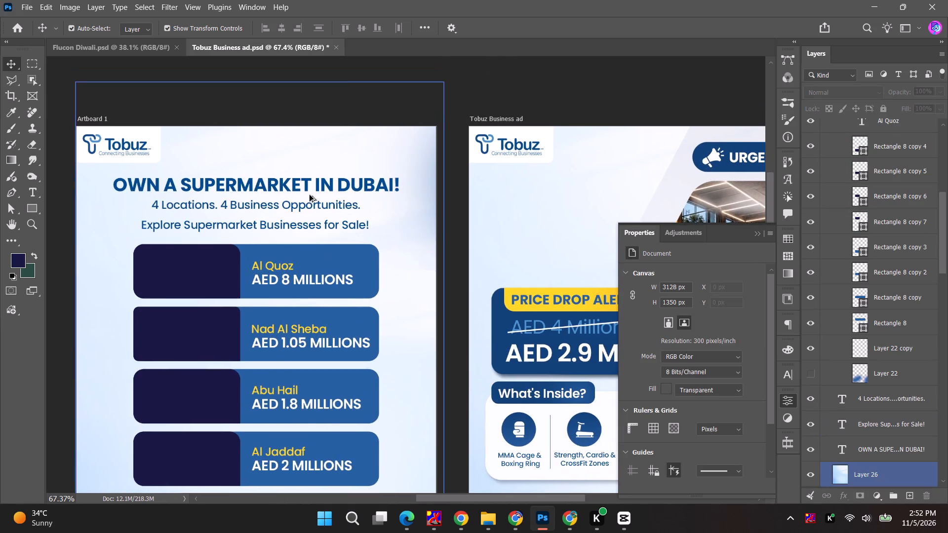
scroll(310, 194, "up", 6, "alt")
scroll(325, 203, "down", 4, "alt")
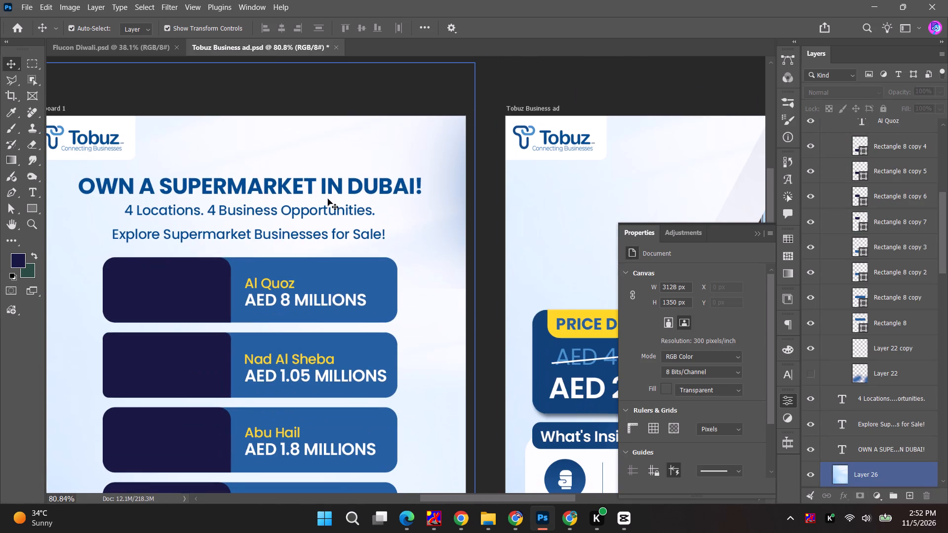
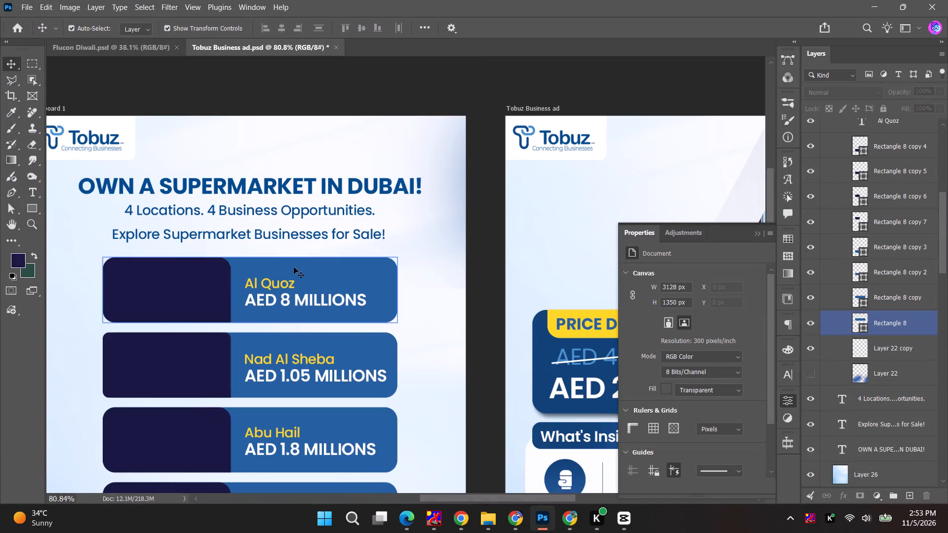
Shift the "4 Locations. 4 Business Opportunities." line slightly down, set it to SemiBold and centre it on Artboard 1.
left_click(281, 214)
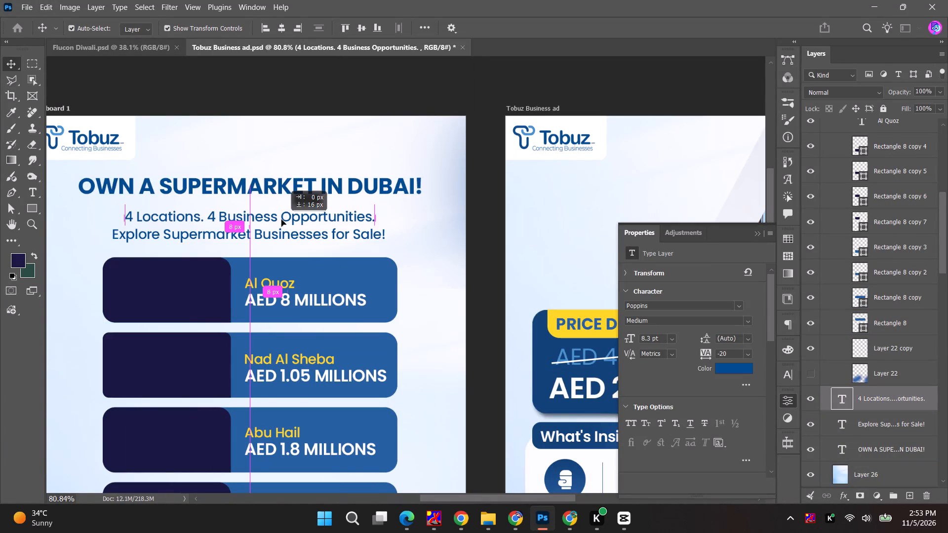
left_click(749, 321)
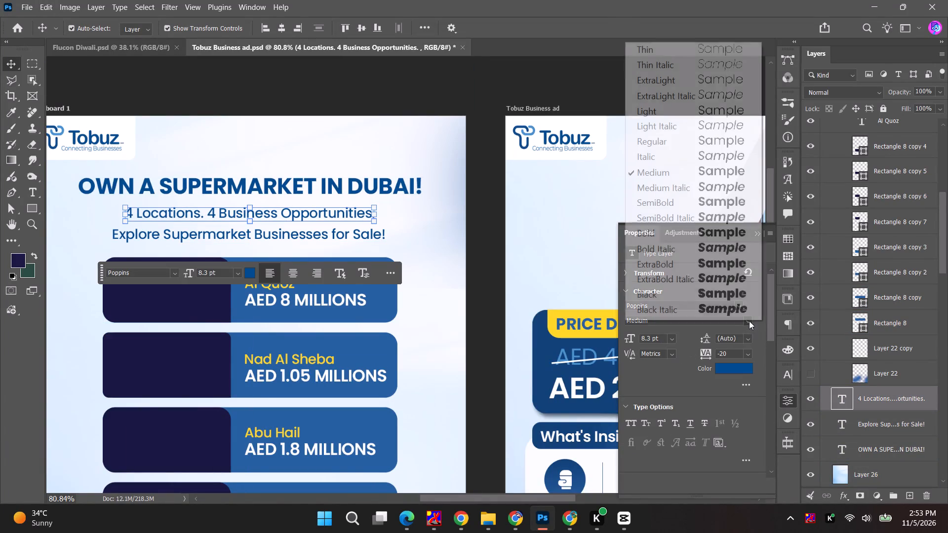
left_click(707, 202)
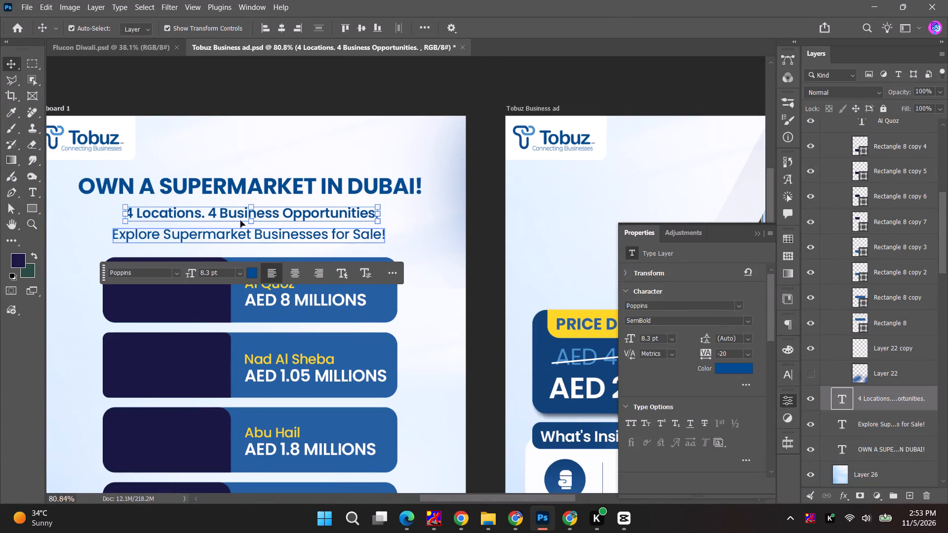
left_click(282, 26)
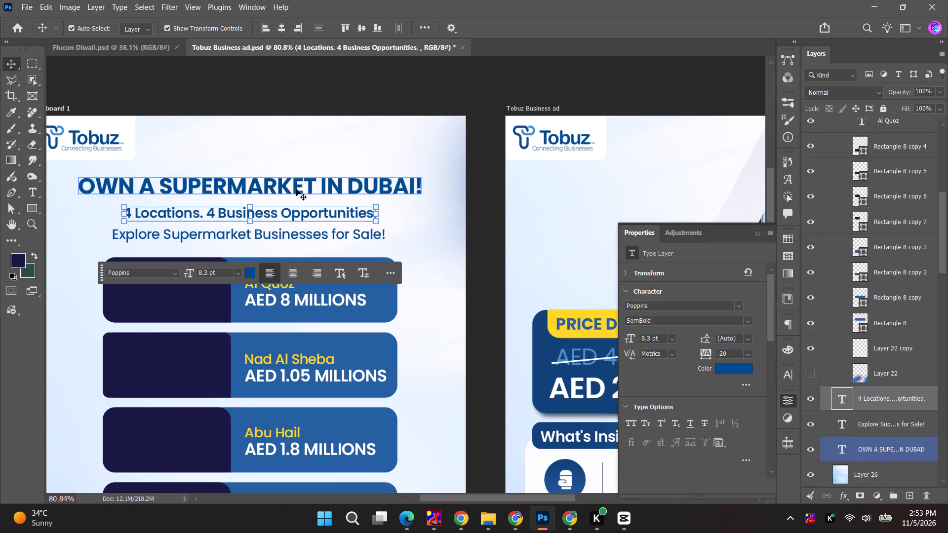
Nudge the "OWN A SUPERMARKET IN DUBAI!" headline up slightly and enlarge the "4 Locations. 4 Business Opportunities." line to about 10 pt.
left_click(298, 189)
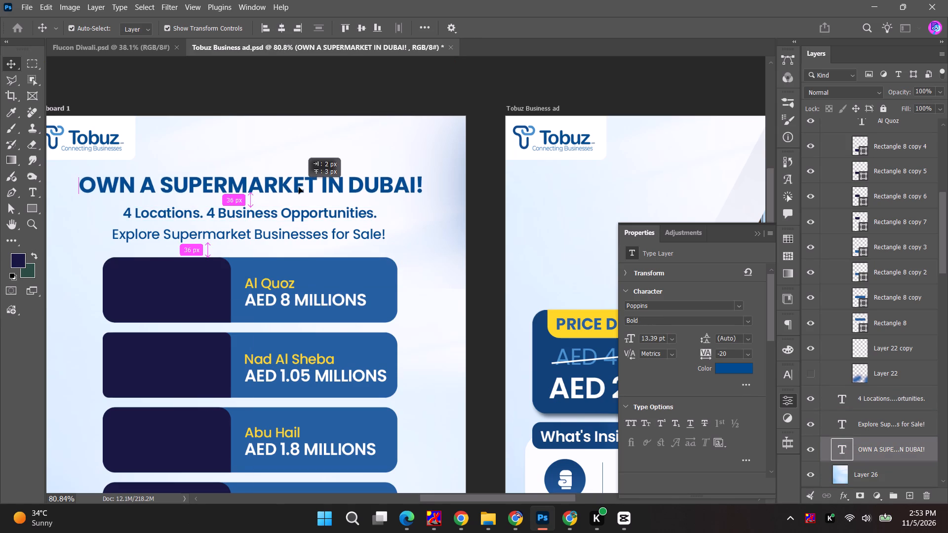
left_click(274, 214)
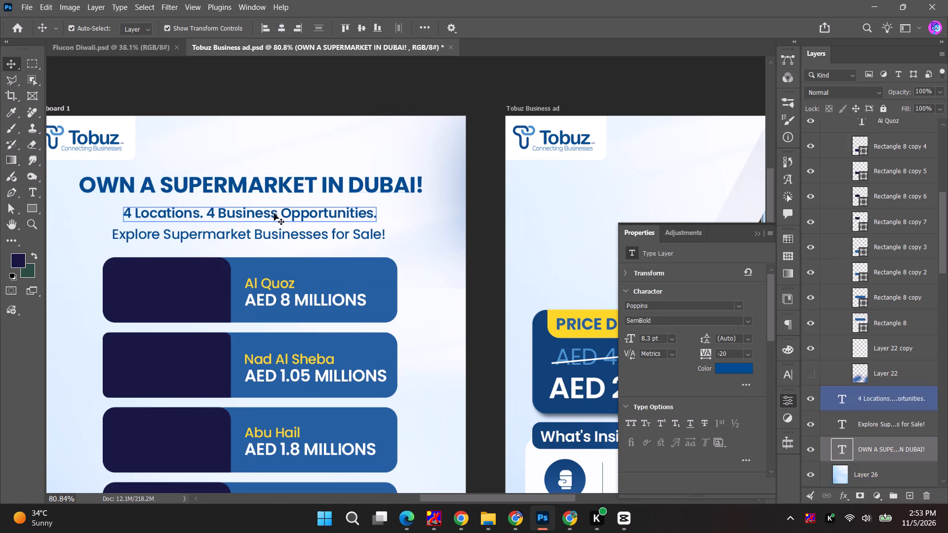
left_click_drag(379, 222, 400, 228, "alt+shift")
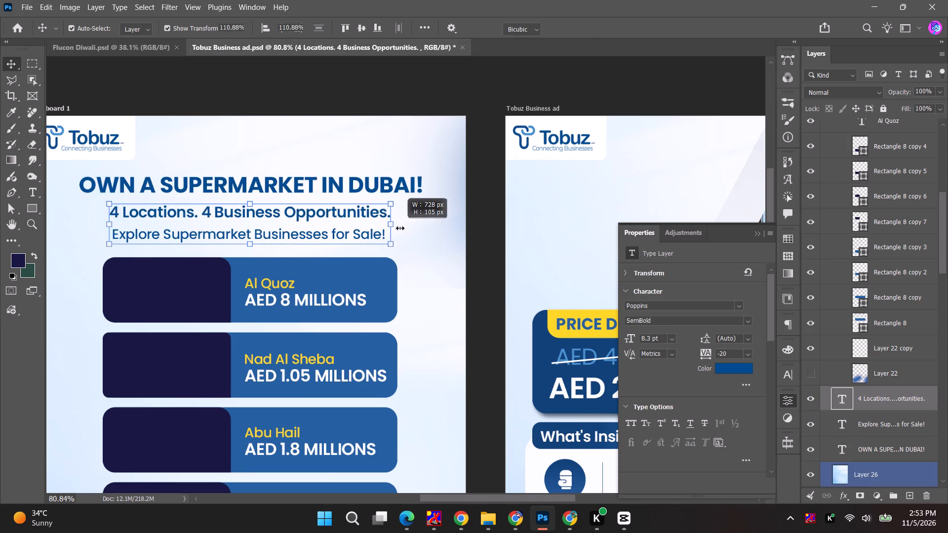
left_click_drag(400, 228, 409, 229, "alt+shift")
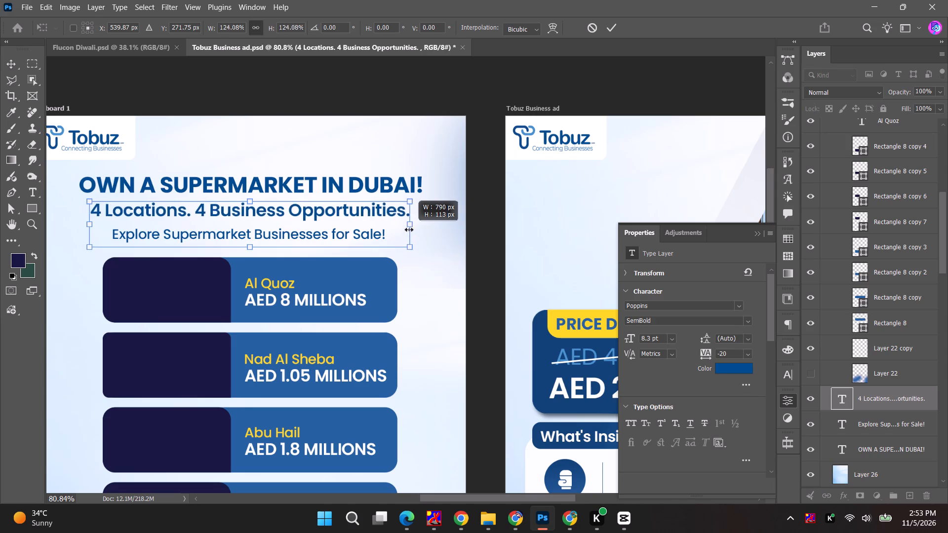
left_click_drag(409, 229, 405, 228, "alt+shift")
left_click(612, 30)
left_click(364, 102)
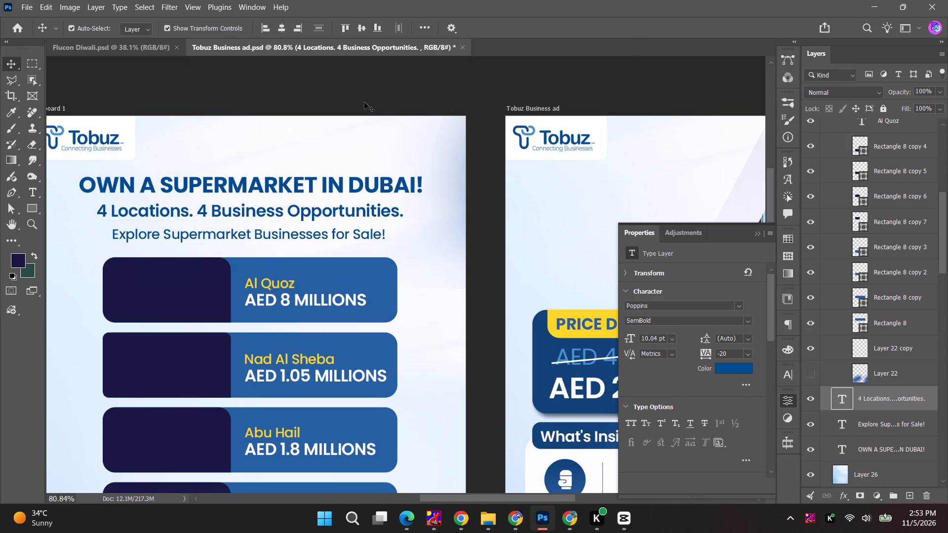
Select the three heading lines and centre them horizontally on Artboard 1.
left_click(243, 232)
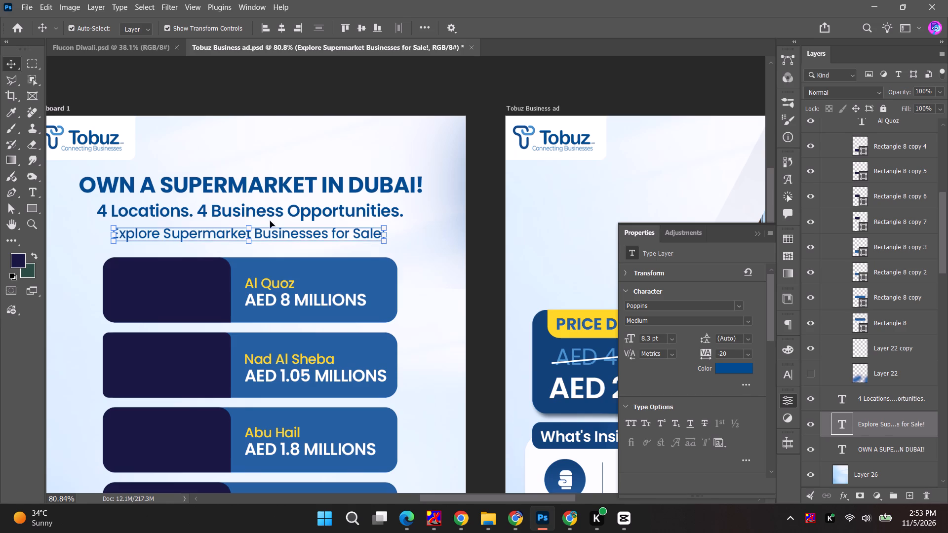
left_click(311, 210, "shift")
left_click(316, 186, "shift")
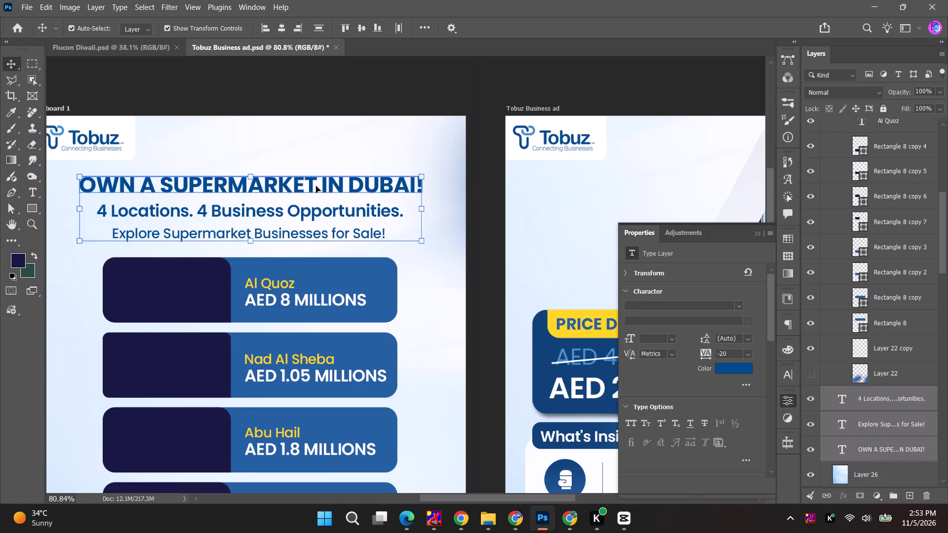
key("ctrl+a")
left_click(281, 31)
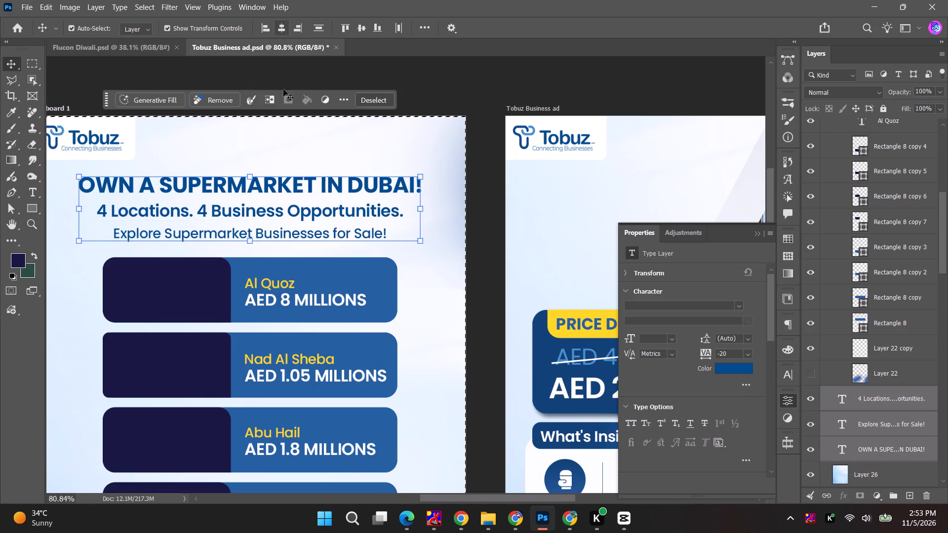
left_click(427, 86)
key("ctrl+d")
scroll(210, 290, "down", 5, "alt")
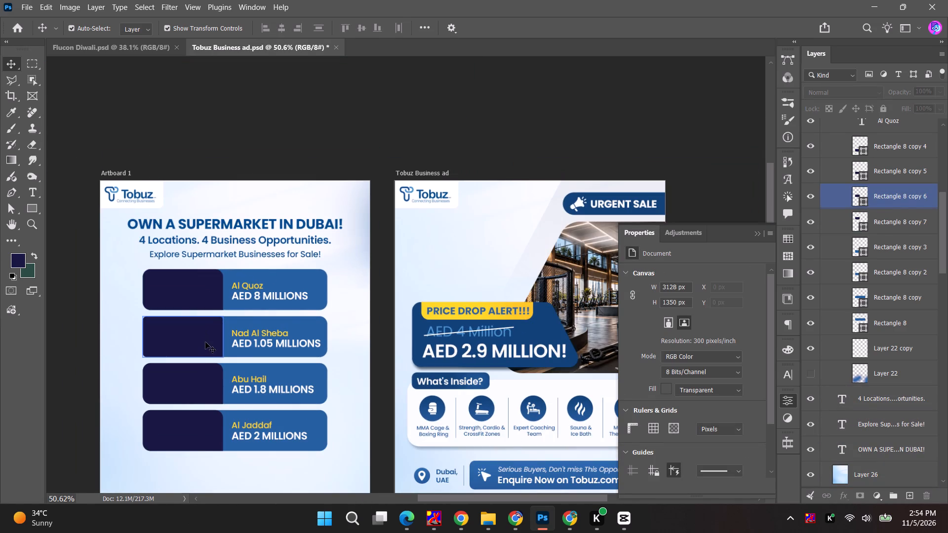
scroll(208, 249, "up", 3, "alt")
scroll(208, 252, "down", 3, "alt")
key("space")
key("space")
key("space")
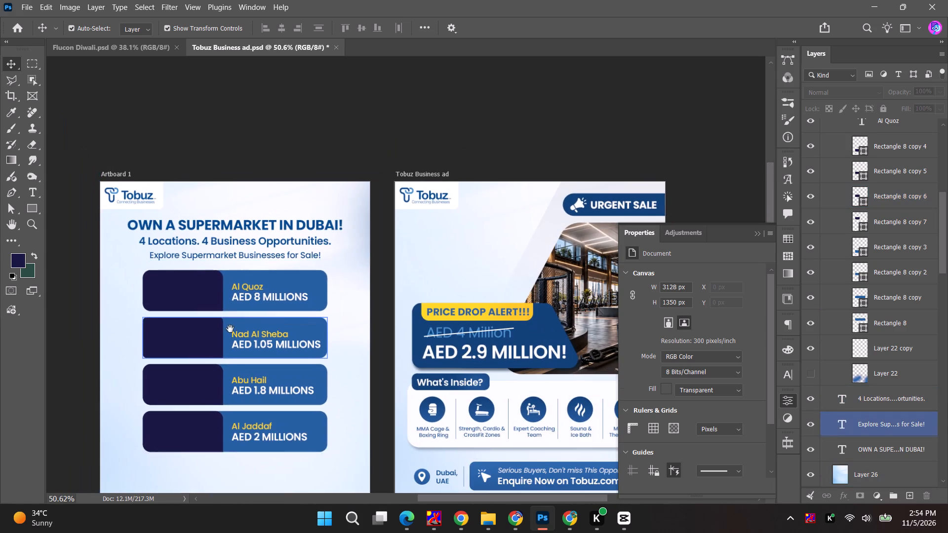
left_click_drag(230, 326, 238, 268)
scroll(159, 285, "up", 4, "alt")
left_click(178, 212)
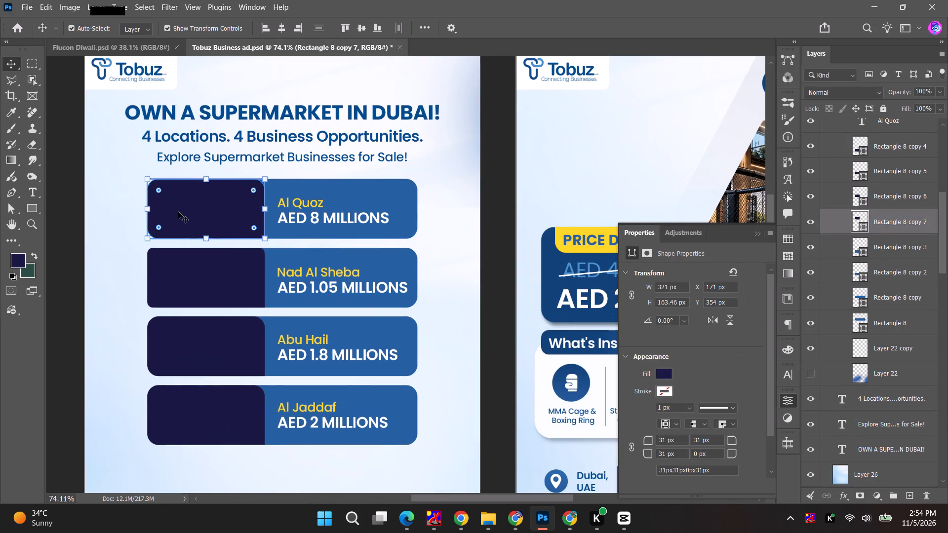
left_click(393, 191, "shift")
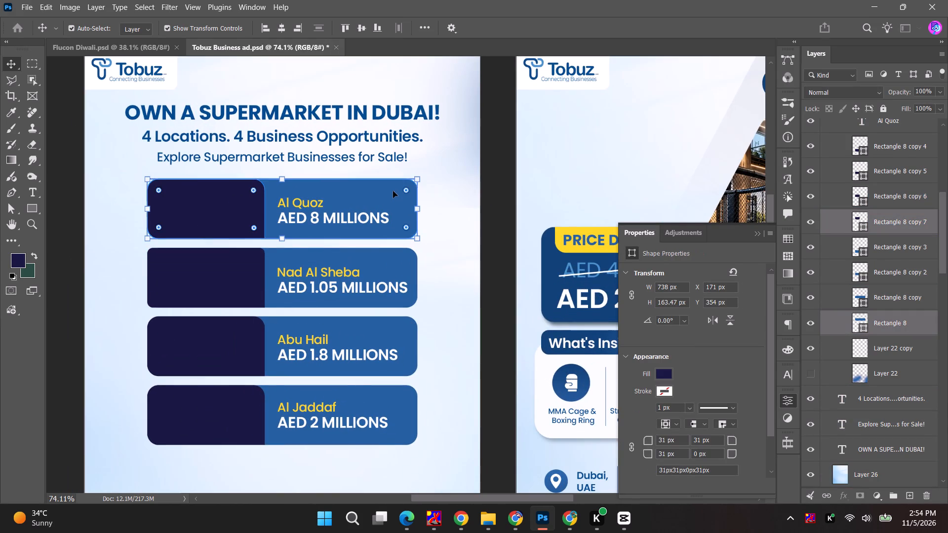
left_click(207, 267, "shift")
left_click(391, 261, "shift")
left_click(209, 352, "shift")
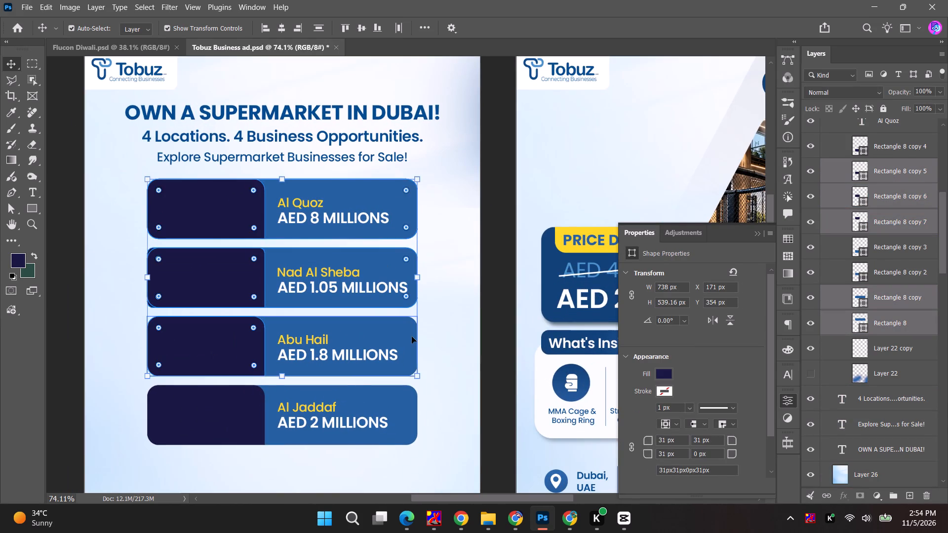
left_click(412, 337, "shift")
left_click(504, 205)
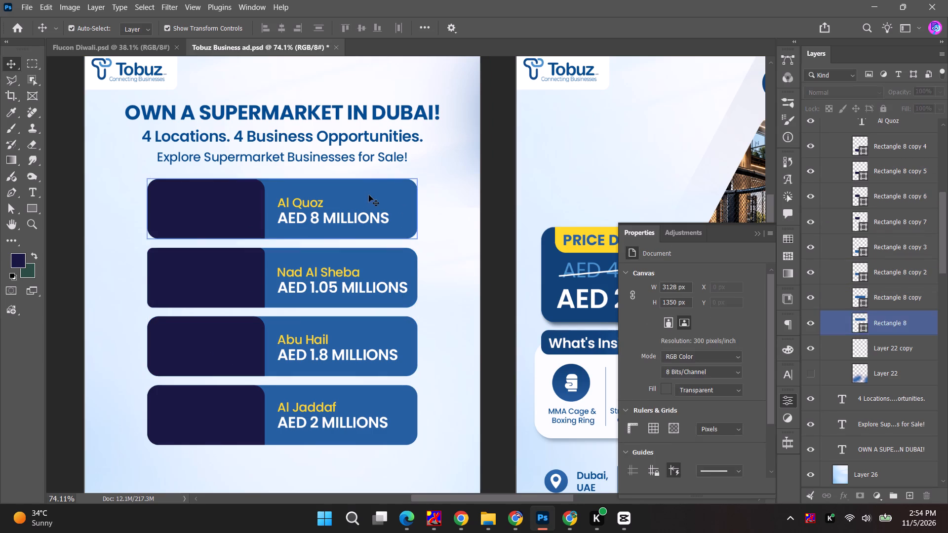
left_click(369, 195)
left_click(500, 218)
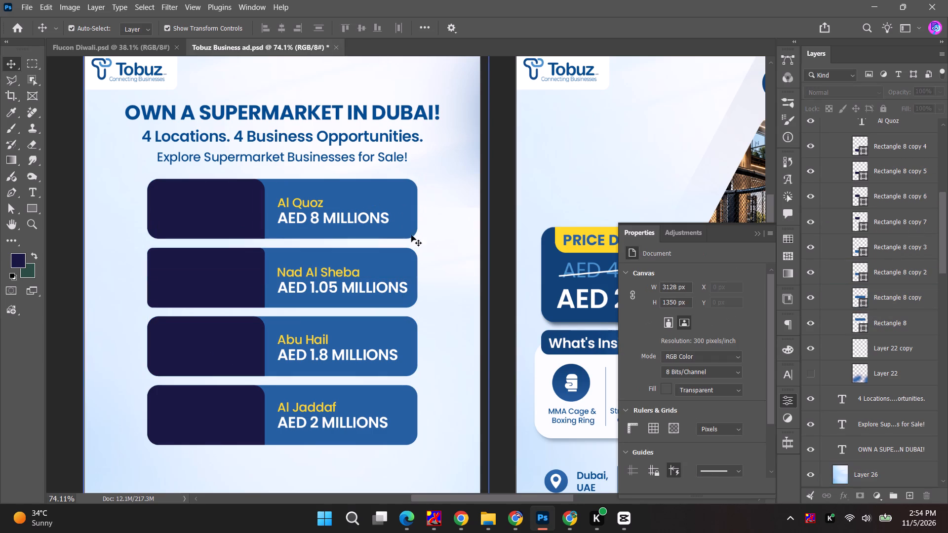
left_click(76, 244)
Lock the Layer 26 gradient background on Artboard 1.
scroll(870, 454, "down", 4)
left_click(873, 411)
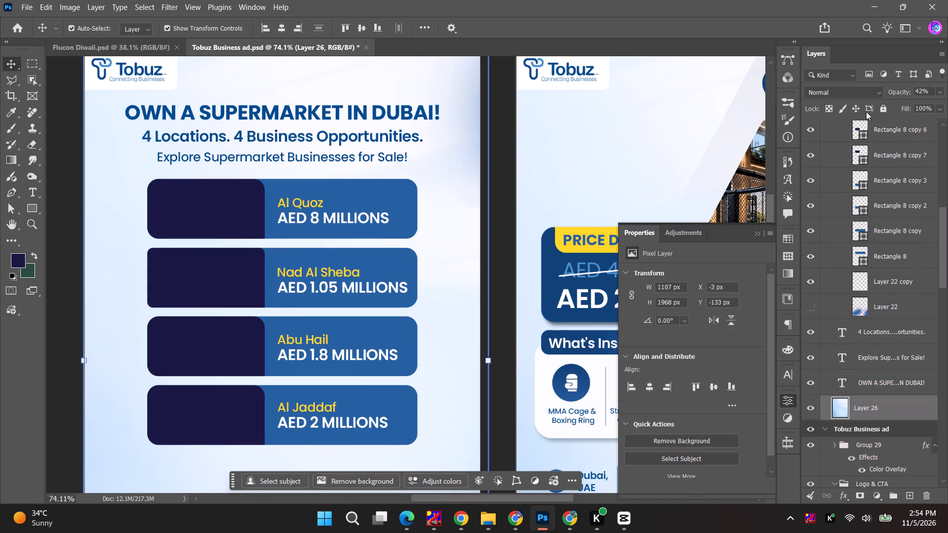
left_click(879, 111)
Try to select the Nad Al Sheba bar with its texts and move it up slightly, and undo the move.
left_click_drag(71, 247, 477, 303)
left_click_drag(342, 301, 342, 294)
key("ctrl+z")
Move Layer 11 and Tobuz business CTA out of Group 30, directly into Artboard 1's Logo & CTA group above it.
scroll(908, 187, "up", 3)
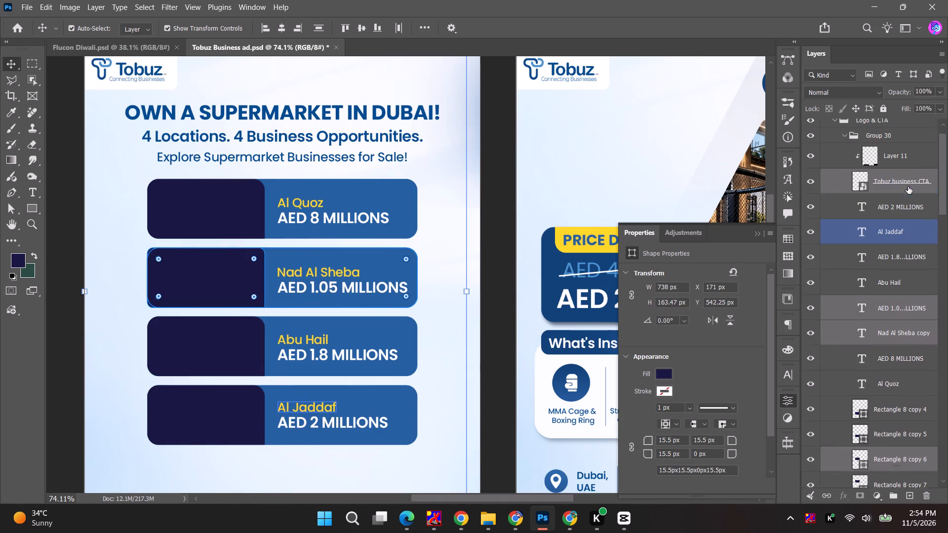
scroll(908, 187, "up", 3)
left_click(889, 208)
left_click(888, 161)
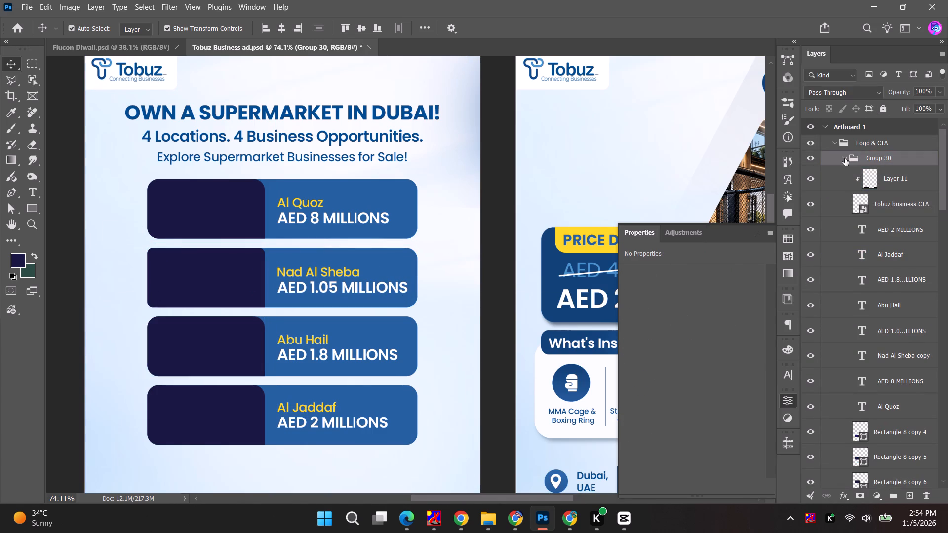
left_click(844, 158)
left_click(844, 159)
left_click(906, 186)
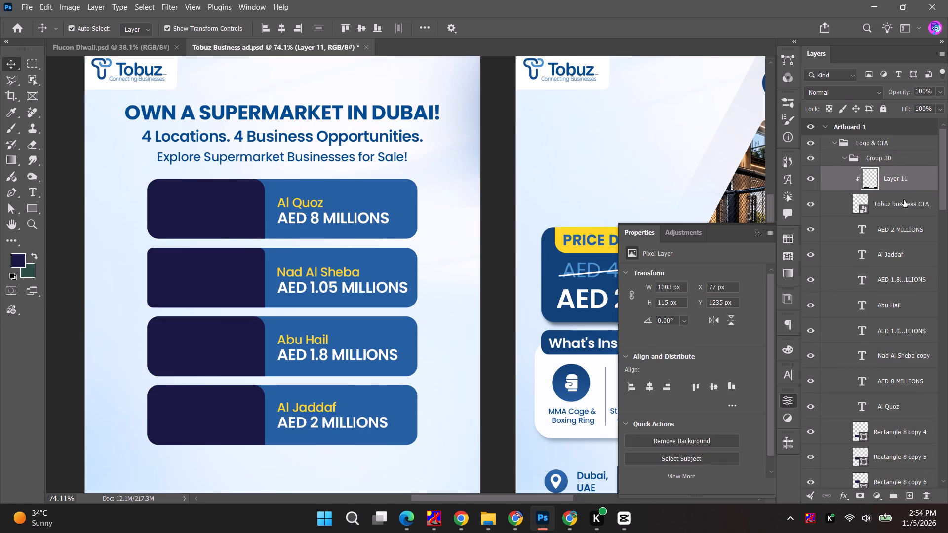
left_click(903, 202, "ctrl")
left_click_drag(902, 180, 897, 142)
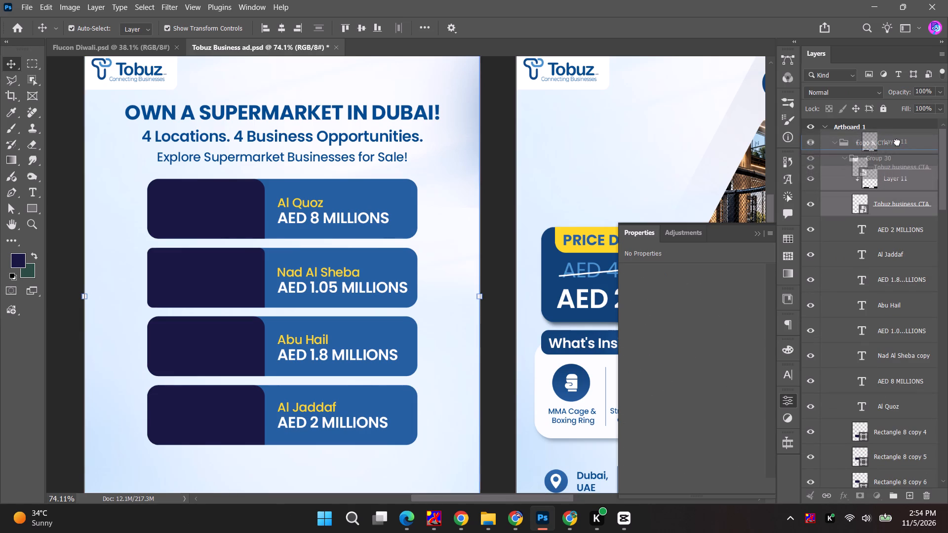
left_click_drag(897, 142, 896, 139)
Move Group 30 with the four bars out of the Logo & CTA group, placing it just below that group.
left_click(835, 143)
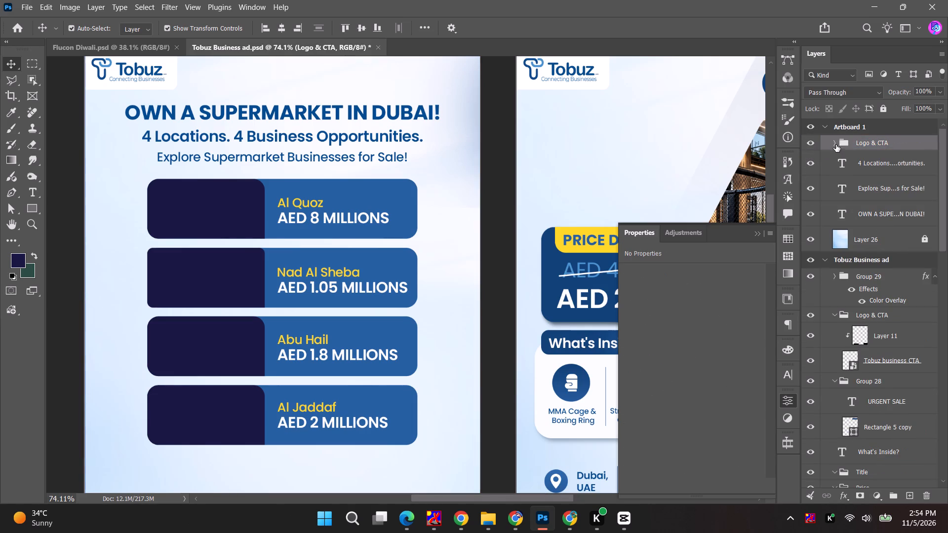
left_click(836, 142)
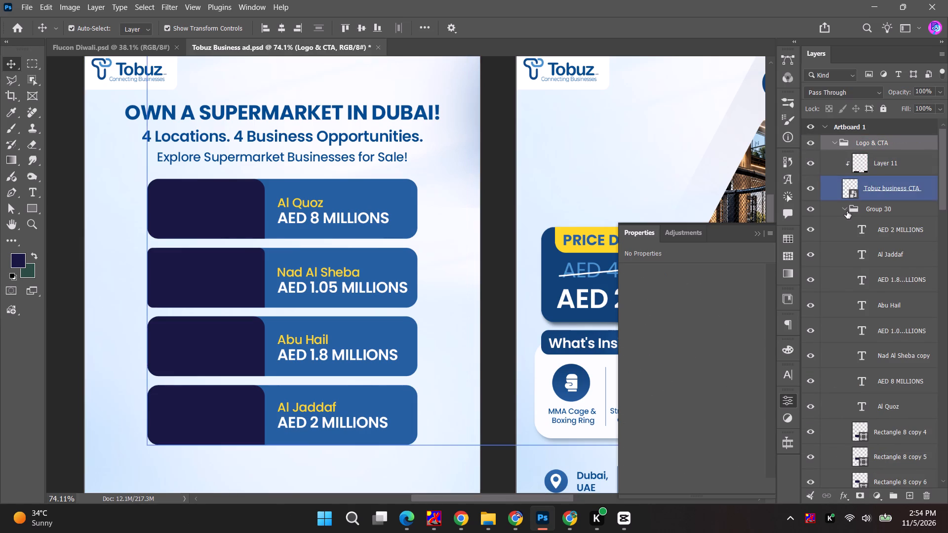
left_click(843, 211)
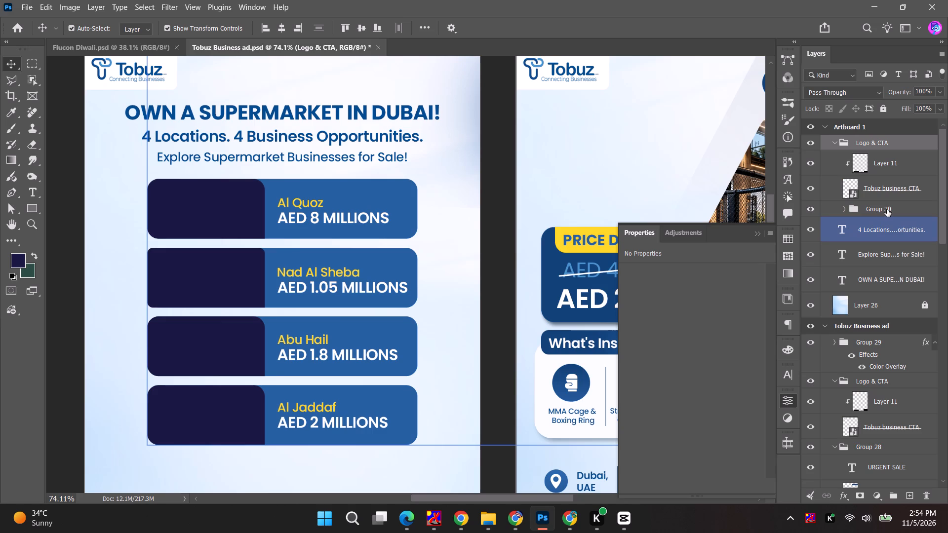
left_click_drag(887, 209, 884, 225)
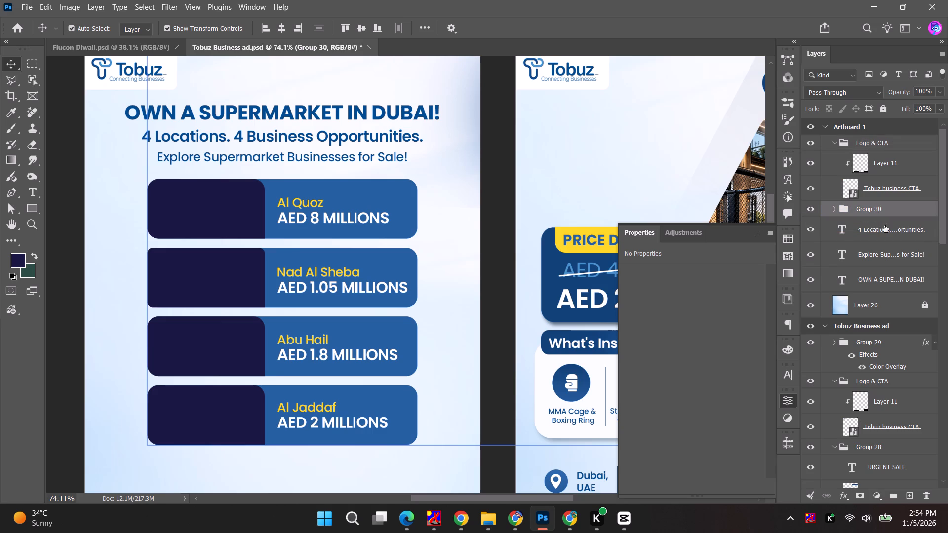
Collapse Artboard 1's Logo & CTA group, lock it and check its contents by toggling its visibility.
left_click(836, 143)
left_click(879, 145)
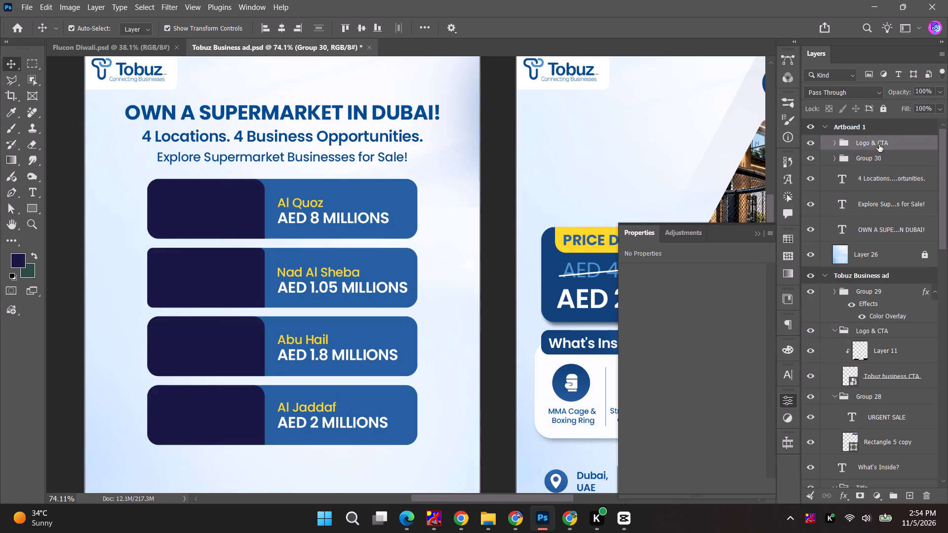
left_click(884, 109)
double_click(812, 144)
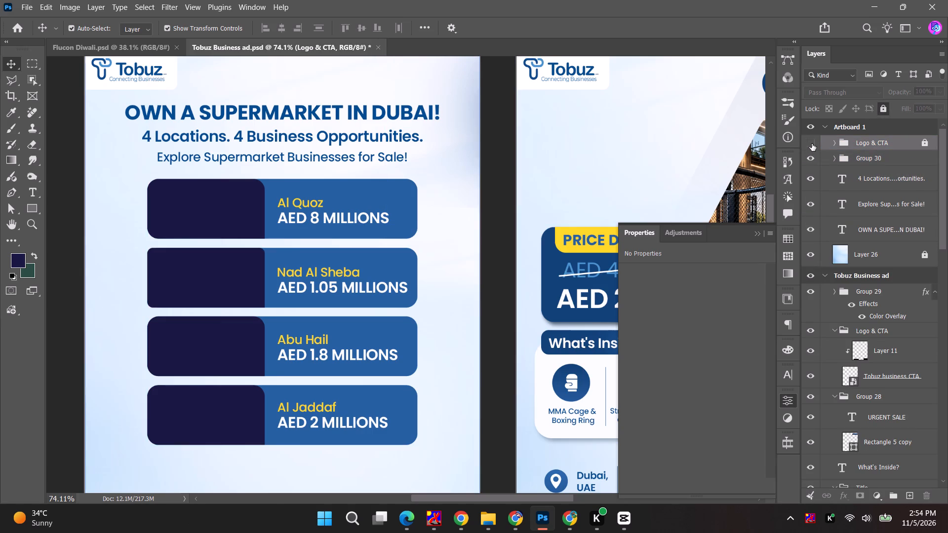
Select the three heading lines on Artboard 1, nudge them up slightly and distribute them evenly in the vertical direction.
left_click(281, 113)
left_click(282, 138, "shift")
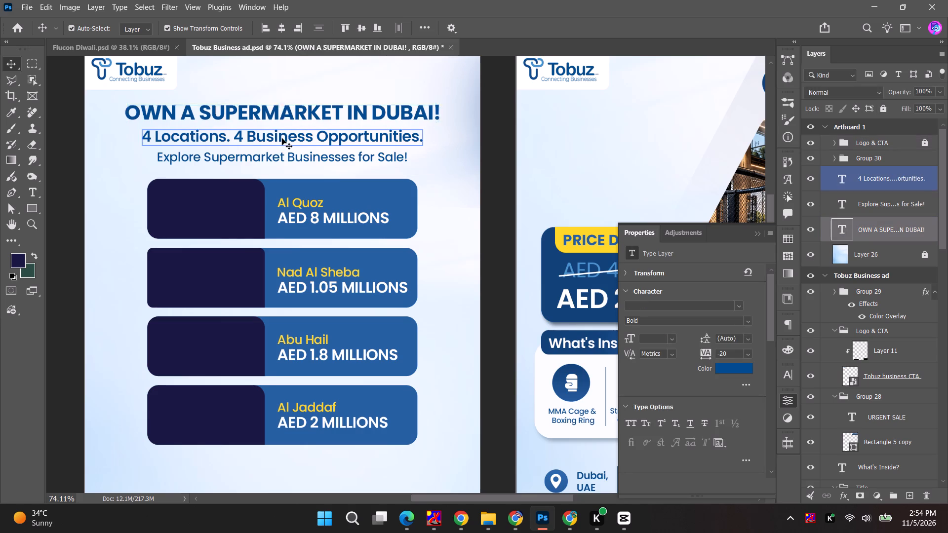
left_click(276, 161, "shift")
left_click(332, 159)
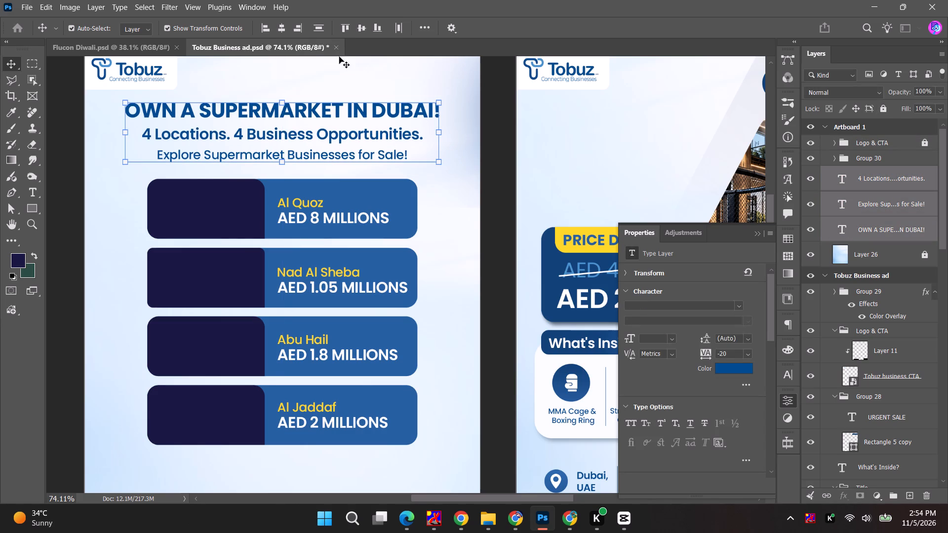
left_click(324, 28)
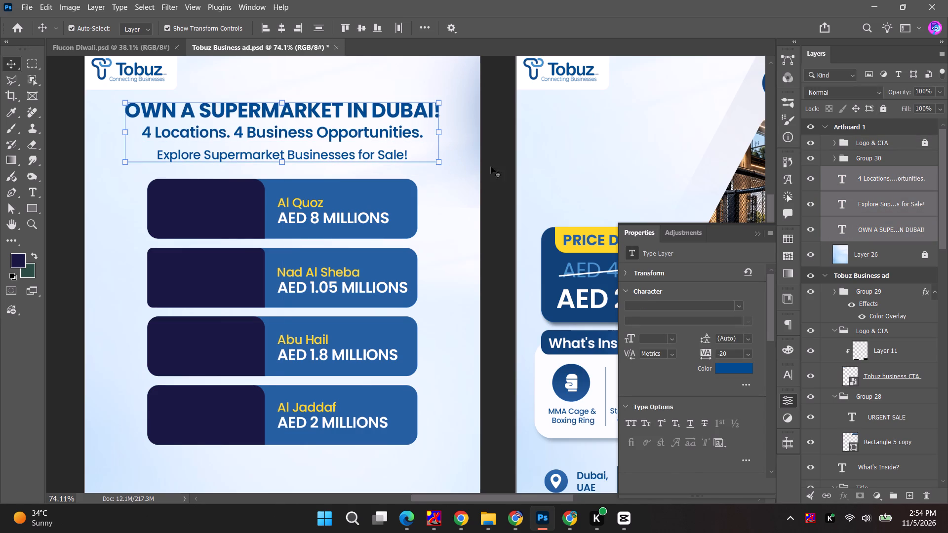
left_click(491, 167)
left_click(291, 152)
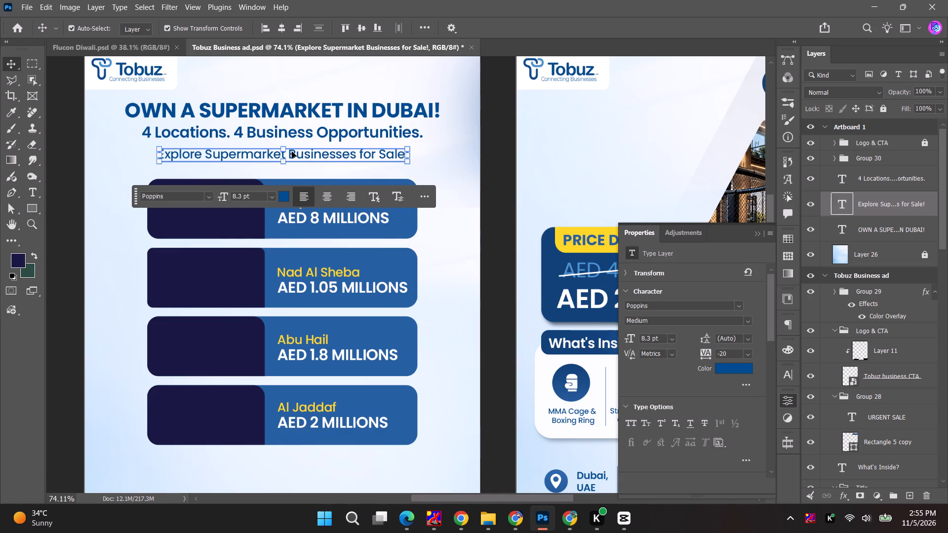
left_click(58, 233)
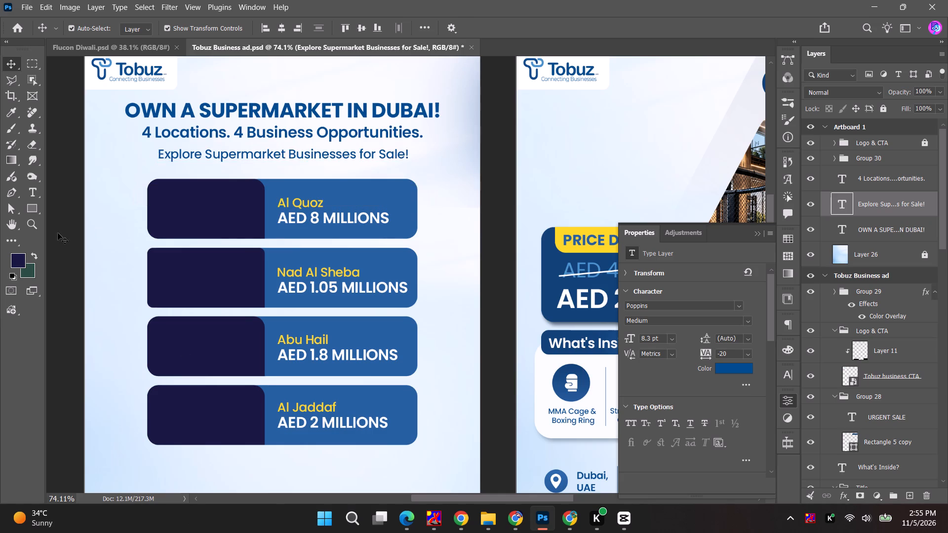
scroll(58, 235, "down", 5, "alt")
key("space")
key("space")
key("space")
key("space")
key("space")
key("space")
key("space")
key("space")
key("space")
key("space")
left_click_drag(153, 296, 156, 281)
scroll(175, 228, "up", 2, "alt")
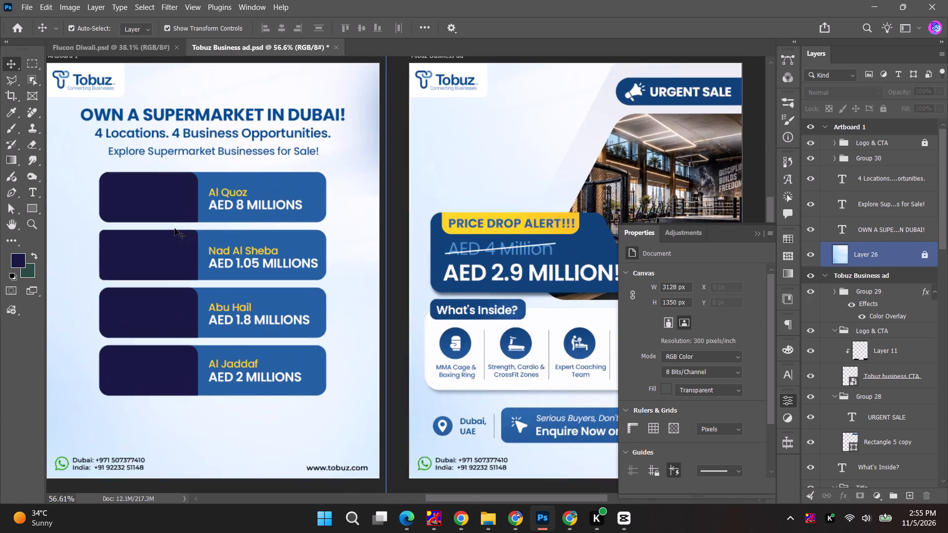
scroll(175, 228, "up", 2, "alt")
Switch to the Google Sheets content plan and copy the line "Your Next Business Opportunity Starts Here!" from the Tobuz post's cell F84.
key("alt+Tab")
key("alt+Tab")
key("alt+Tab")
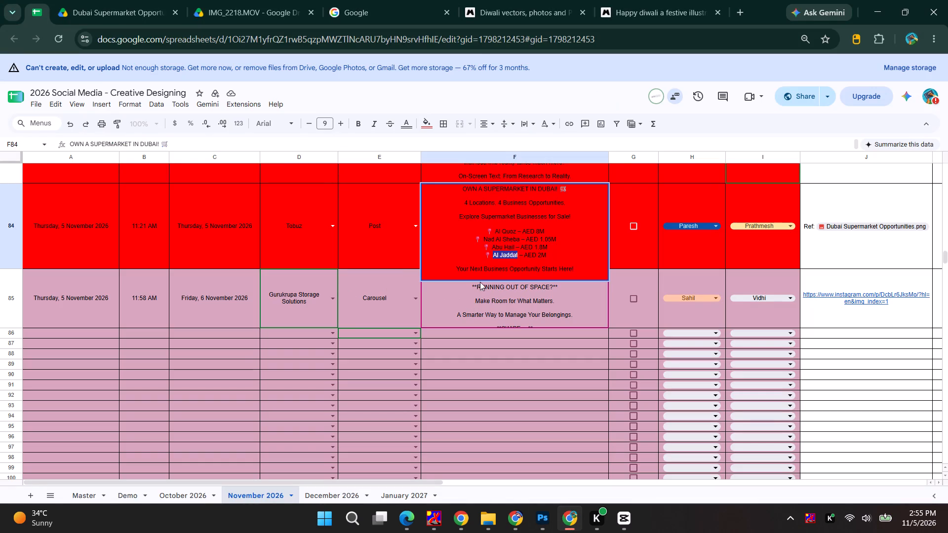
left_click_drag(457, 269, 595, 268)
key("ctrl+c")
key("alt+Tab")
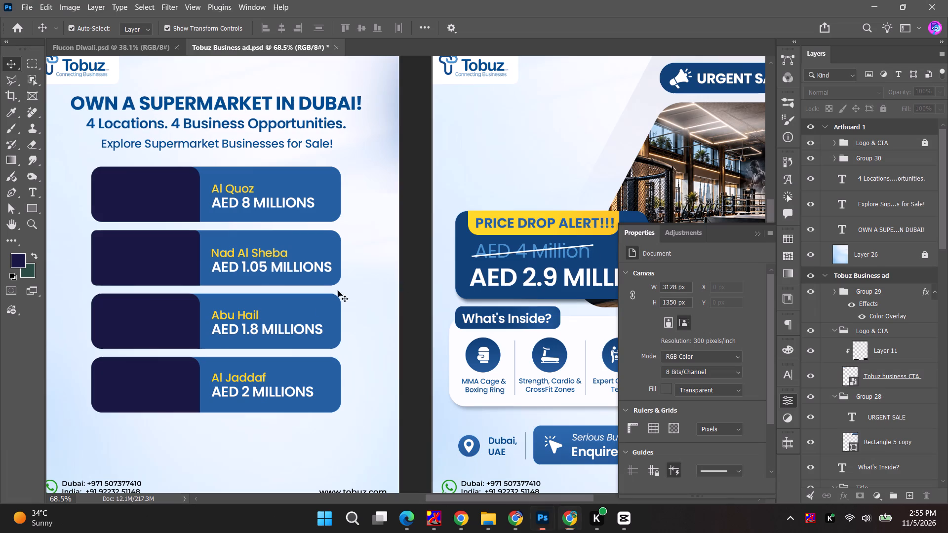
Back in Photoshop, duplicate the "4 Locations" heading below the price bars and replace its text with "Your Next Business Opportunity Starts Here!".
left_click(235, 132)
left_click(242, 126)
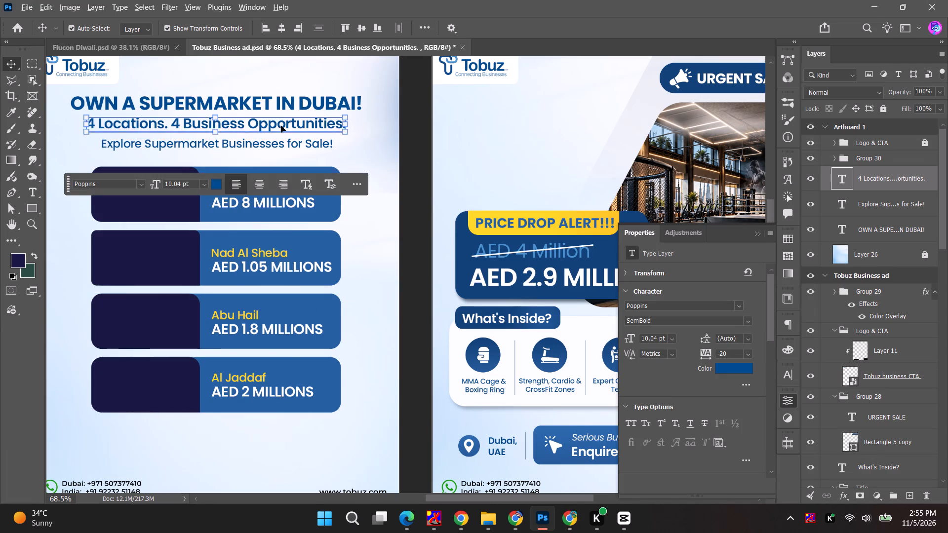
left_click_drag(280, 127, 267, 440, "alt")
double_click(267, 440)
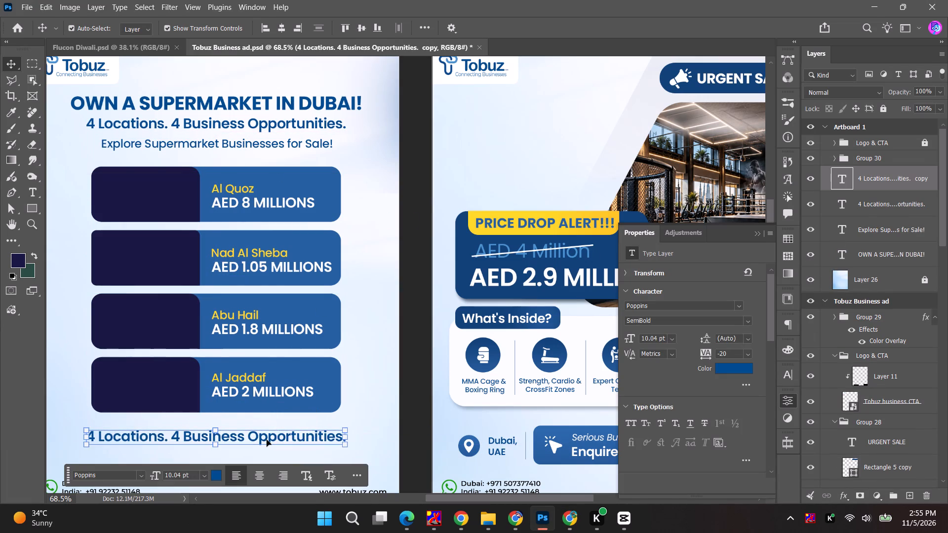
key("ctrl+v")
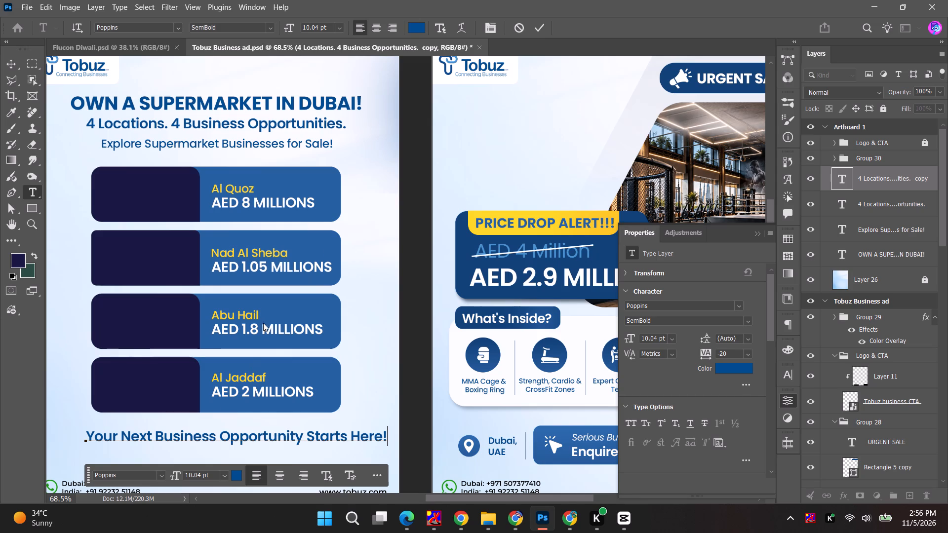
scroll(263, 321, "down", 5, "alt")
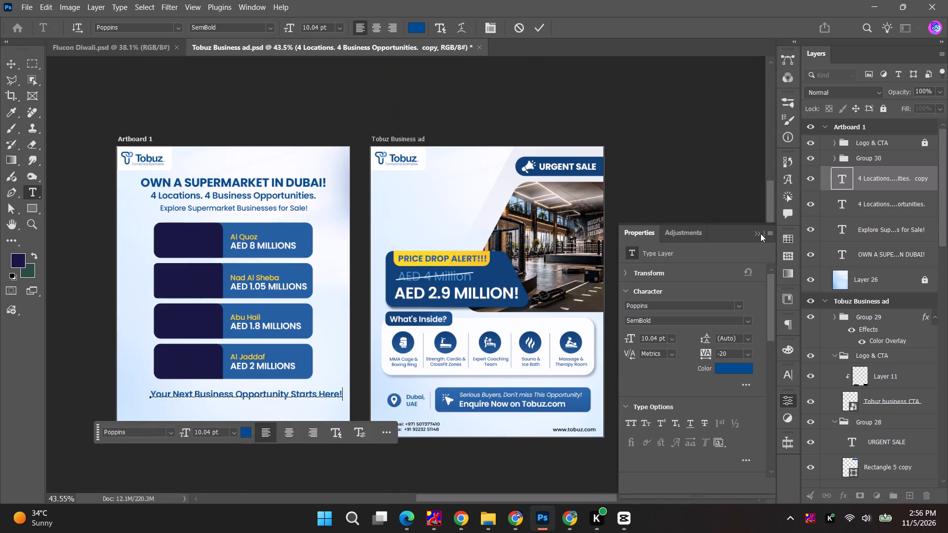
left_click(758, 234)
left_click(697, 269)
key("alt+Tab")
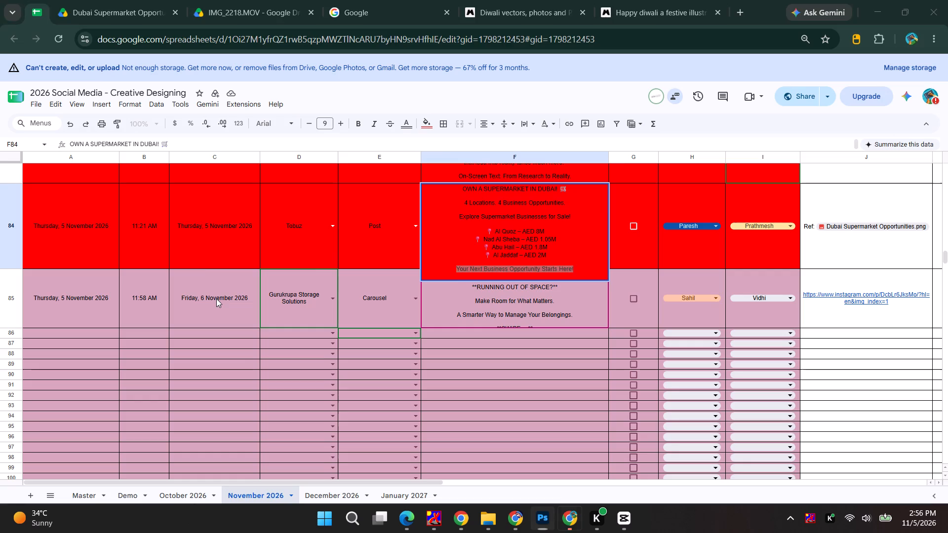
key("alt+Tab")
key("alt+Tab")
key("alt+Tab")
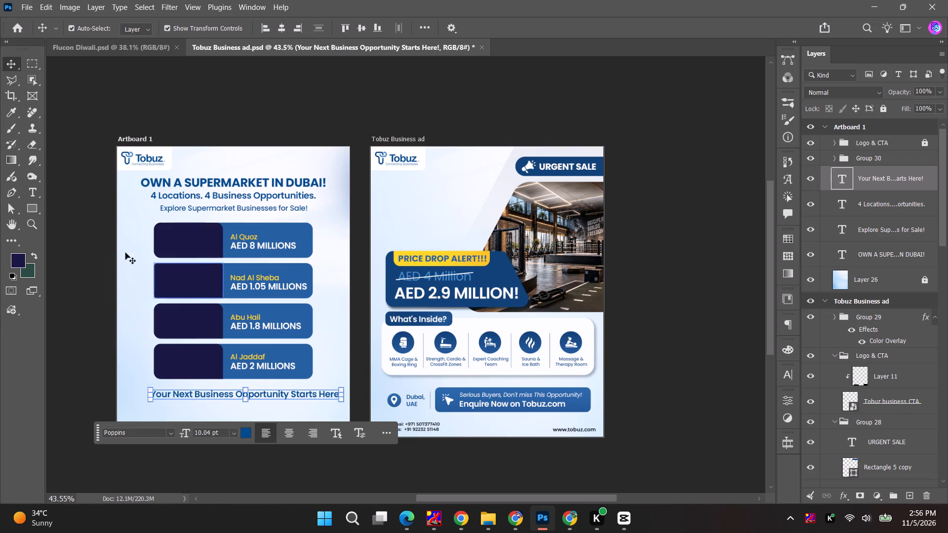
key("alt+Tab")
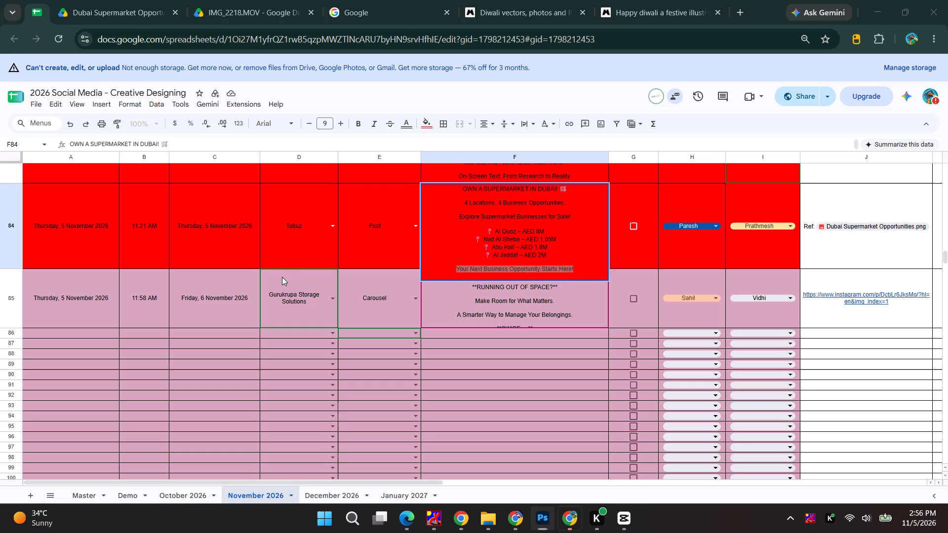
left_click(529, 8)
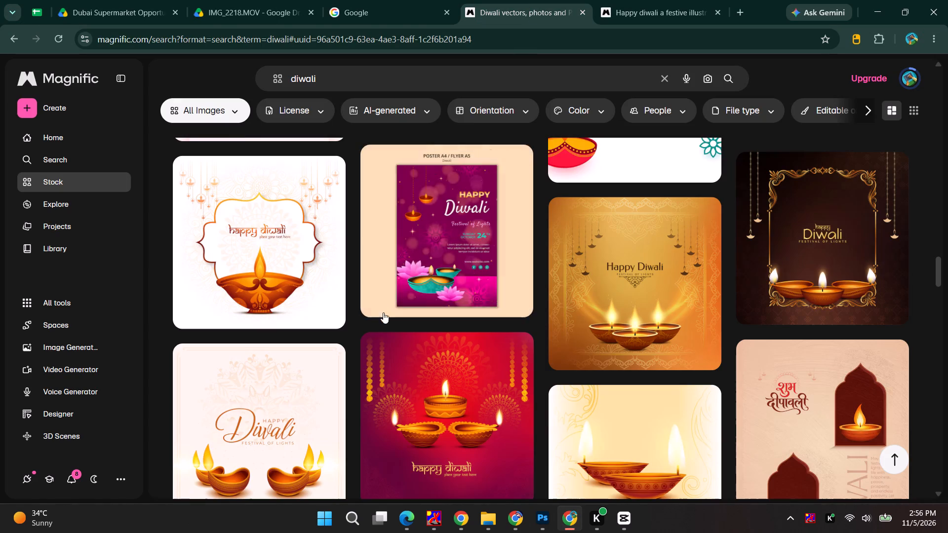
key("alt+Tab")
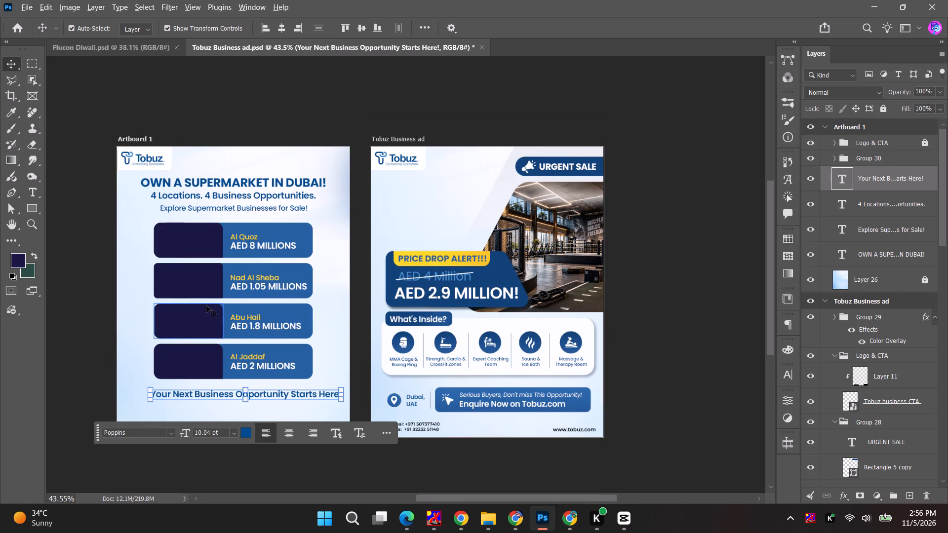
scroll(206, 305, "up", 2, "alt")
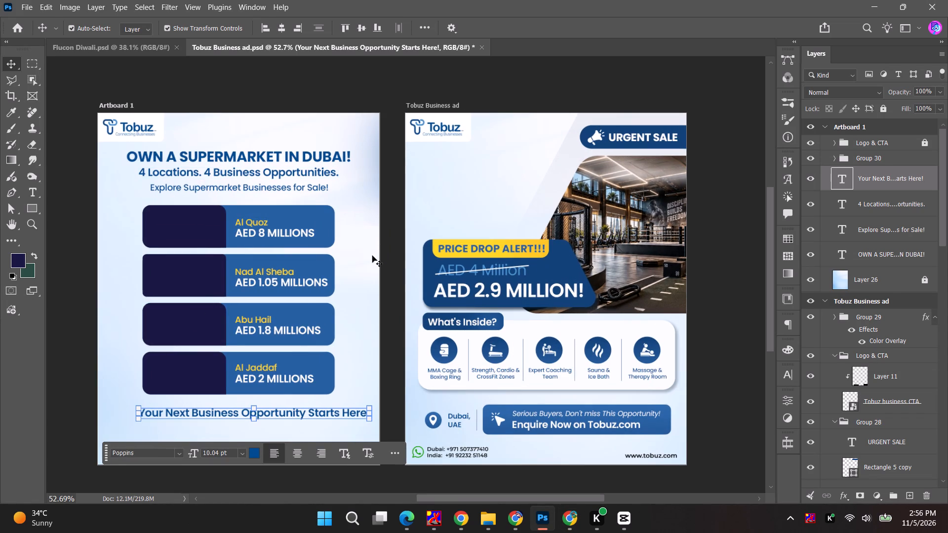
Switch to the Magnific stock site in Chrome and search for "DUBAI".
key("alt+Tab")
left_click(387, 3)
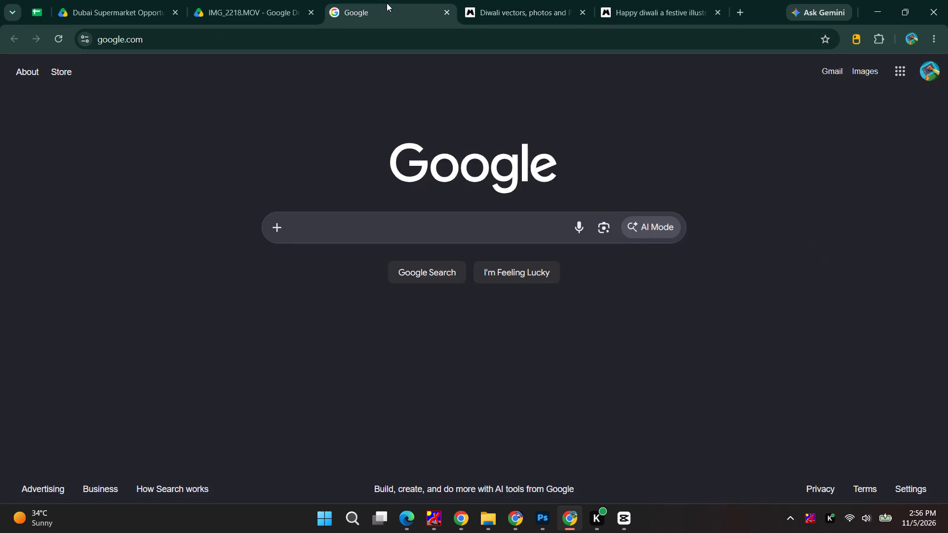
left_click(657, 0)
left_click(631, 12)
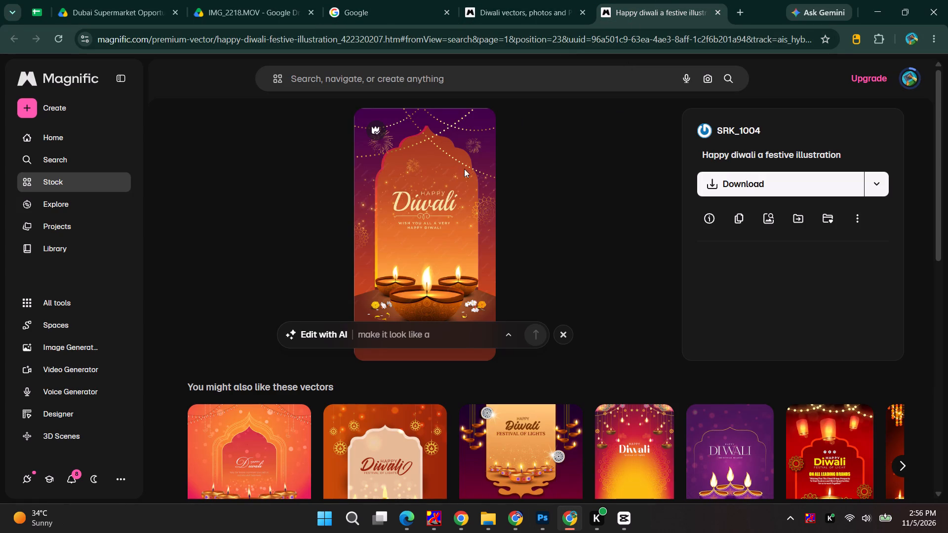
left_click(382, 73)
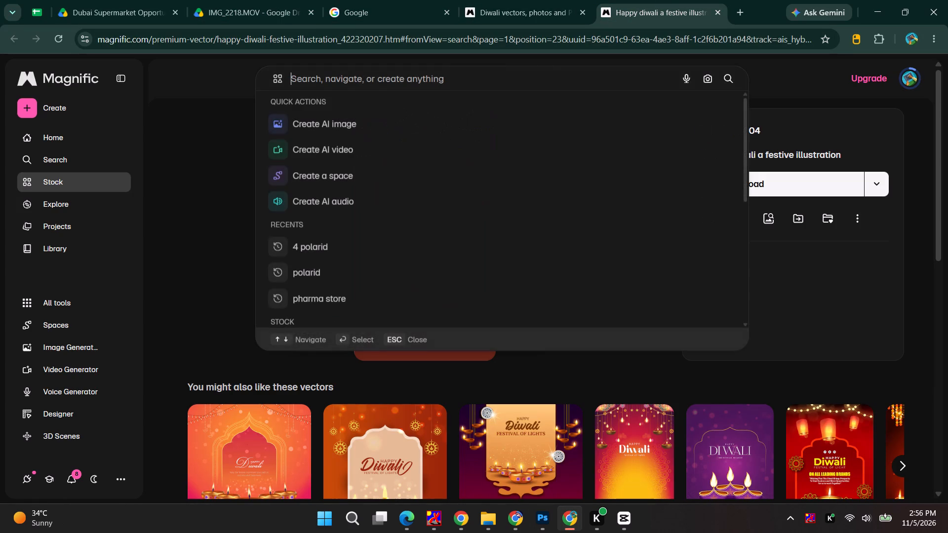
type("DUBAI")
key("Return")
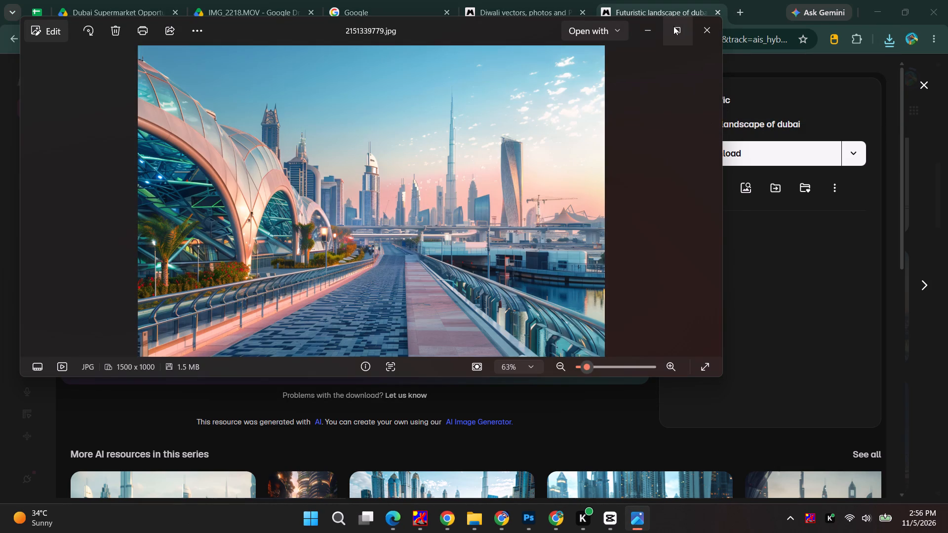
Place the downloaded Dubai image on Artboard 1 in Photoshop, scaled to 33.86% and positioned at X 640 px, Y 682.50 px.
left_click(888, 42)
left_click_drag(764, 97, 557, 193)
key("alt+Tab")
key("alt+Tab")
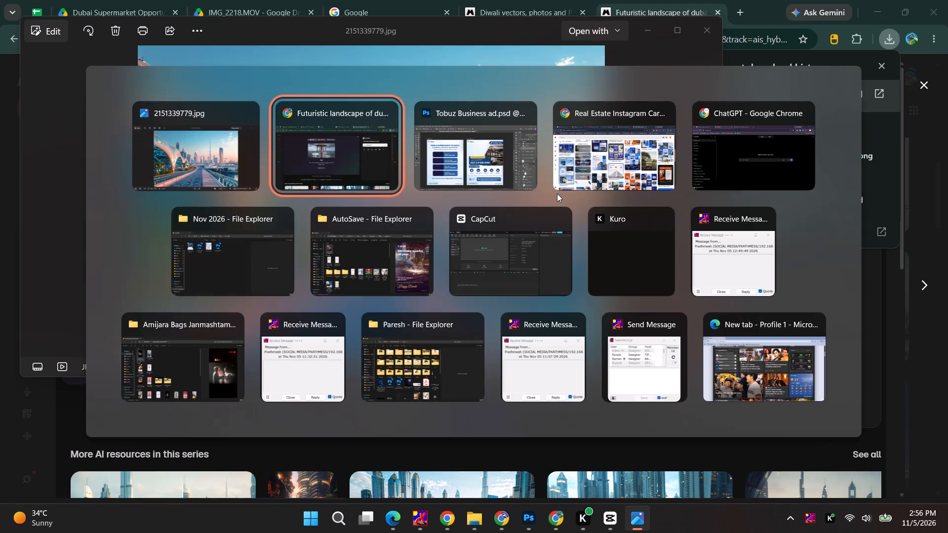
left_click_drag(557, 193, 340, 217)
key("alt+Tab")
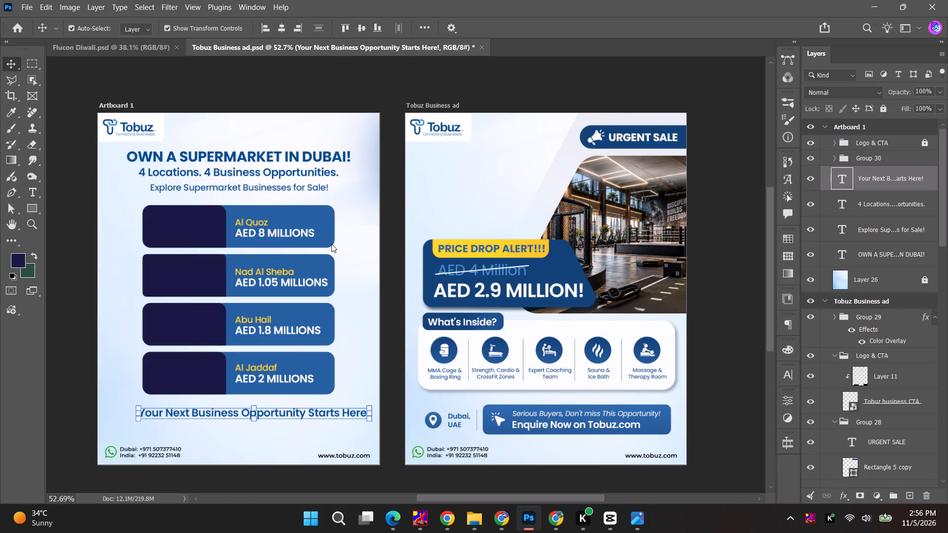
left_click_drag(378, 380, 504, 469, "alt+shift")
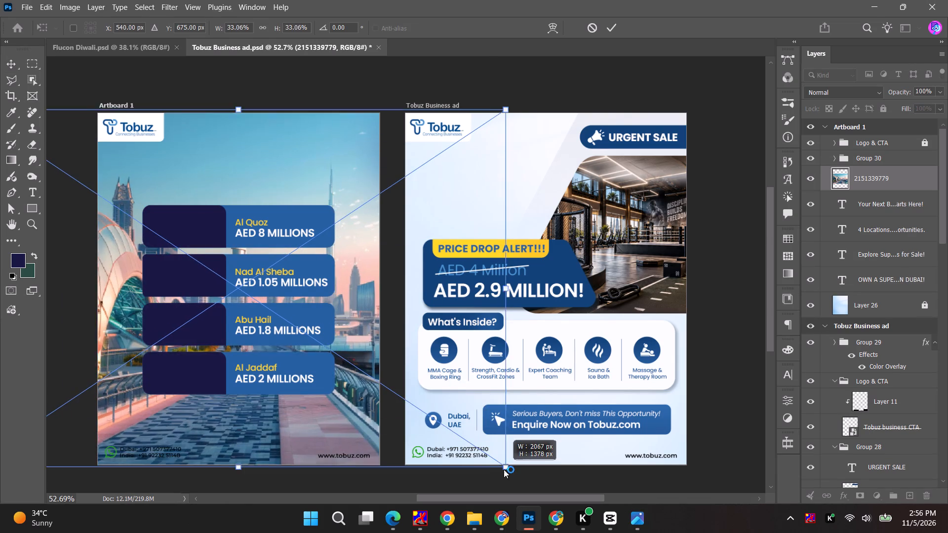
left_click_drag(504, 469, 510, 474, "alt+shift")
left_click_drag(307, 264, 335, 266)
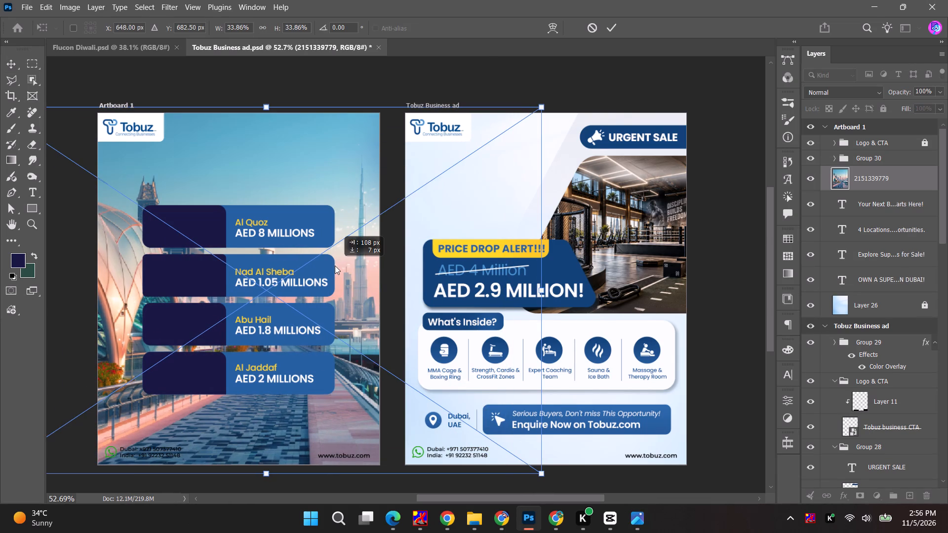
left_click_drag(335, 266, 333, 266)
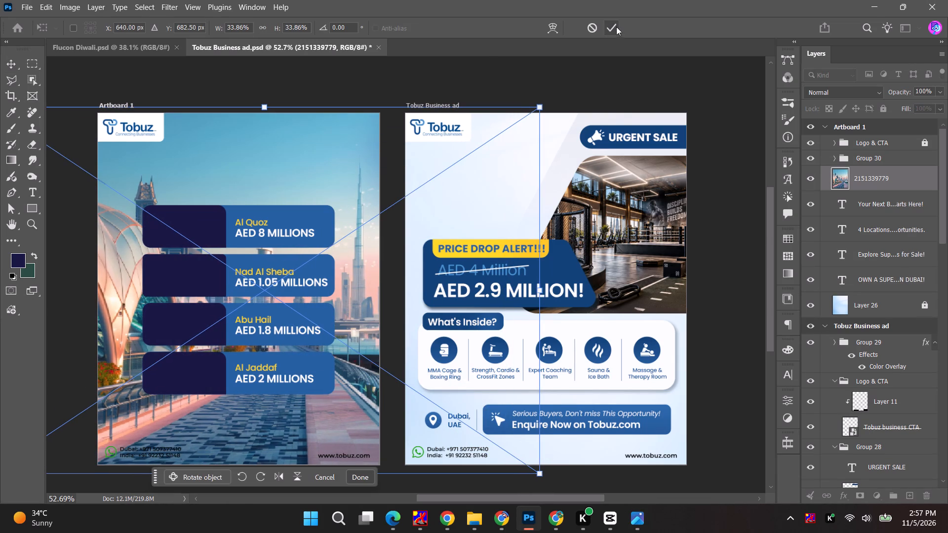
left_click(616, 27)
left_click_drag(887, 179, 874, 283)
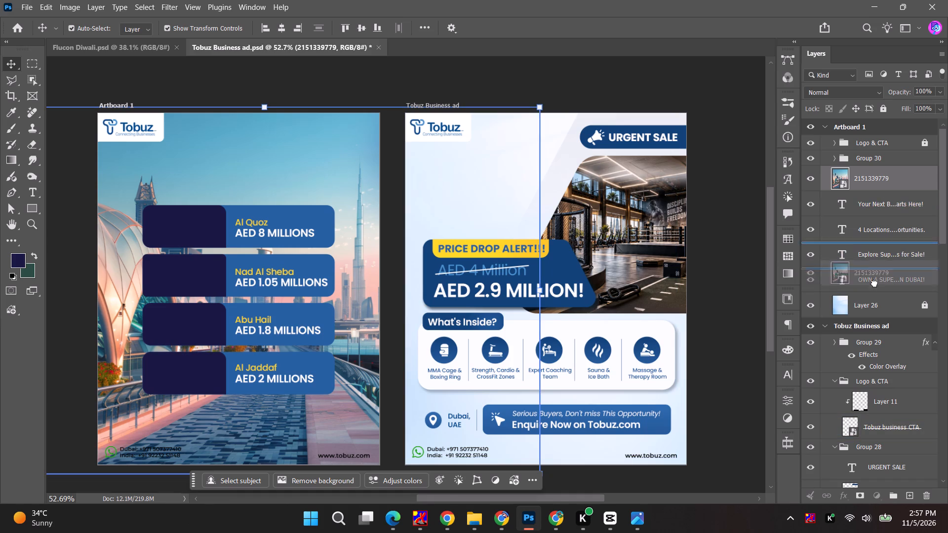
left_click_drag(874, 283, 876, 296)
left_click(861, 504)
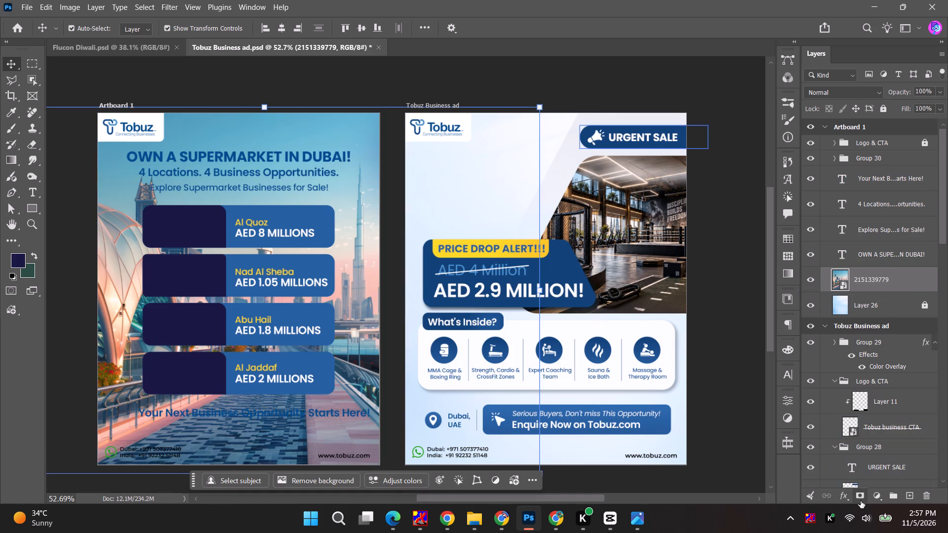
left_click(860, 500)
Paint black on the Dubai image's layer mask with a size 700 brush, fading the image behind Artboard 1's text and price bars.
key("b")
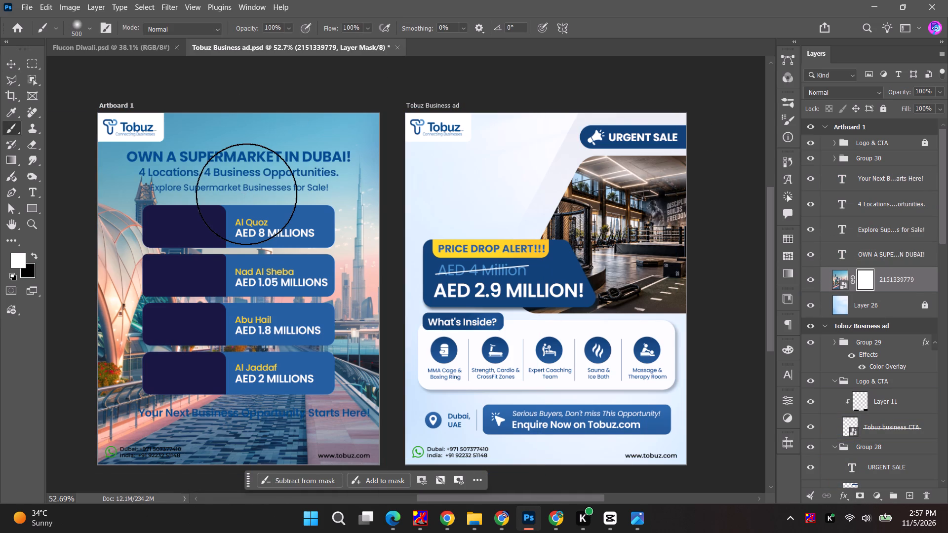
key("bracketright")
key("bracketright")
left_click_drag(219, 134, 234, 408)
left_click_drag(217, 249, 228, 486)
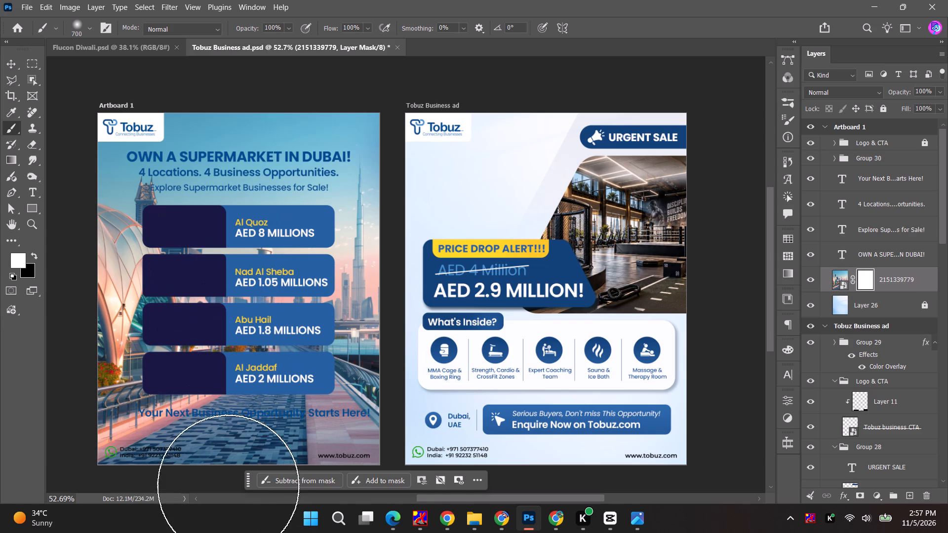
left_click_drag(228, 486, 228, 478)
left_click(865, 281)
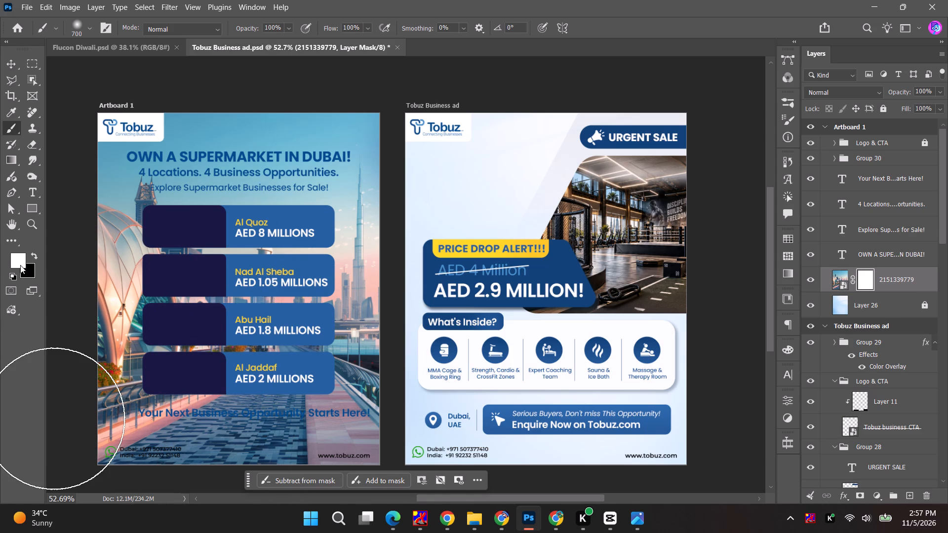
left_click(36, 255)
left_click_drag(182, 151, 221, 532)
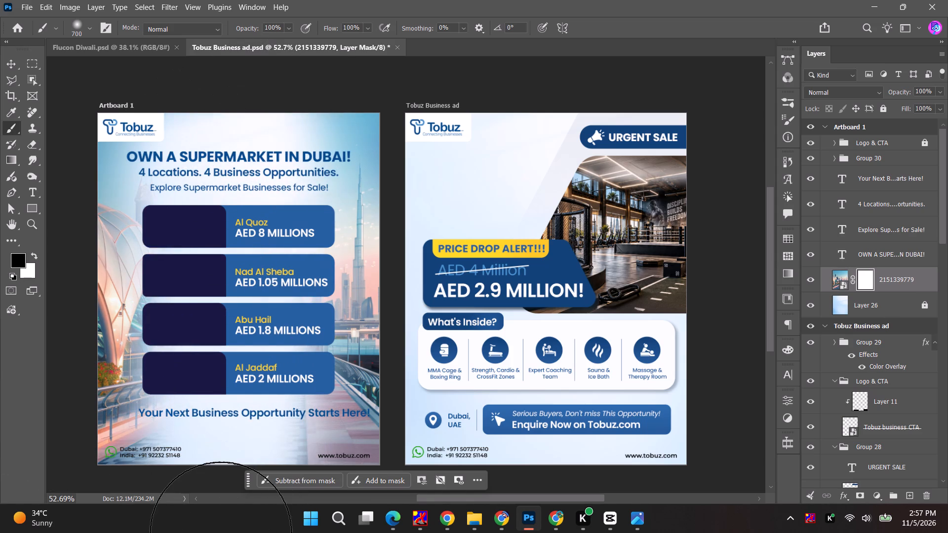
left_click_drag(221, 532, 221, 525)
left_click_drag(315, 450, 299, 474)
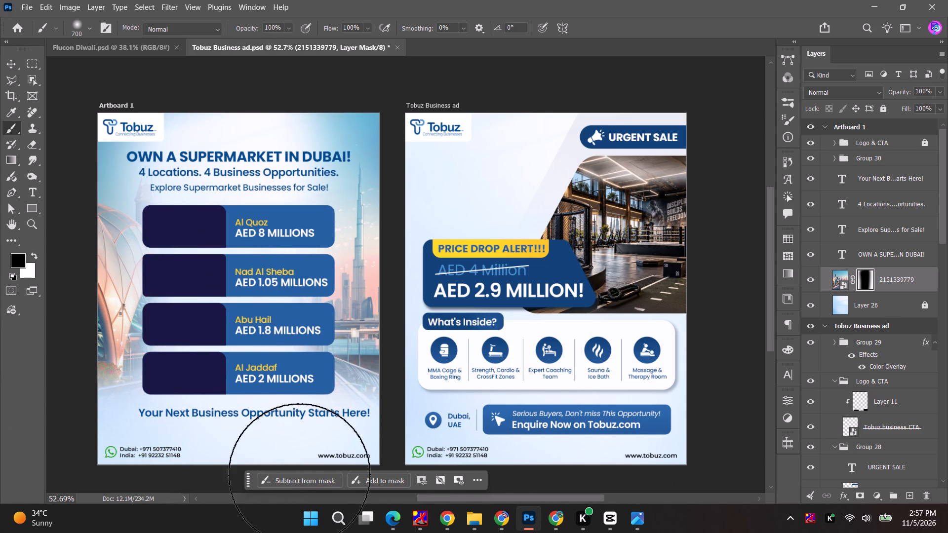
left_click_drag(299, 474, 0, 496)
Mask out more of the Dubai image along the top and bottom edges of Artboard 1 with the black brush.
left_click_drag(166, 174, 157, 14)
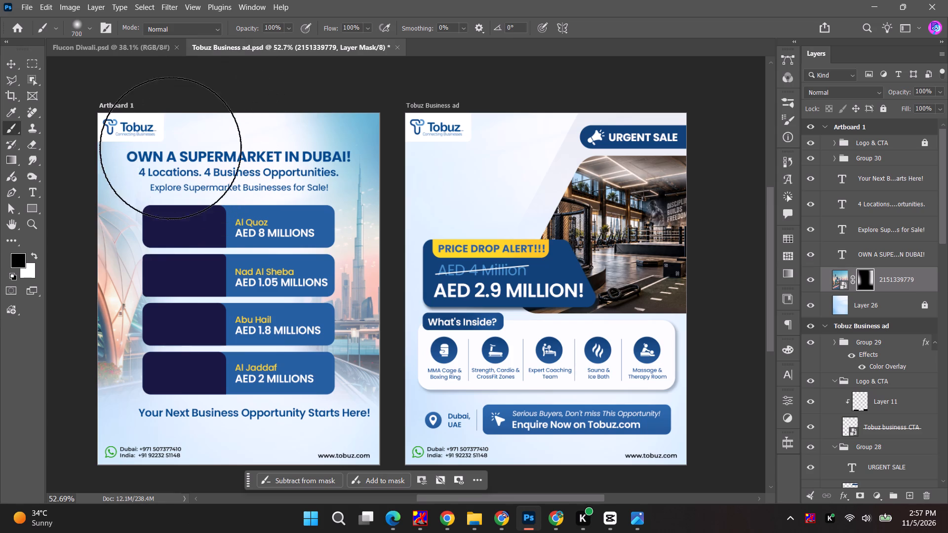
left_click_drag(160, 451, 88, 466)
left_click_drag(208, 475, 596, 491)
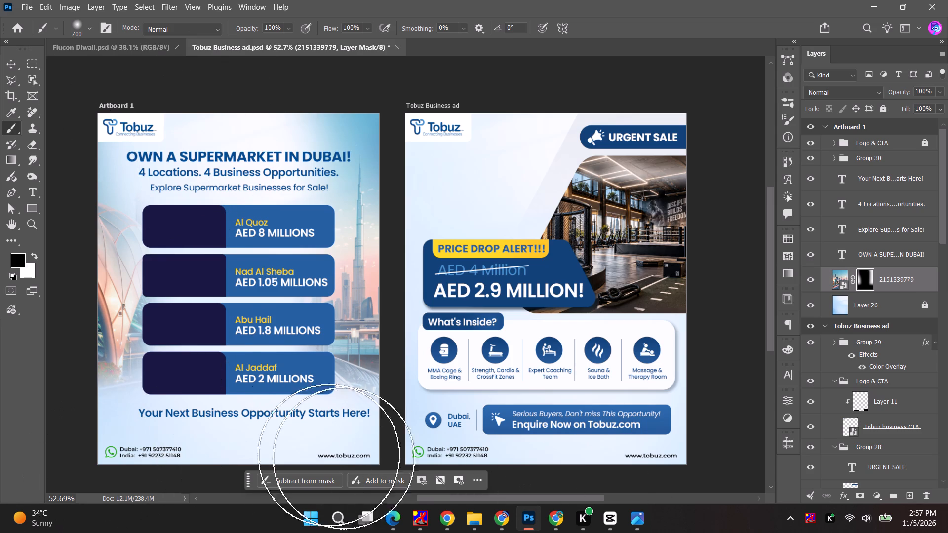
left_click_drag(301, 455, 642, 504)
left_click_drag(399, 435, 645, 468)
left_click_drag(375, 35, 2, 39)
left_click_drag(367, 93, 920, 64)
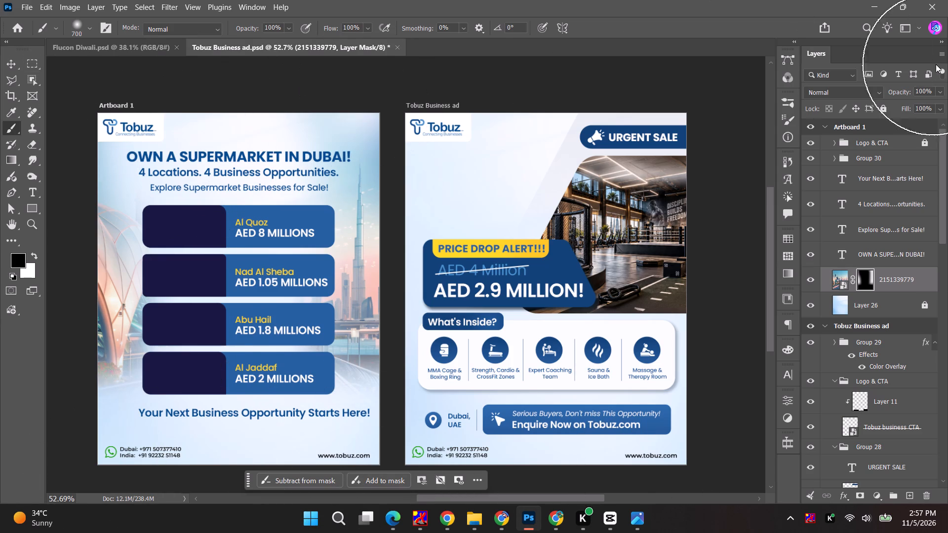
left_click_drag(133, 118, 0, 142)
Center the closing line "Your Next Business Opportunity Starts Here!" horizontally on Artboard 1.
key("space")
key("space")
key("space")
key("space")
left_click_drag(239, 232, 326, 178)
left_click(10, 60)
left_click(136, 160)
scroll(129, 167, "down", 2, "alt")
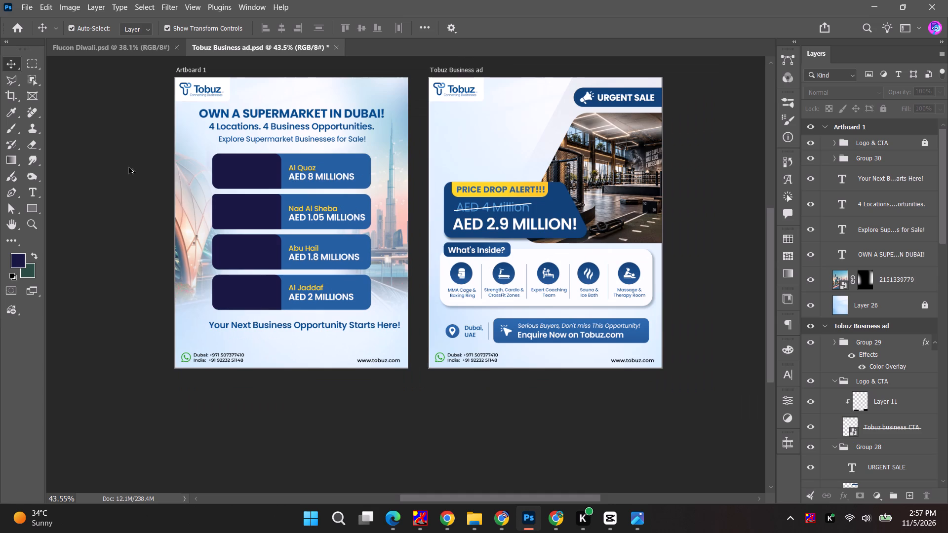
key("space")
left_click_drag(183, 257, 152, 256)
left_click(280, 324)
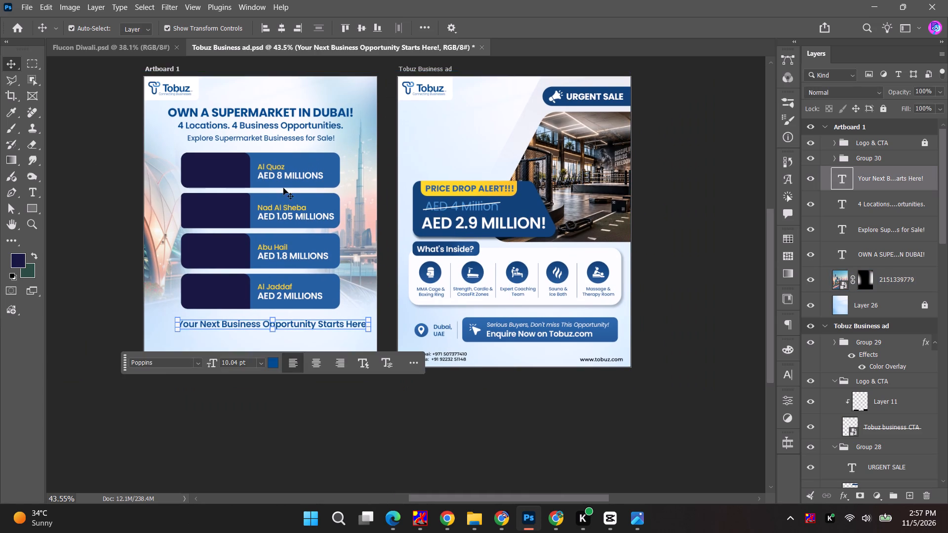
left_click(283, 29)
left_click(274, 455)
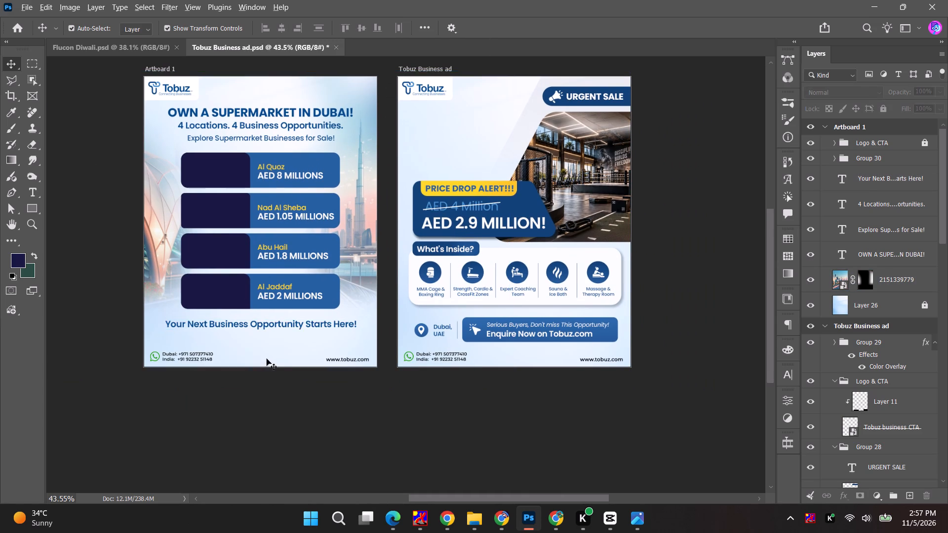
Switch to Chrome to check the Dubai Supermarket Opportunities.png reference, and return to the Photoshop design.
key("alt+Tab")
left_click(198, 252, "alt")
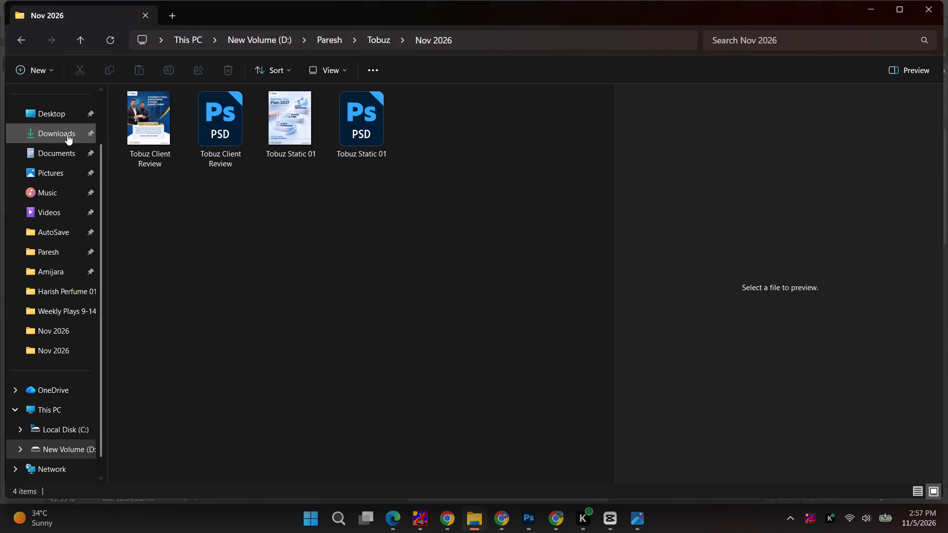
key("alt+Tab")
left_click(586, 136, "alt")
left_click(204, 0)
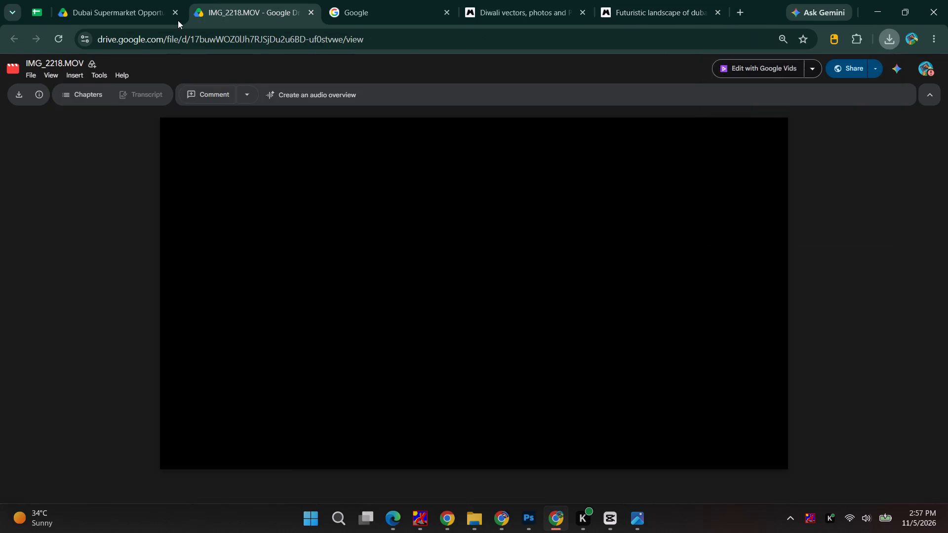
left_click(115, 0)
key("alt+Tab")
key("alt+Tab")
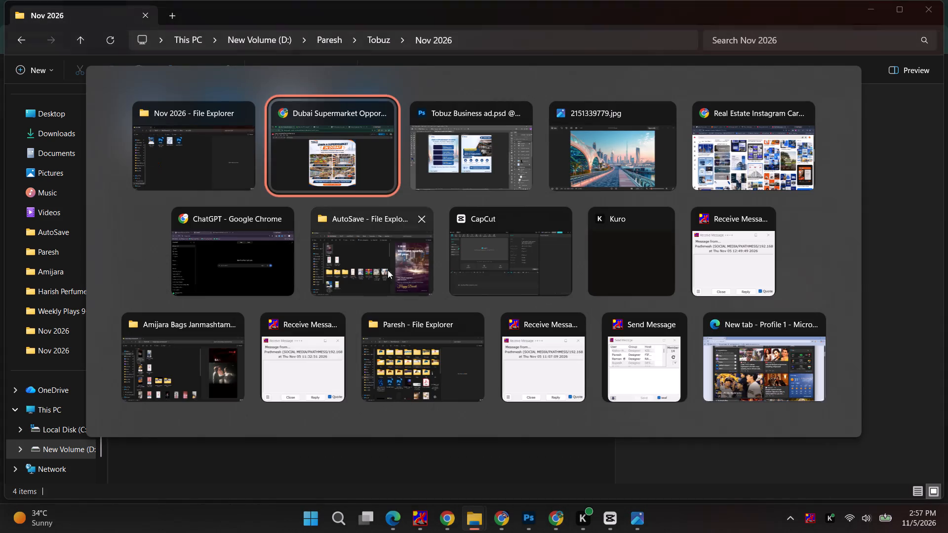
left_click(469, 171, "alt")
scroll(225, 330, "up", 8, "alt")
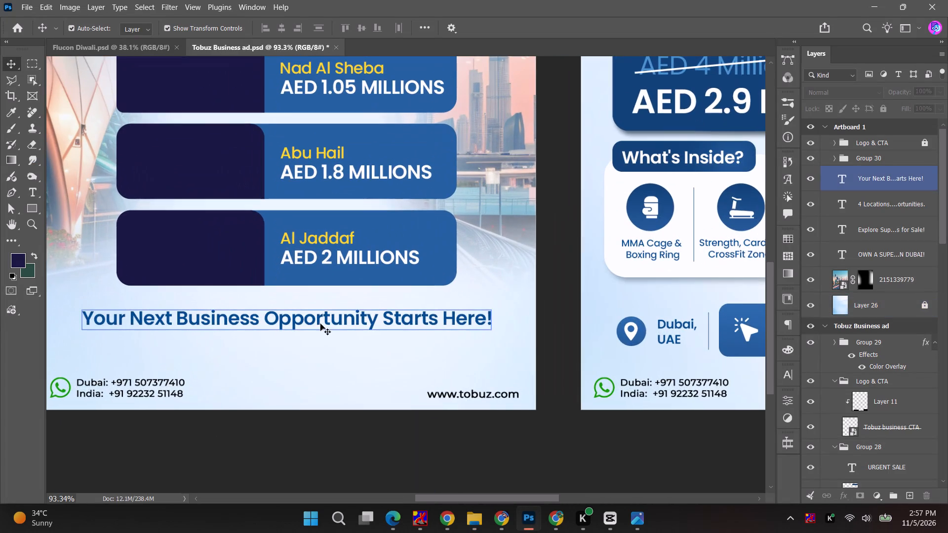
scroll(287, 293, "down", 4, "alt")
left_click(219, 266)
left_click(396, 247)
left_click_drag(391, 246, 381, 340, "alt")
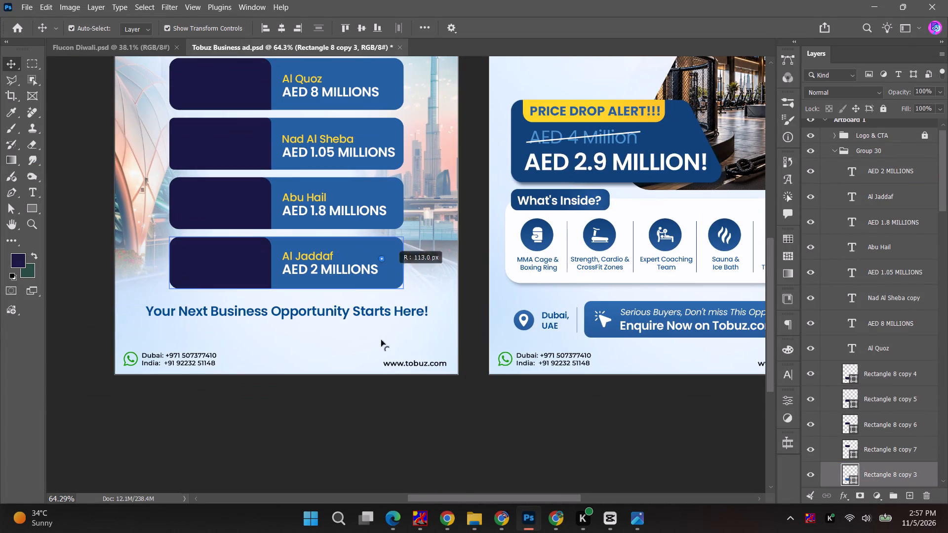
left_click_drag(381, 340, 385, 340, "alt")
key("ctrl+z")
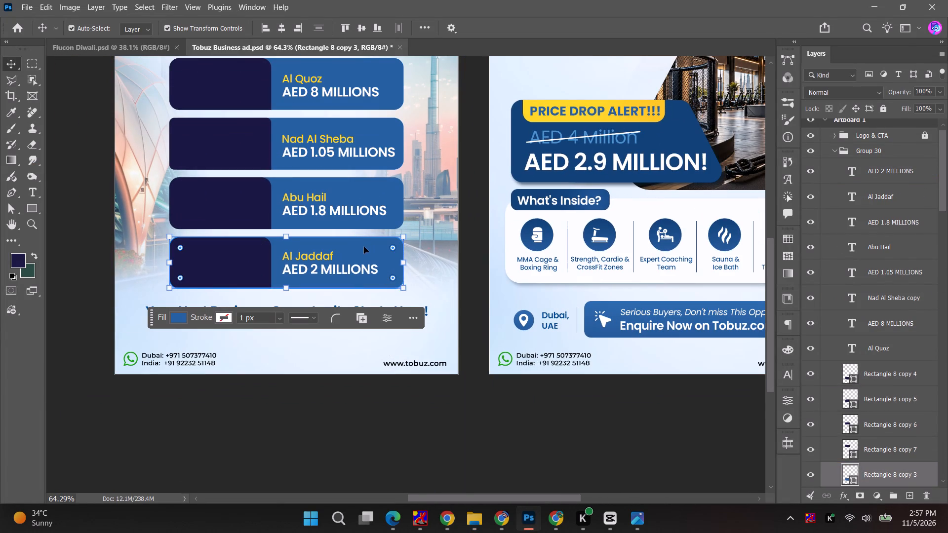
Duplicate the Al Jaddaf blue bar below the closing line and scale the copy to 81.03% width and 44.05% height.
left_click_drag(364, 247, 367, 333, "alt")
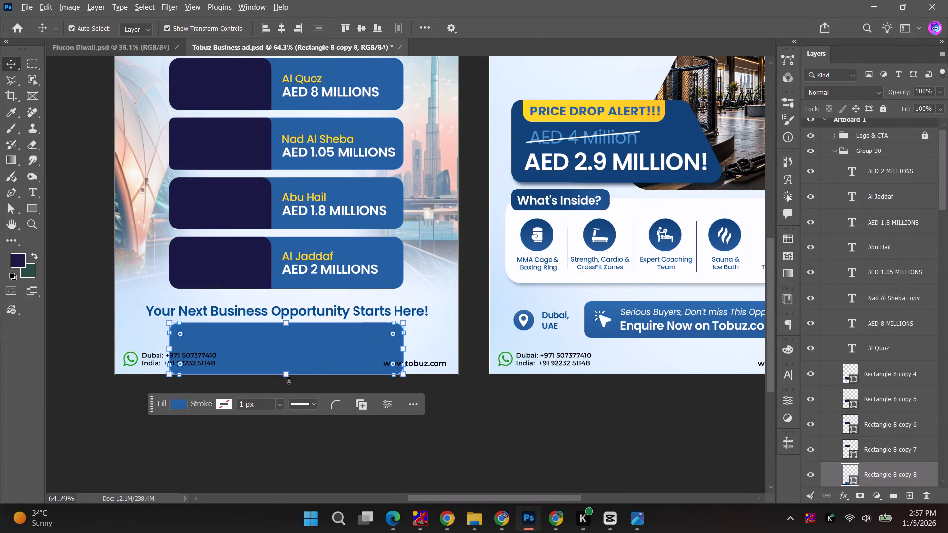
left_click_drag(289, 379, 294, 345)
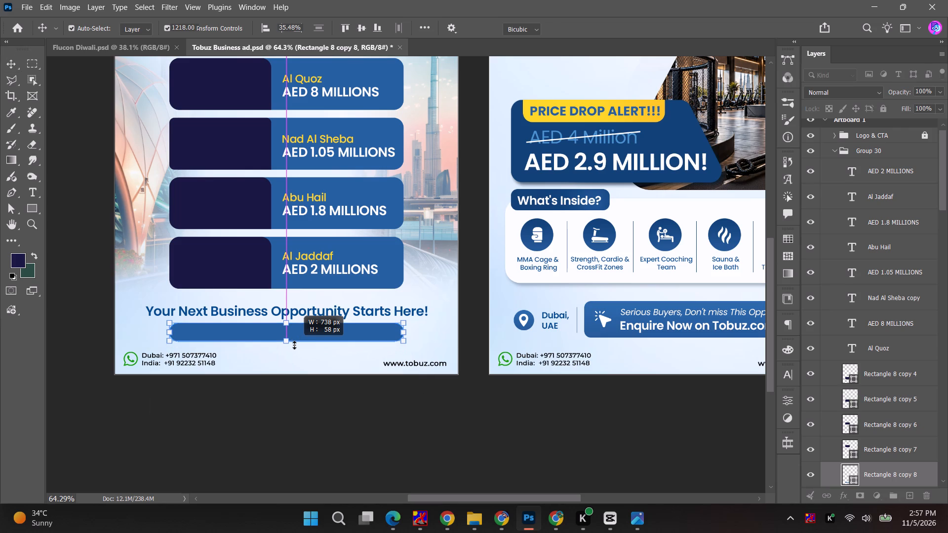
left_click_drag(294, 345, 295, 349)
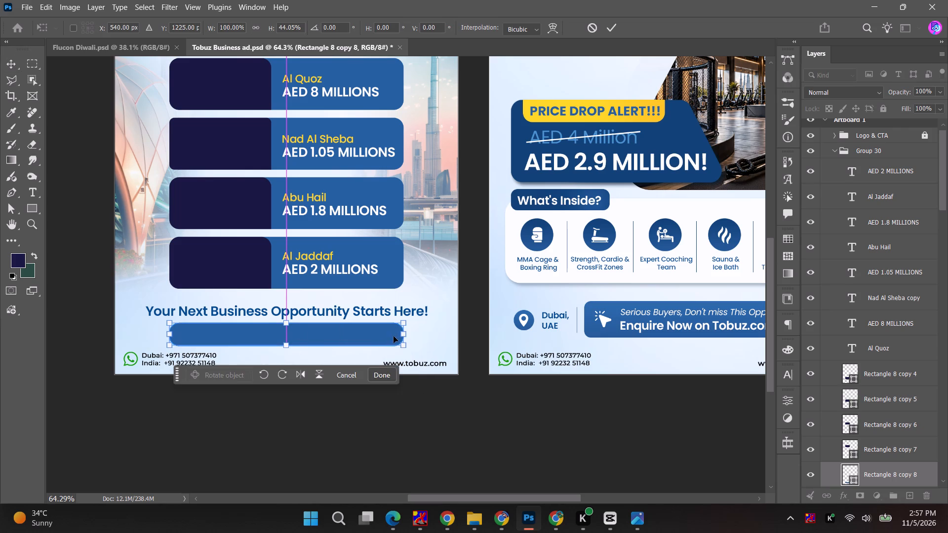
left_click_drag(404, 335, 382, 331, "alt")
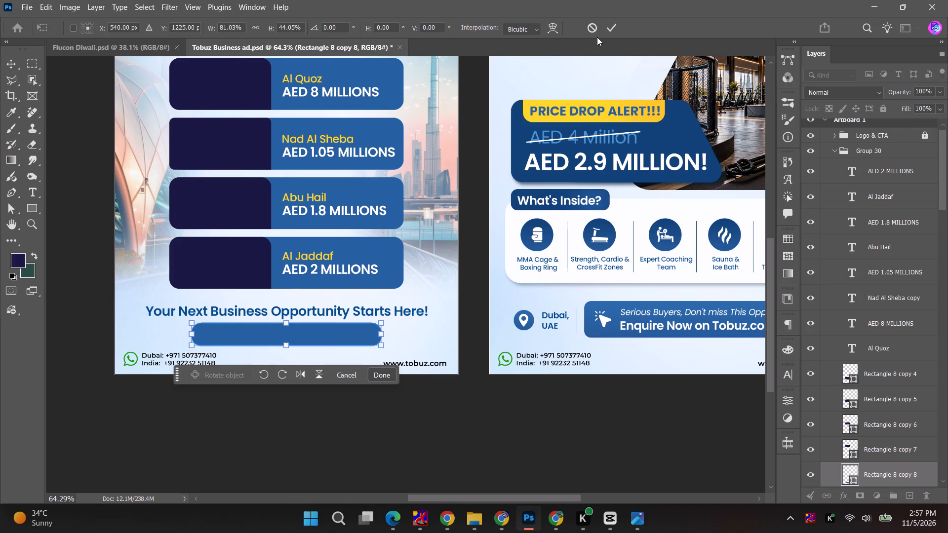
left_click(619, 24)
left_click(227, 418)
Move the closing line slightly up toward the Al Jaddaf bar, leaving more space above the new small bar.
scroll(241, 290, "up", 5, "alt")
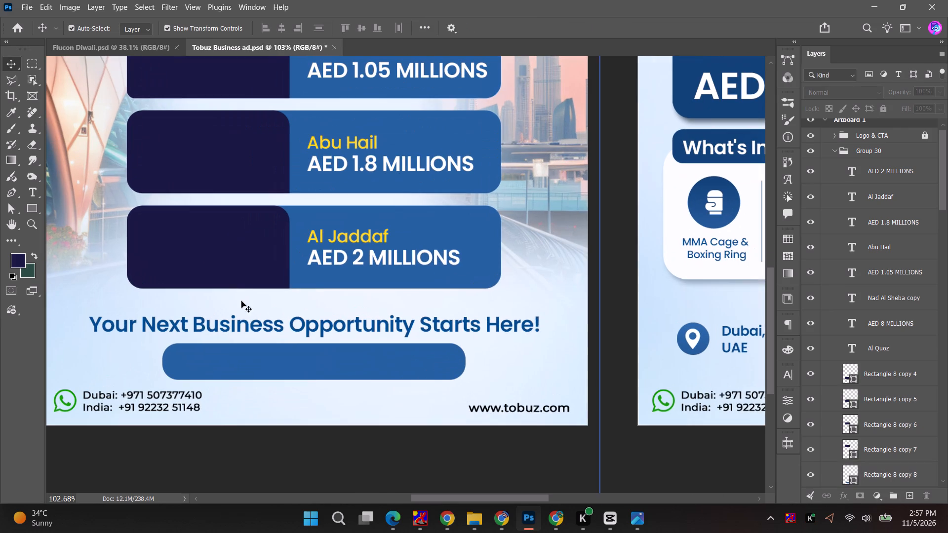
left_click_drag(233, 326, 233, 319)
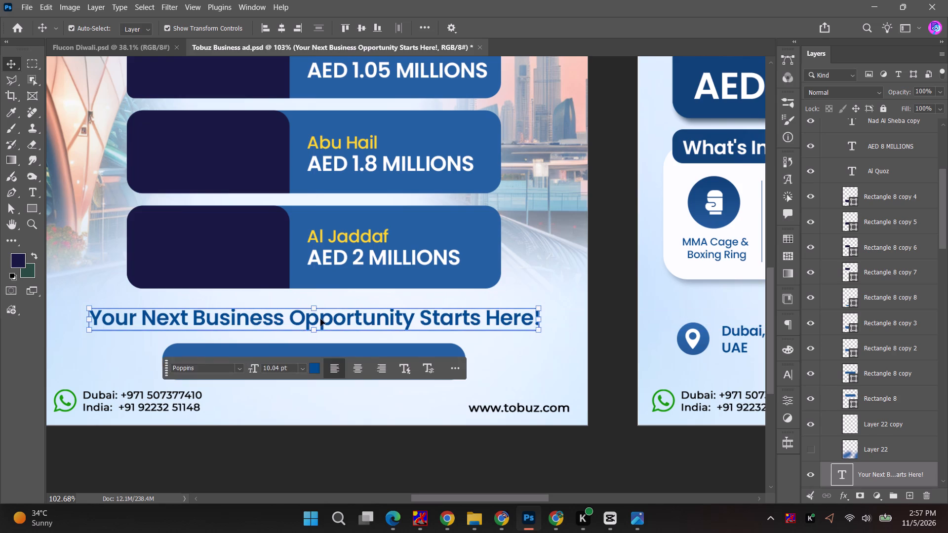
Duplicate the closing line onto the small blue bar and set the copy's text color to white, ffffff.
left_click_drag(320, 319, 319, 362, "alt")
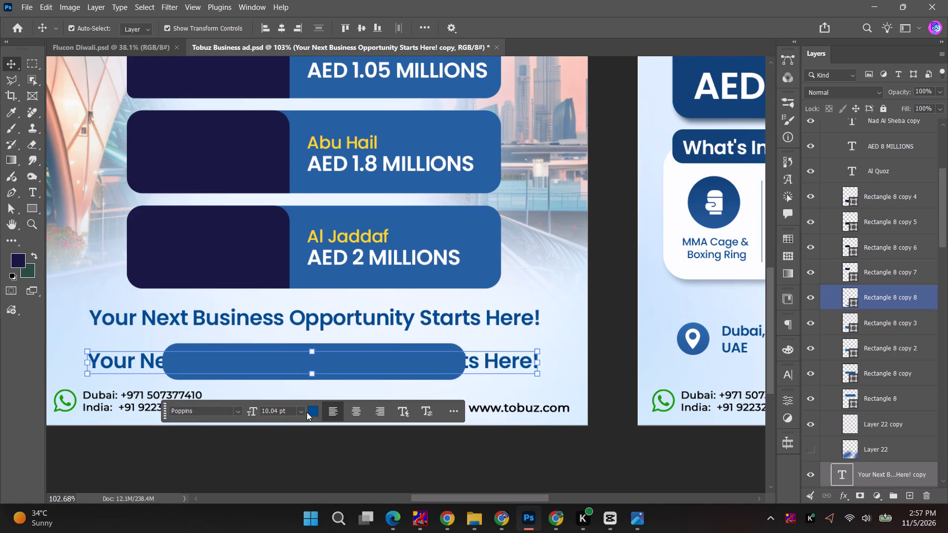
left_click(309, 413)
left_click_drag(610, 119, 508, 0)
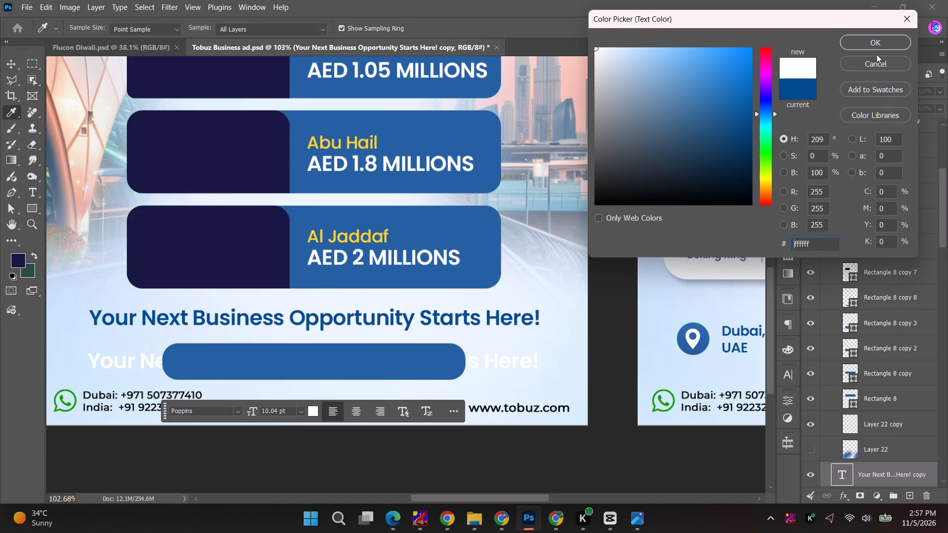
left_click(876, 44)
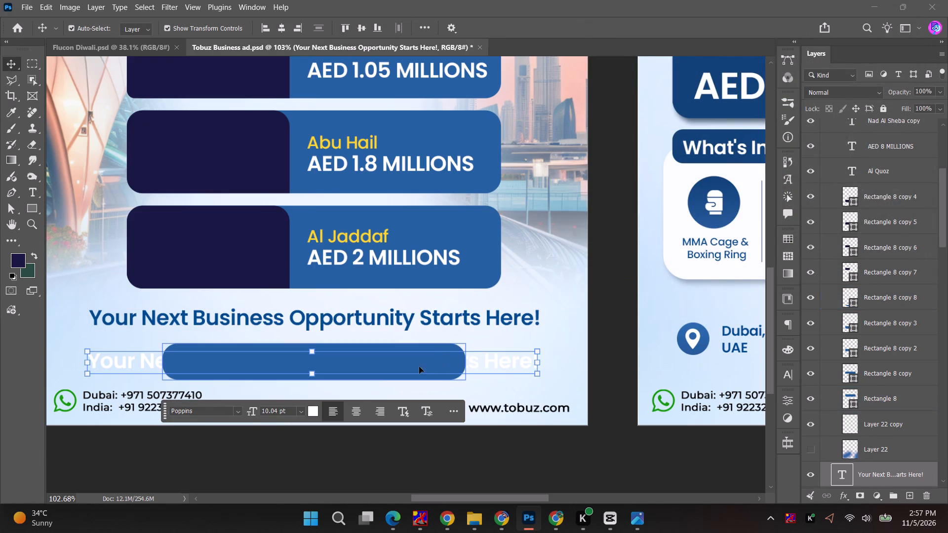
Move the layer Rectangle 8 copy 8 out of Group 30 to directly below the two closing-line text layers.
left_click_drag(884, 302, 881, 447)
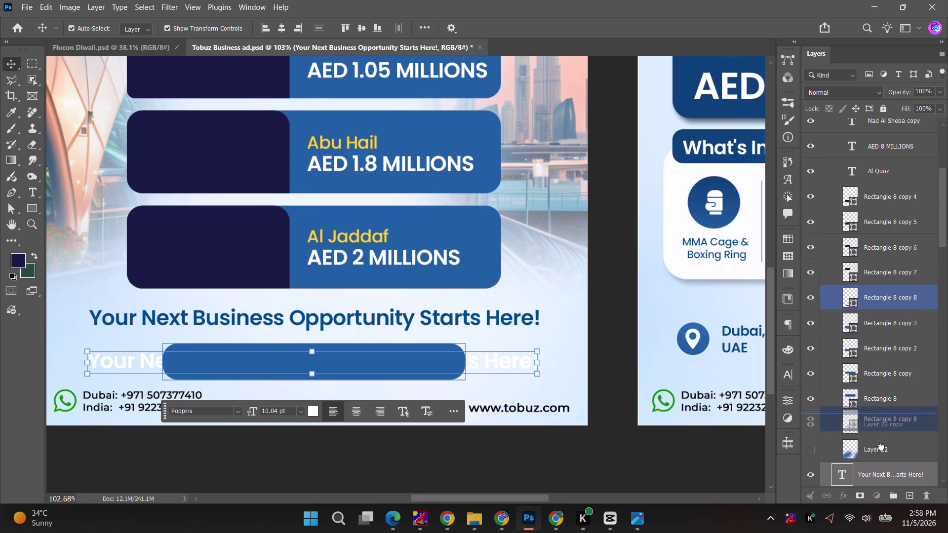
left_click_drag(881, 447, 881, 488)
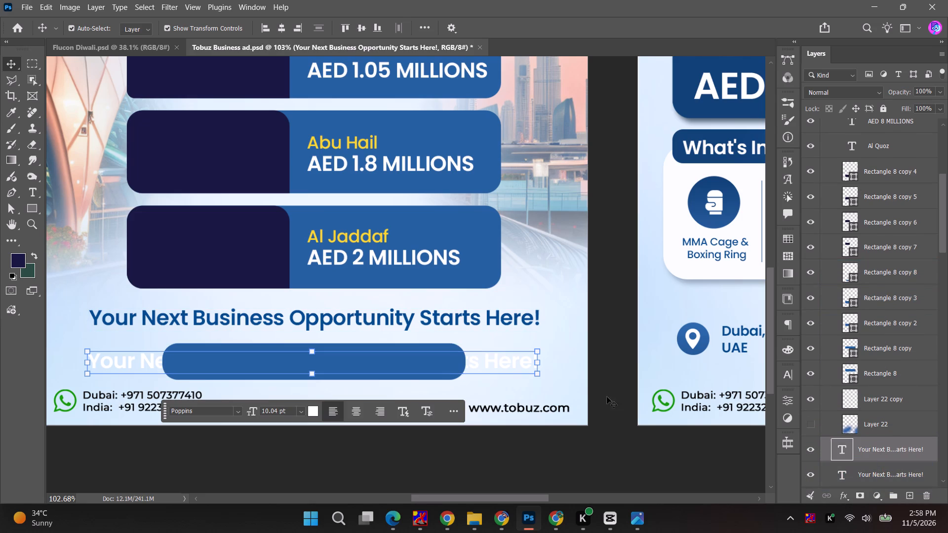
scroll(875, 428, "down", 3)
left_click(875, 218)
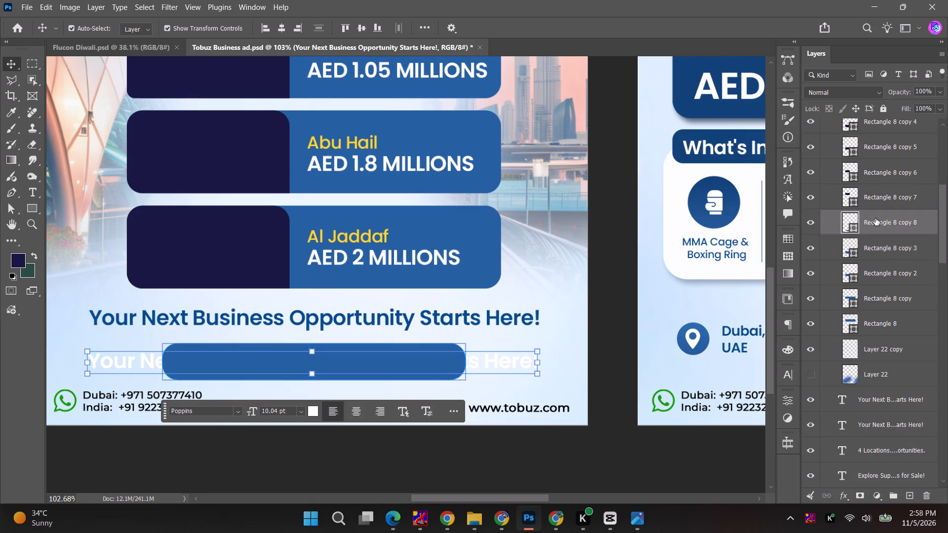
left_click_drag(886, 217, 886, 440)
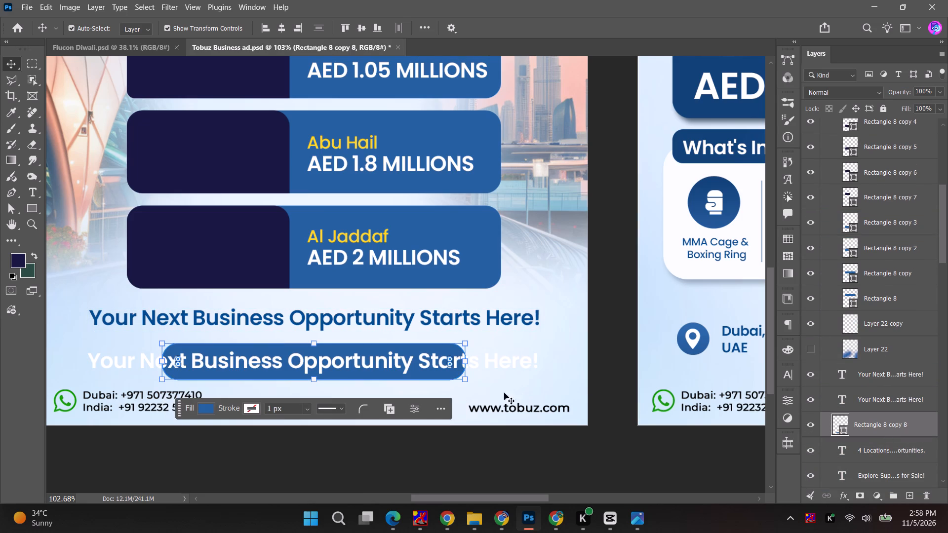
Check the post's copy in the 2026 Social Media spreadsheet and in the reference supermarket ad image in Chrome.
double_click(372, 364)
key("alt+Tab")
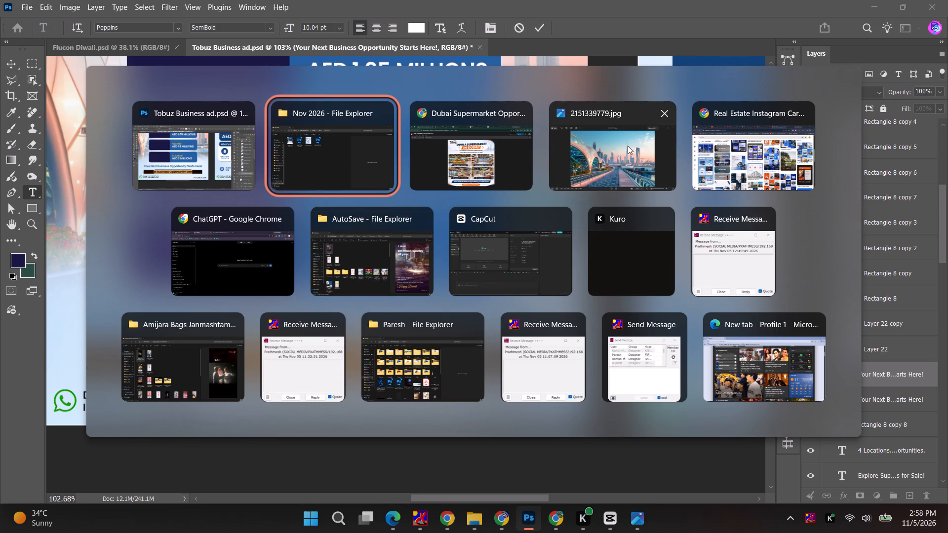
left_click(463, 152, "alt")
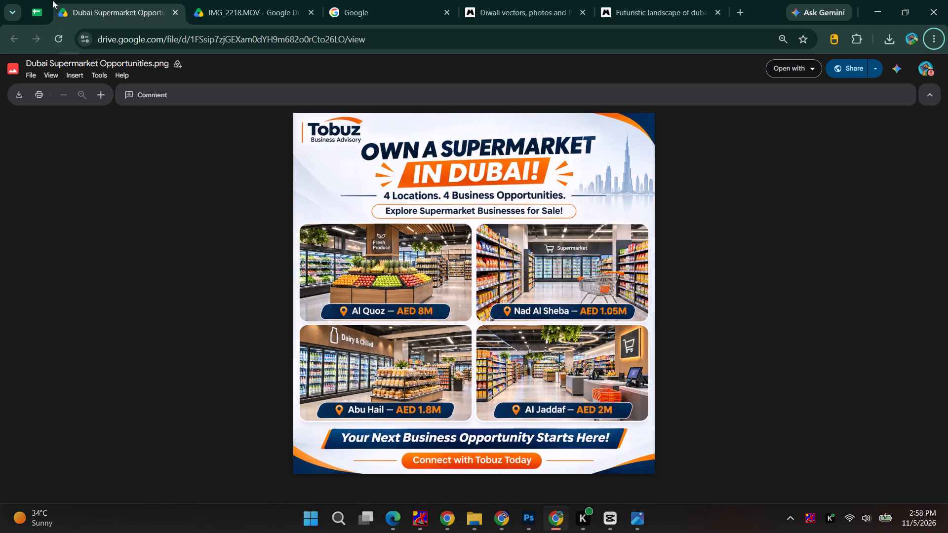
left_click(16, 0)
left_click(32, 1)
scroll(557, 271, "down", 3)
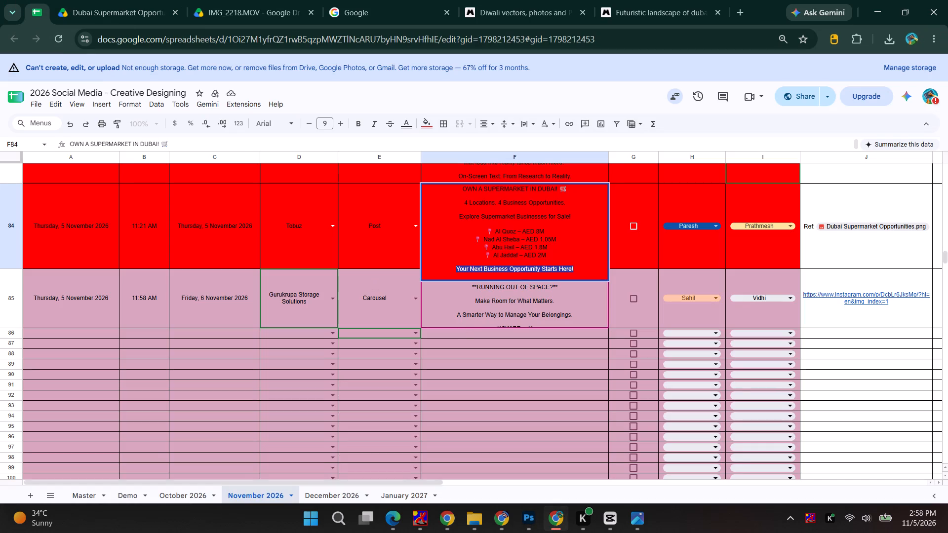
left_click(549, 251)
key("alt+Tab")
key("alt+Tab")
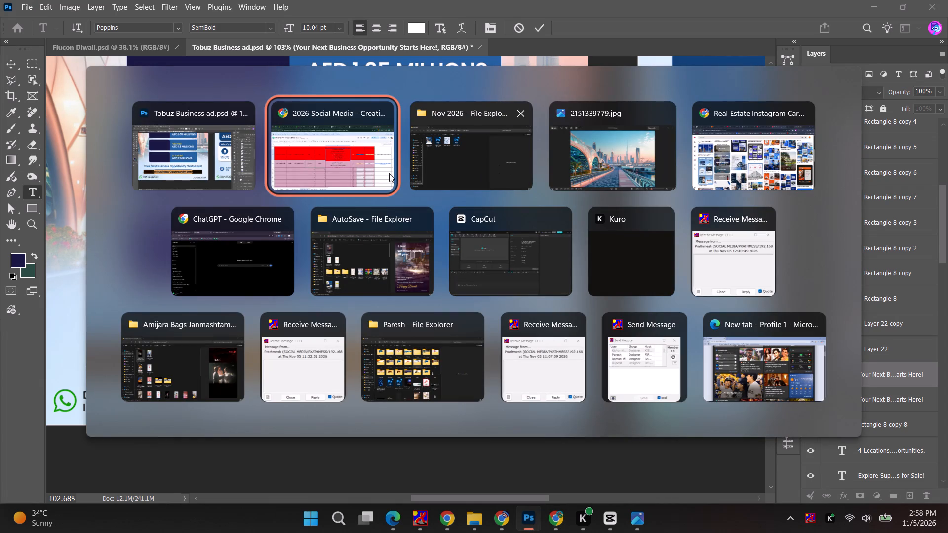
left_click(182, 176, "alt")
key("alt+Tab")
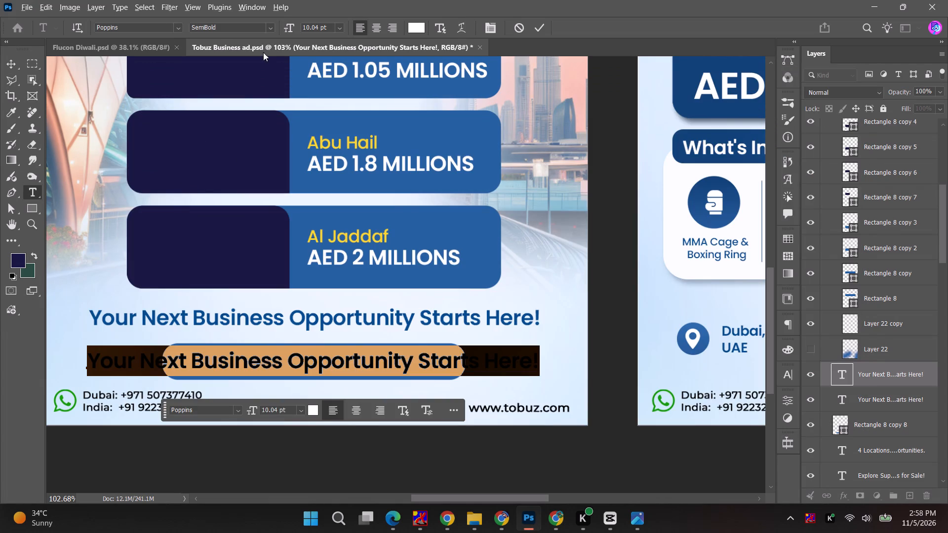
key("alt+Tab")
key("alt+Tab")
key("alt+Tab")
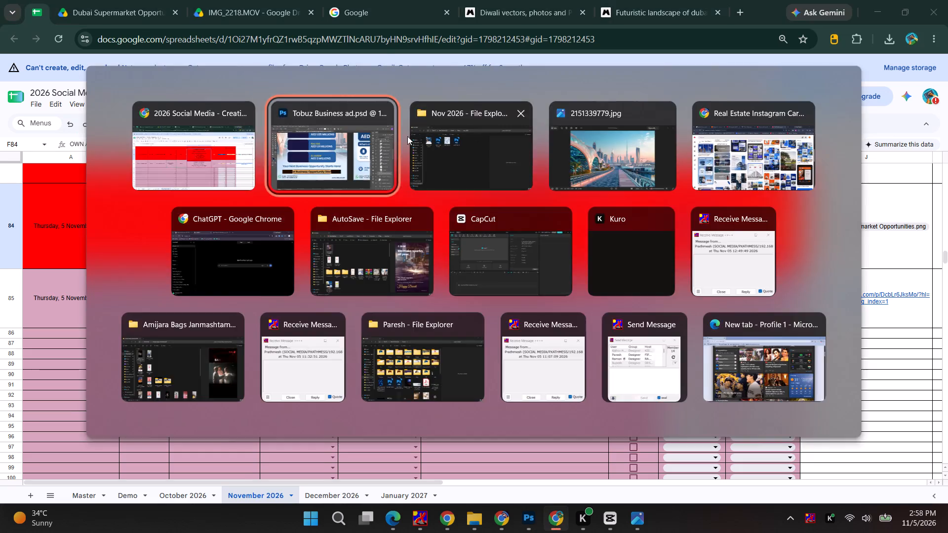
key("alt+Tab")
left_click(145, 0)
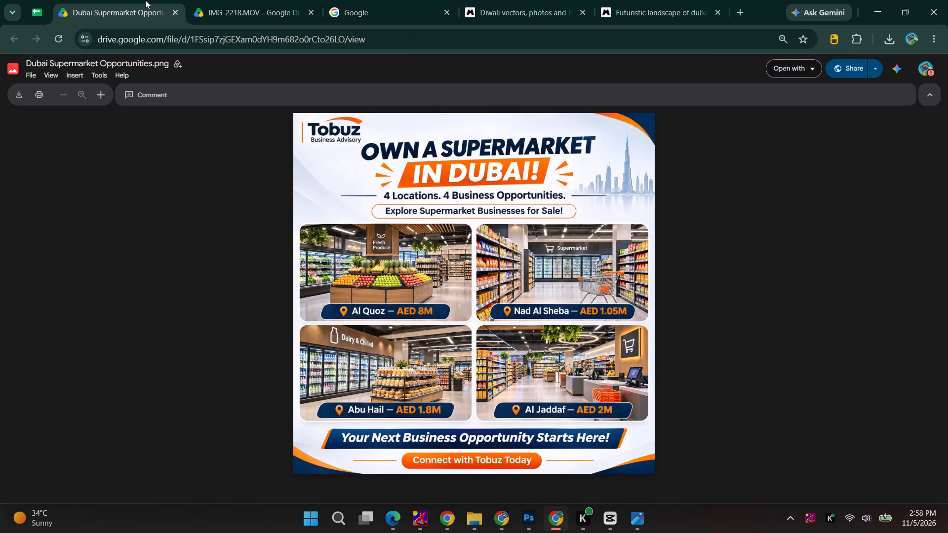
key("alt+Tab")
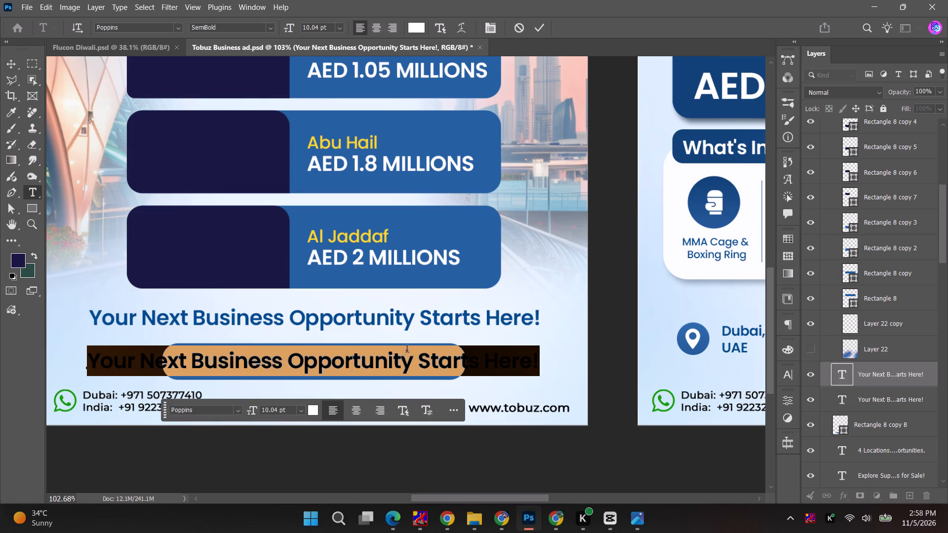
left_click(541, 21)
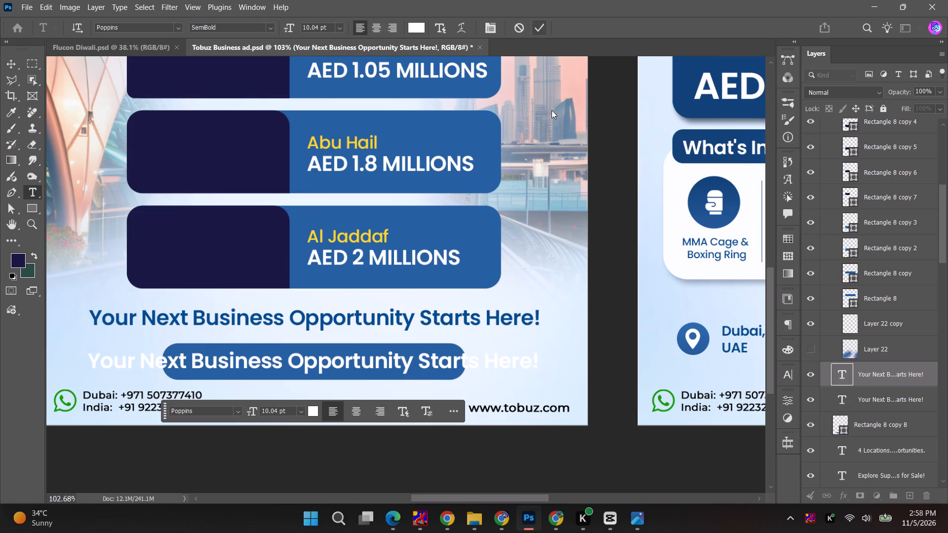
Widen the small blue bar behind the white closing line equally on both sides.
left_click(880, 428)
left_click_drag(468, 361, 523, 361, "alt")
Delete the blue closing line above the small bar, keeping the white copy.
left_click(890, 396)
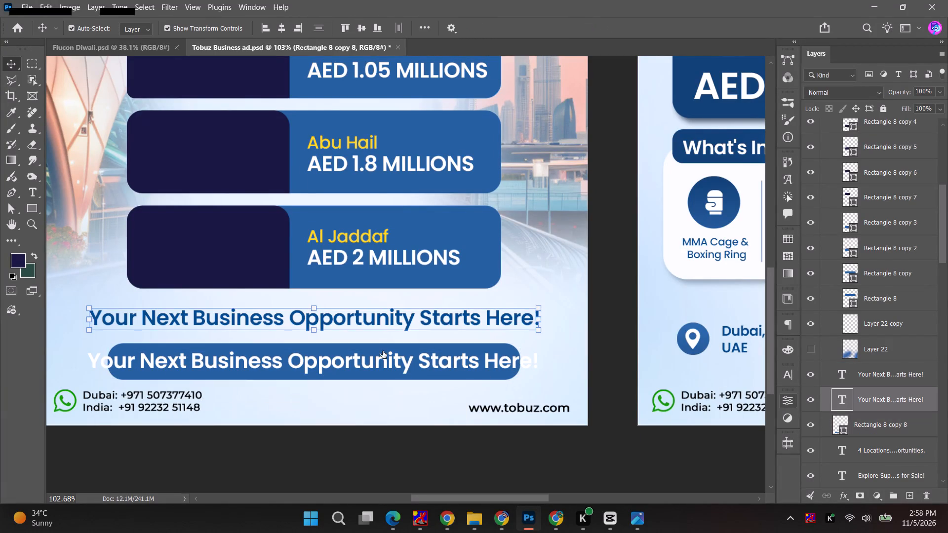
left_click(381, 358)
key("BackSpace")
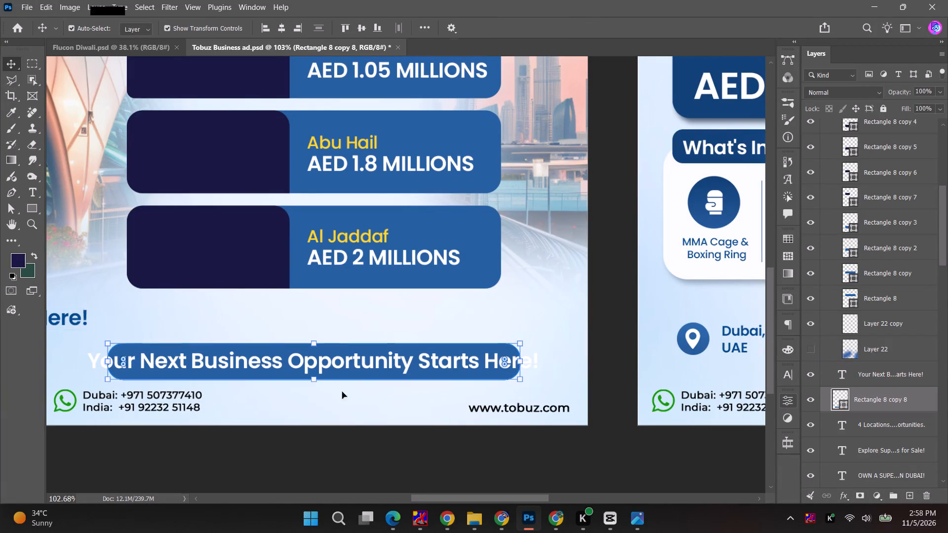
Set the white closing line to 8 pt, center its text and center it horizontally on the artboard.
double_click(419, 361)
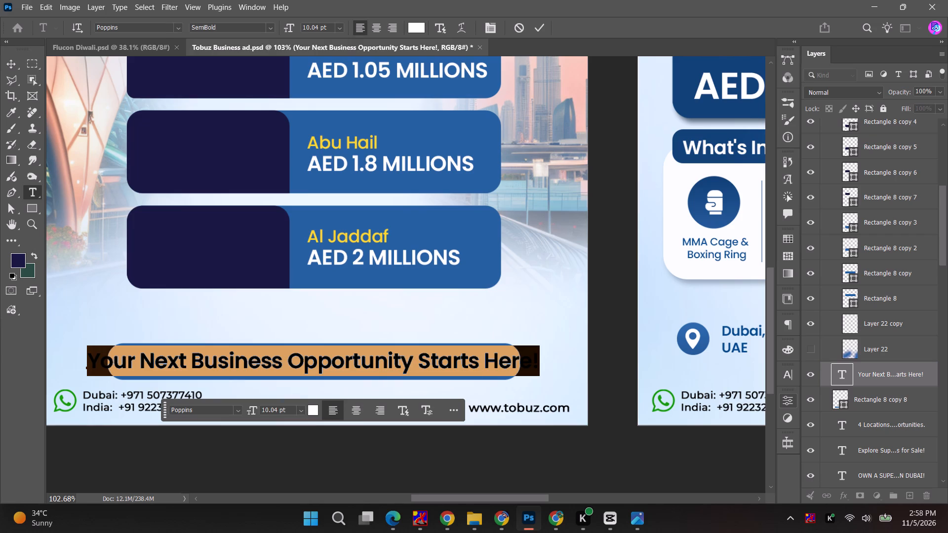
left_click(283, 410)
scroll(284, 410, "down", 5)
scroll(285, 410, "up", 2)
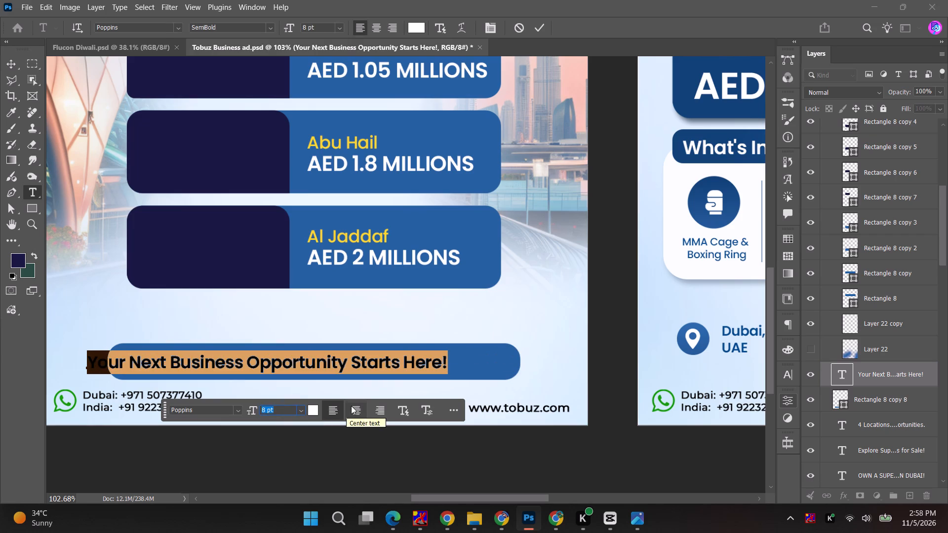
left_click(352, 406)
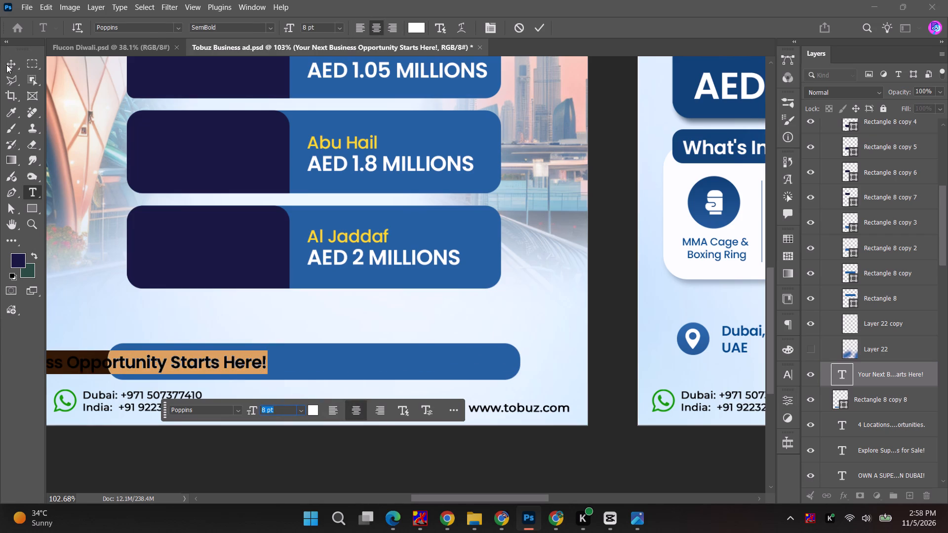
left_click(9, 65)
left_click(283, 30)
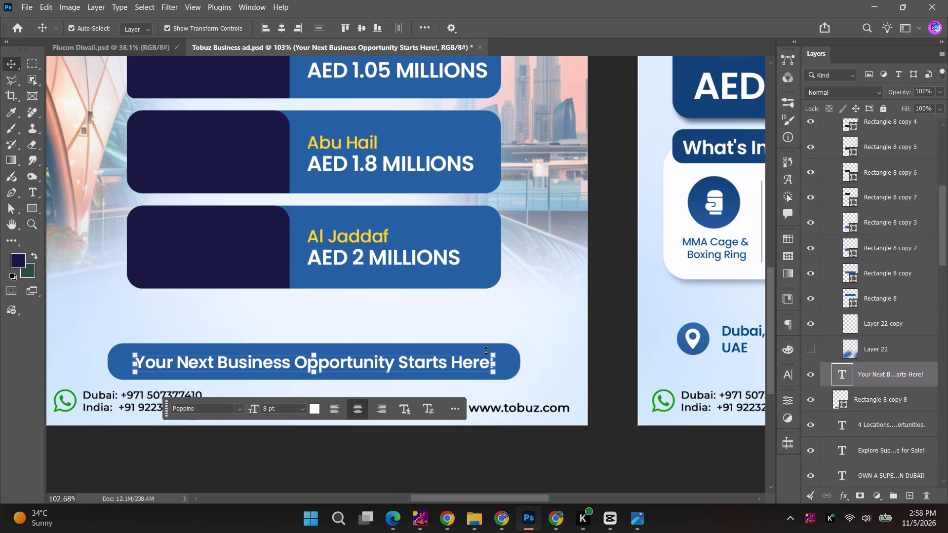
left_click(609, 374)
Reduce the small blue bar behind the closing line to 86.11% of its height.
left_click(513, 370)
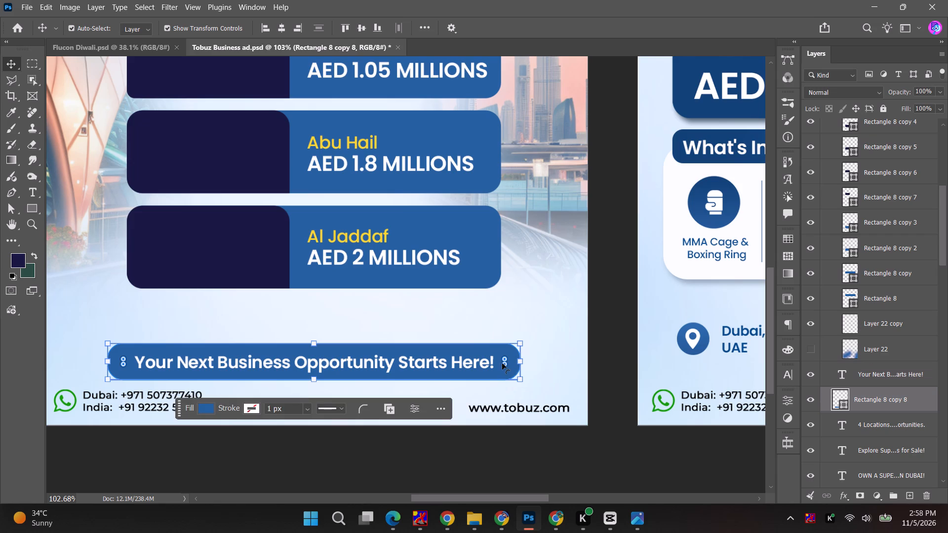
left_click_drag(504, 359, 466, 359)
left_click_drag(313, 344, 312, 349)
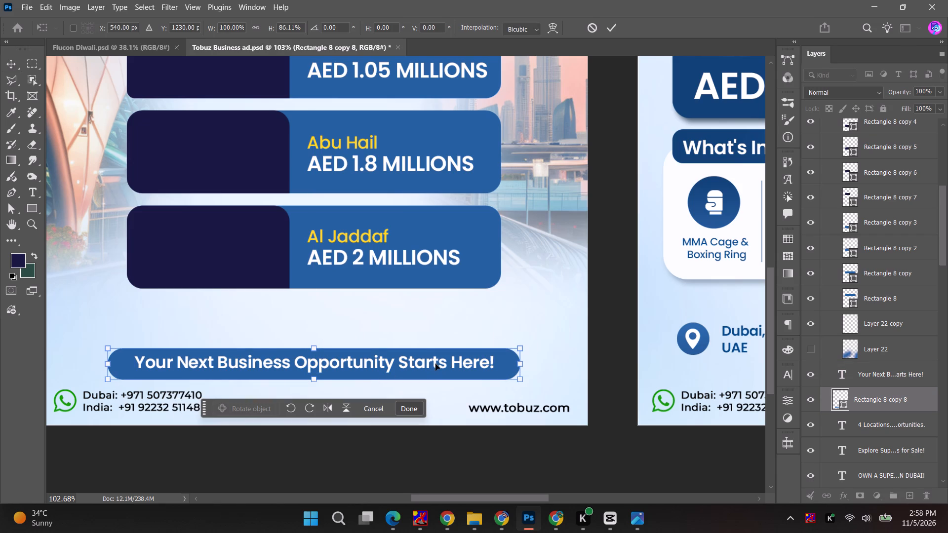
left_click(435, 364, "shift")
Align the vertical centers of the closing line and its blue bar, and move both slightly up from the contact details.
left_click(897, 386, "ctrl")
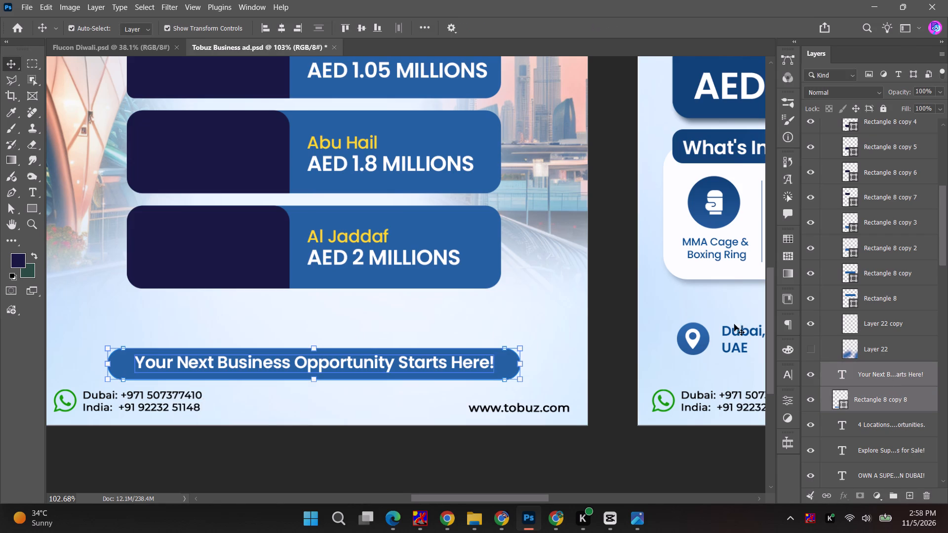
left_click(359, 25)
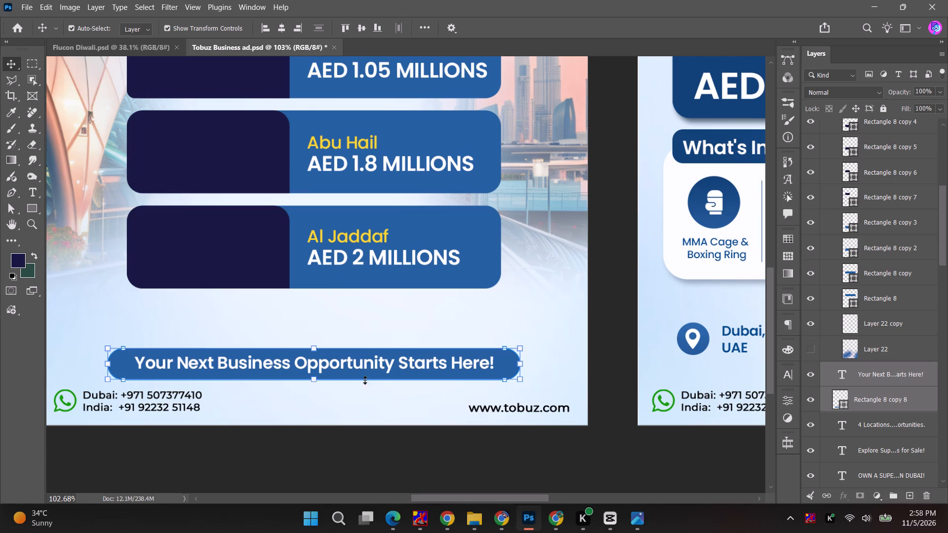
left_click_drag(369, 372, 369, 349)
left_click(370, 343)
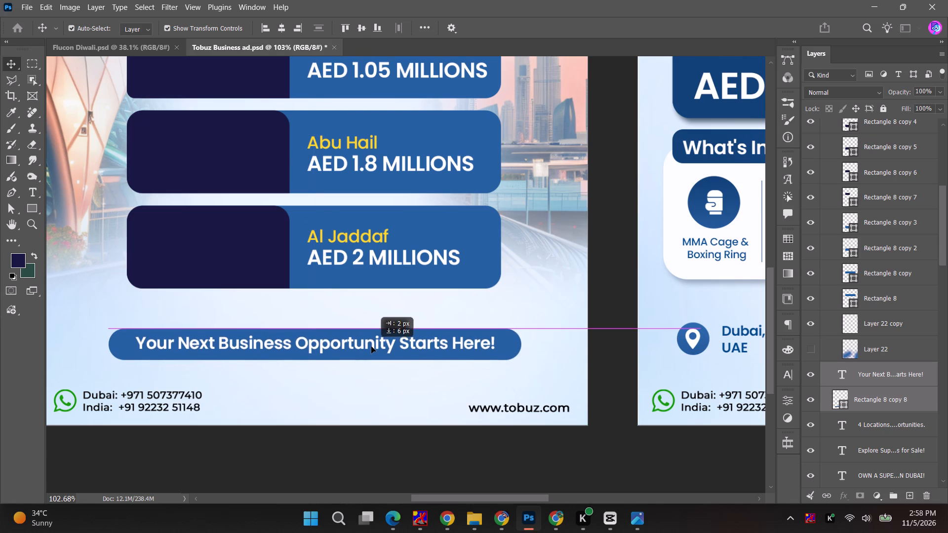
left_click(625, 390)
Compare the whole post layout and its heading area with the reference supermarket ad in Chrome.
scroll(608, 388, "down", 6, "alt")
key("space")
key("space")
key("space")
left_click_drag(609, 351, 602, 408)
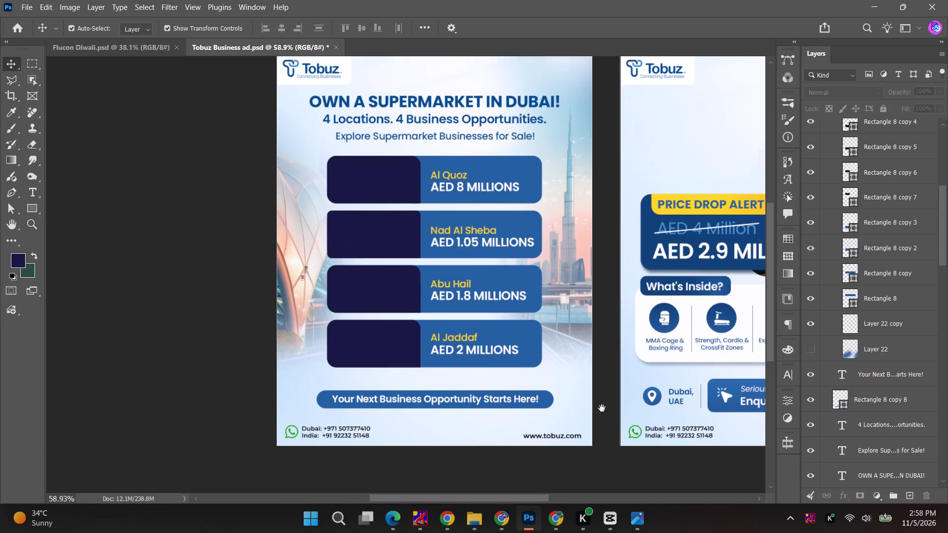
left_click_drag(602, 408, 598, 415)
key("space")
key("space")
left_click_drag(443, 178, 428, 228)
key("alt+Tab")
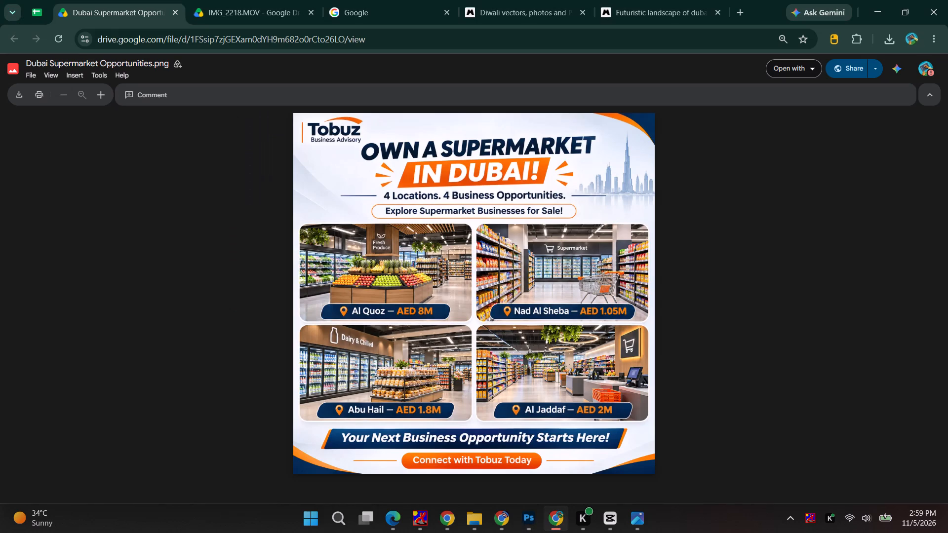
key("alt+Tab")
scroll(432, 190, "up", 4, "alt")
key("alt+Tab")
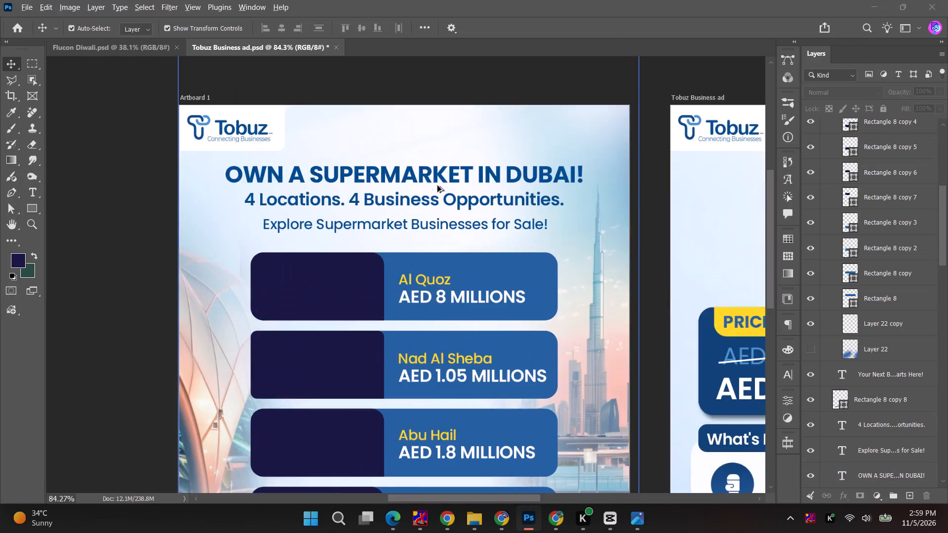
key("alt+Tab")
key("alt+Tab")
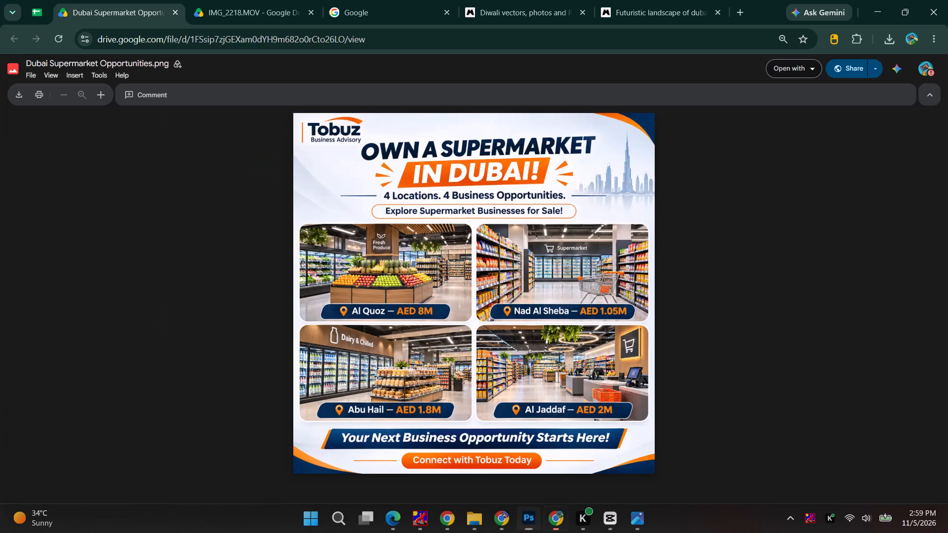
key("alt+Tab")
Move the Explore Supermarket Businesses line and the 4 Locations line down toward the Al Quoz bar, leaving space below the heading.
scroll(398, 225, "up", 7, "alt")
left_click_drag(407, 229, 408, 254)
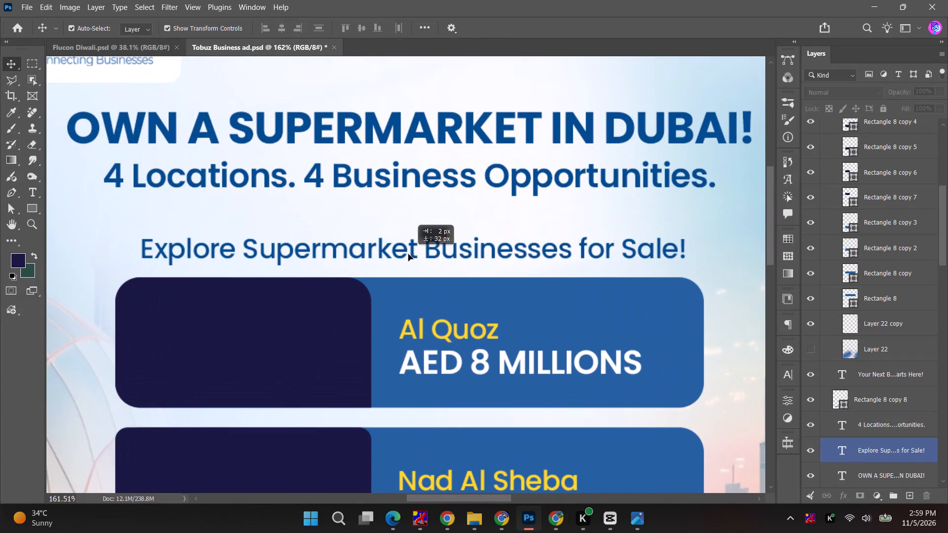
left_click_drag(408, 254, 405, 250)
key("alt+Tab")
key("alt+Tab")
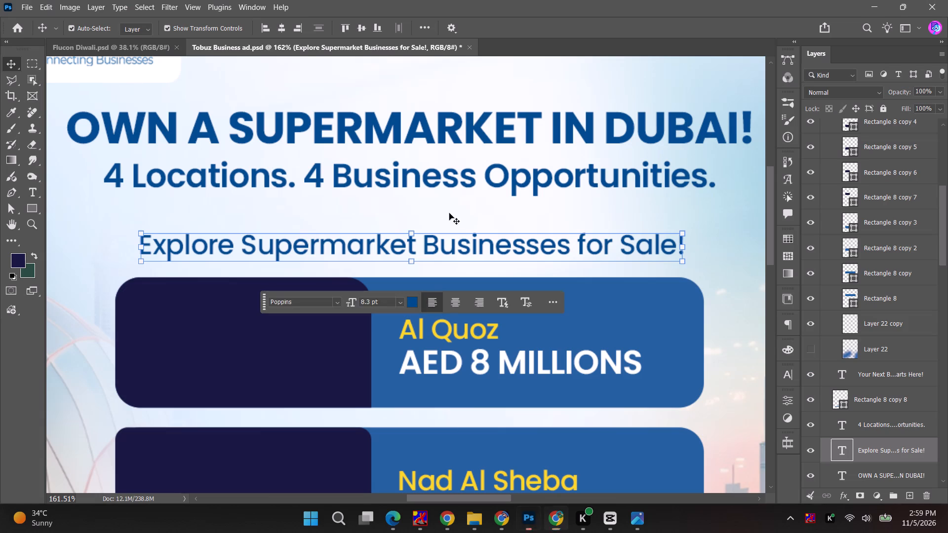
left_click_drag(461, 179, 461, 209)
Break the main heading before IN DUBAI! so it runs on two lines, and center its text.
double_click(480, 135)
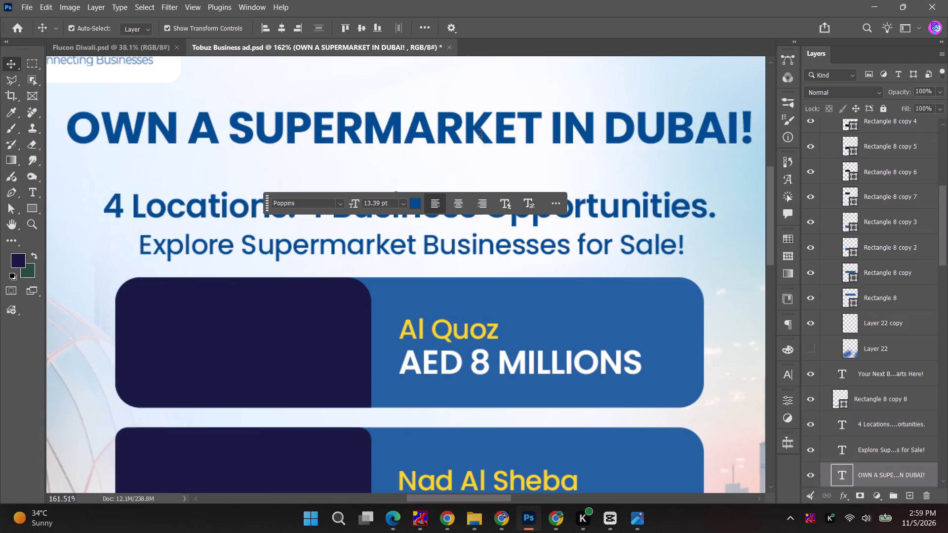
left_click(559, 128)
key("alt+Tab")
key("alt+Tab")
left_click(554, 129)
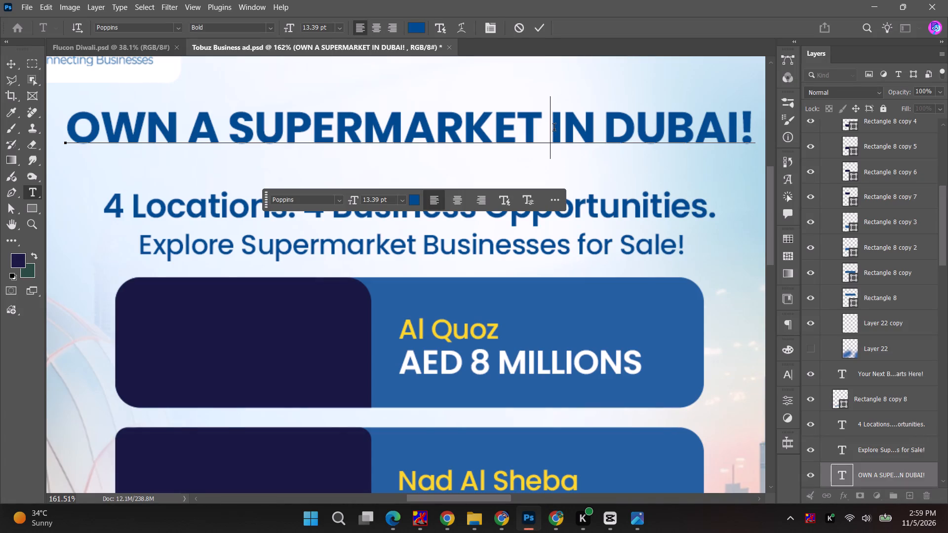
key("BackSpace")
key("Return")
key("ctrl+a")
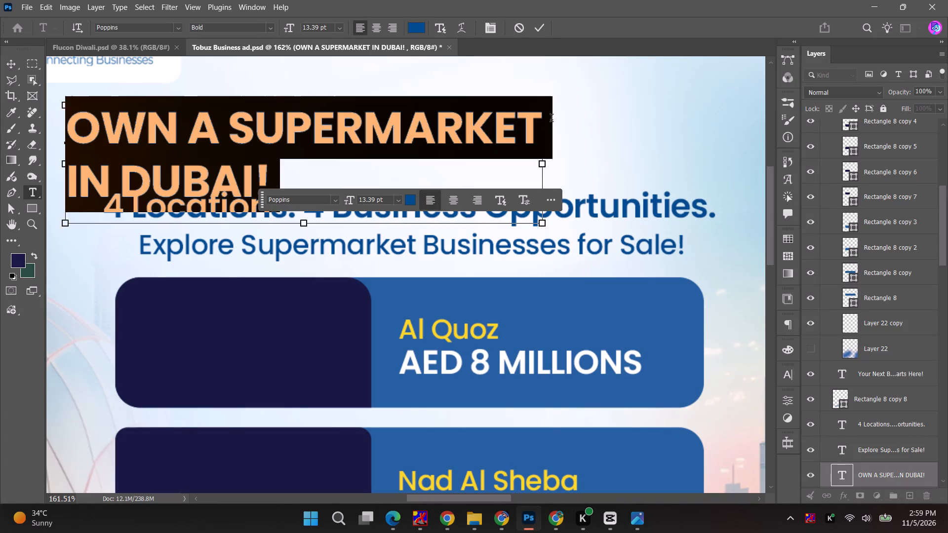
left_click(373, 25)
left_click(17, 63)
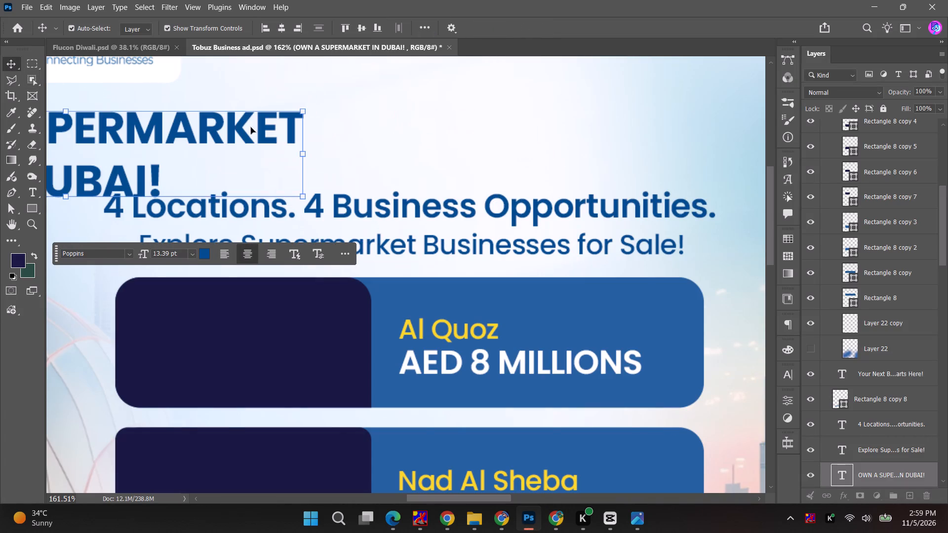
Center the two-line heading horizontally on the artboard and move it slightly up above the 4 Locations line.
left_click(280, 32)
key("alt+Tab")
key("alt+Tab")
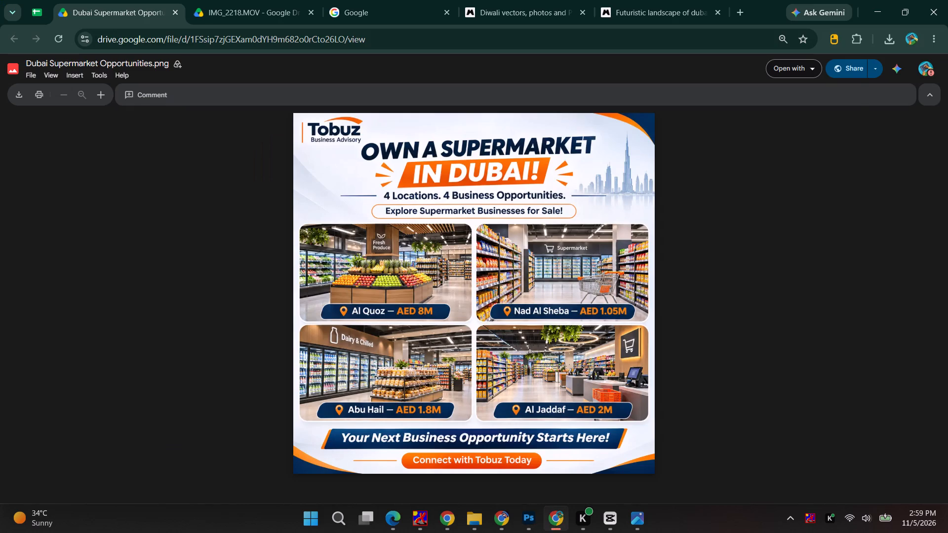
left_click_drag(433, 132, 431, 112)
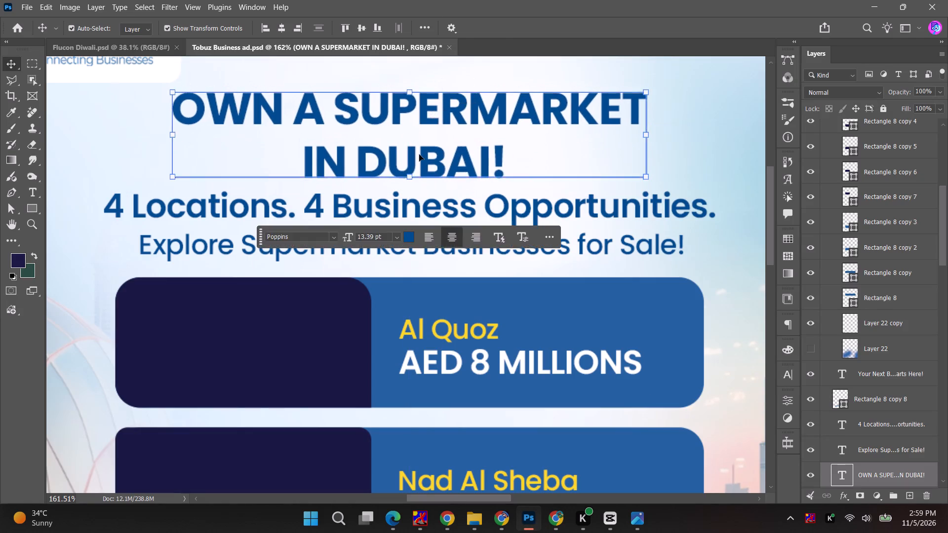
double_click(419, 154)
scroll(419, 153, "down", 5, "alt")
left_click(538, 27)
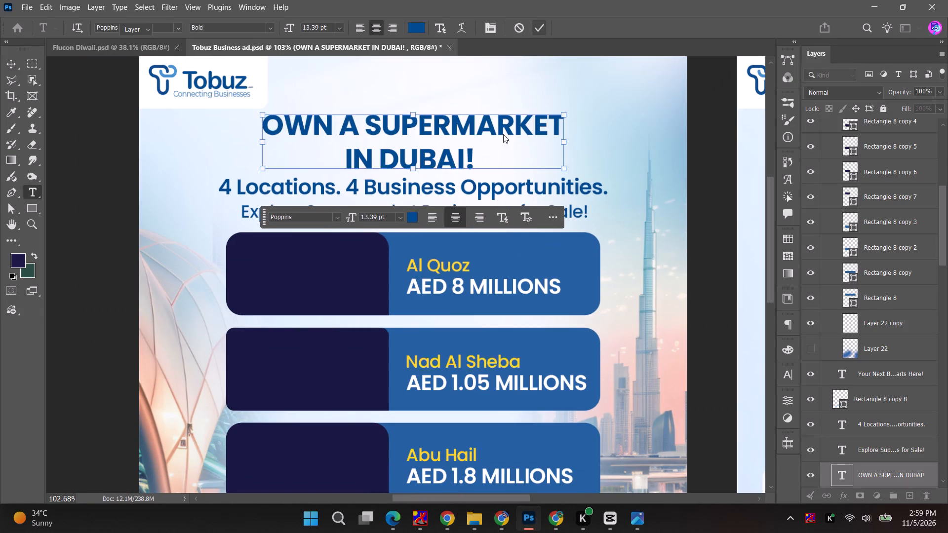
Collapse and select Group 30, and toggle its visibility off and on to check which elements it holds.
scroll(474, 181, "down", 5, "alt")
key("space")
key("space")
left_click_drag(483, 324, 478, 255)
scroll(913, 229, "up", 7)
scroll(864, 212, "up", 10)
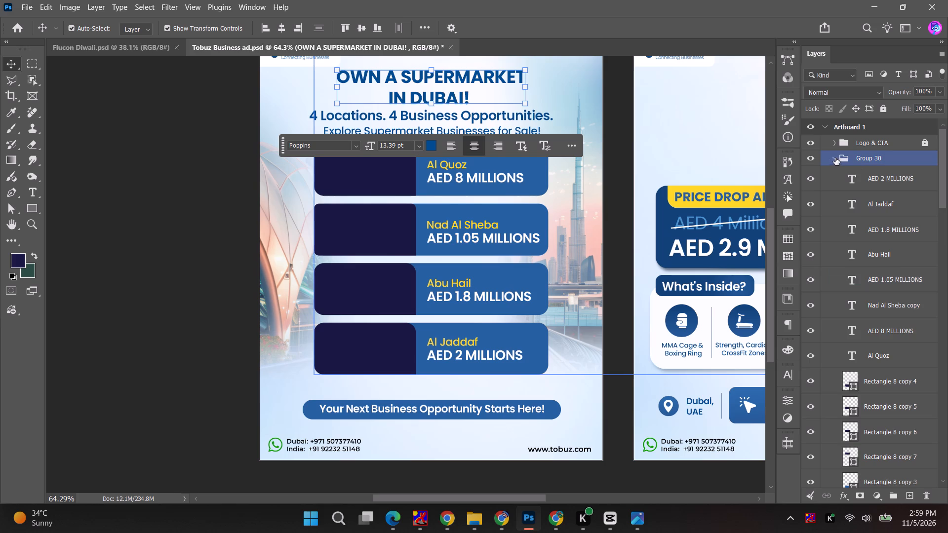
left_click(835, 158)
left_click(872, 161)
left_click(812, 159)
left_click(812, 159)
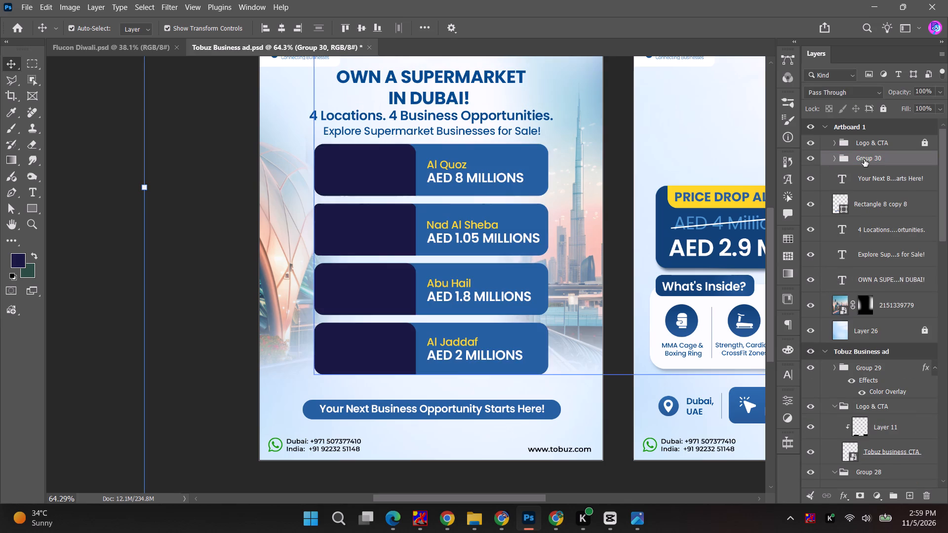
Delete the stray Layer 22 and Layer 22 copy from Group 30 so the group holds only the price bars, and collapse it.
scroll(490, 229, "down", 6, "alt")
left_click(864, 155)
double_click(808, 156)
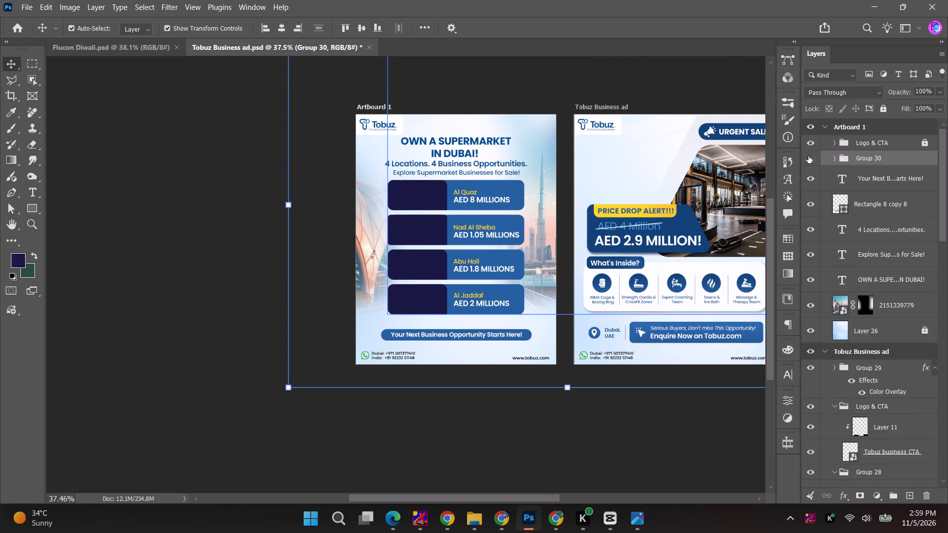
left_click(872, 163)
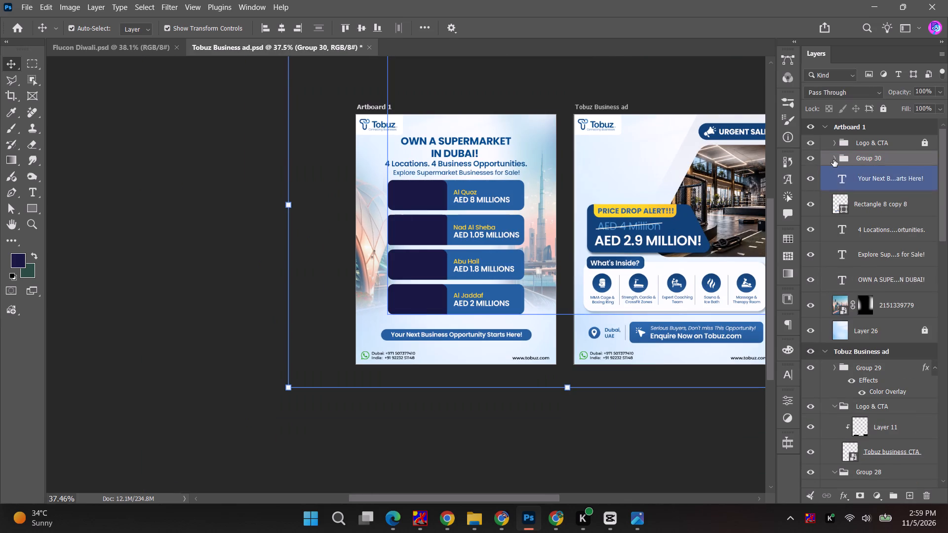
left_click(833, 159)
scroll(840, 265, "down", 5)
scroll(870, 348, "down", 9)
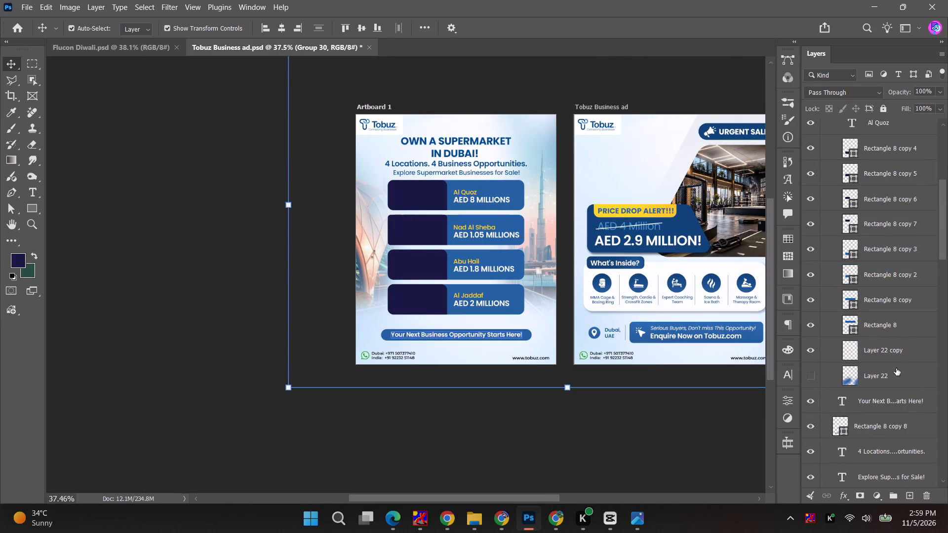
left_click(896, 368)
key("BackSpace")
left_click(885, 353)
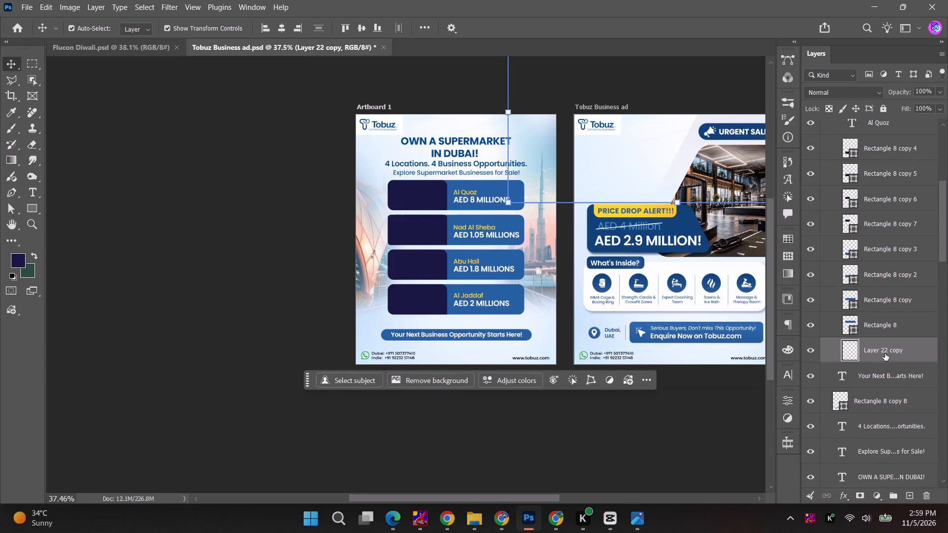
key("BackSpace")
scroll(885, 320, "up", 13)
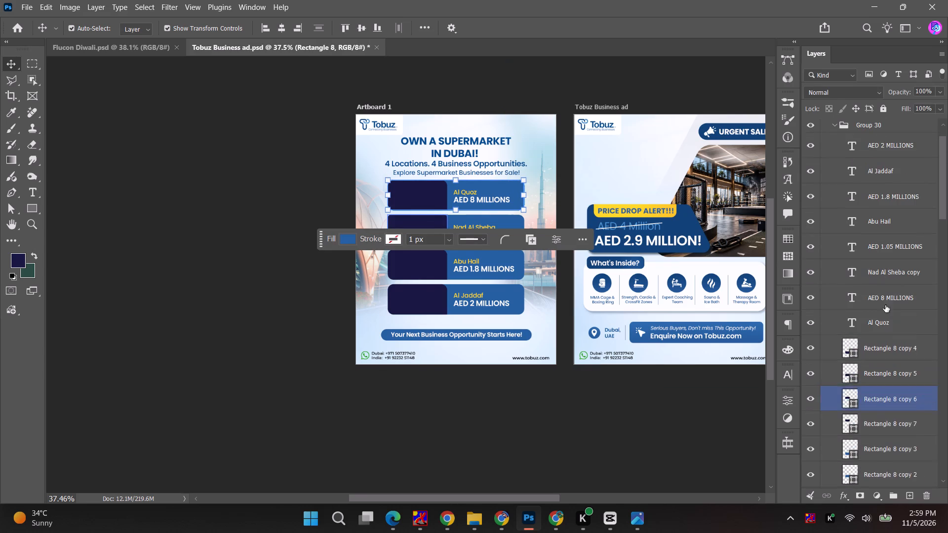
scroll(867, 195, "up", 2)
left_click(836, 158)
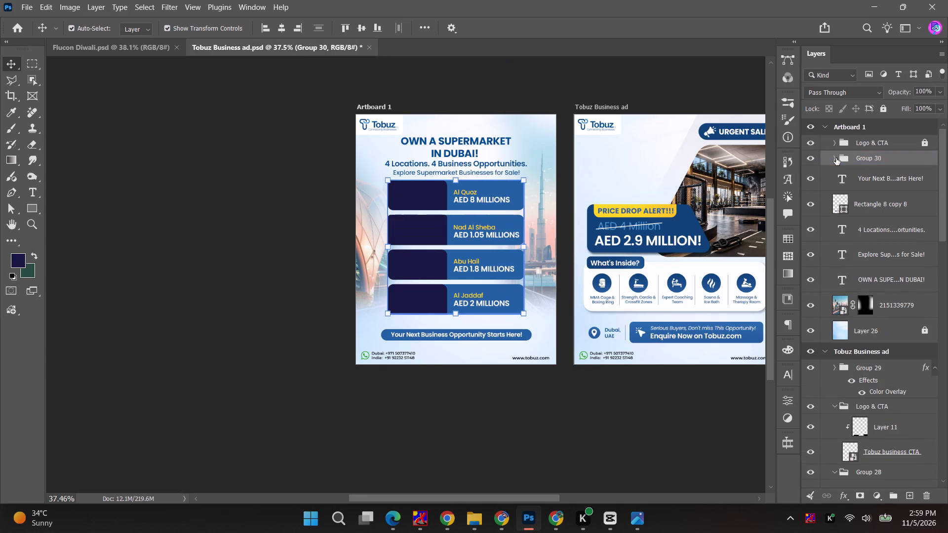
Move the group of four price bars down 40 px, closer to the closing-line bar, and deselect it.
key("shift+Down")
key("shift+Down")
key("shift+Down")
key("shift+Down")
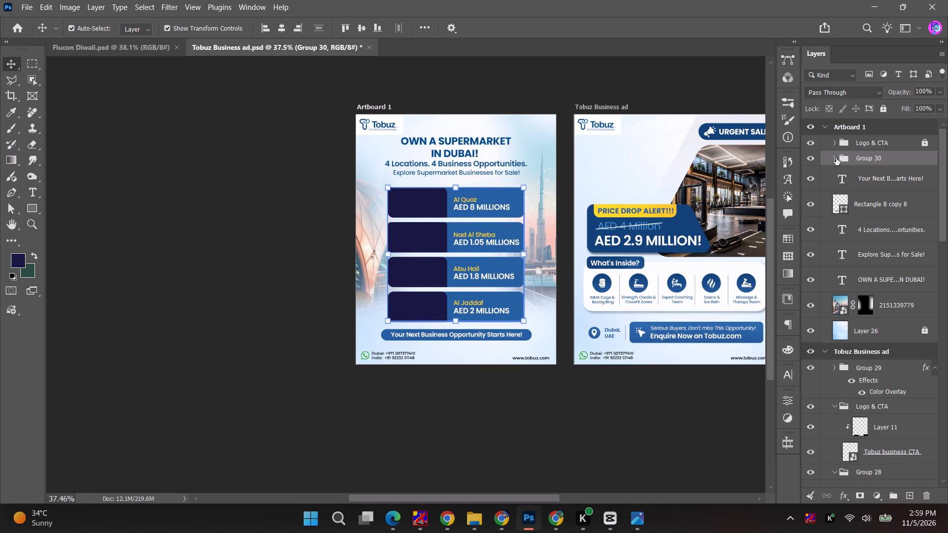
left_click(202, 328)
Duplicate the gradient Enquire Now button rectangle from the Tobuz Business ad artboard onto the closing-line bar in Artboard 1.
scroll(369, 349, "up", 3, "alt")
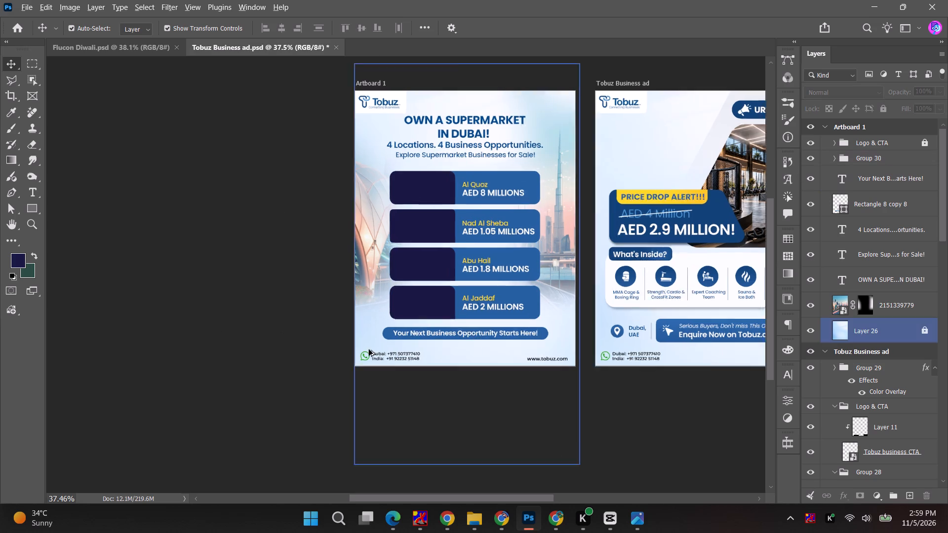
scroll(369, 349, "up", 4, "alt")
key("space")
left_click_drag(501, 286, 266, 290)
left_click(653, 334)
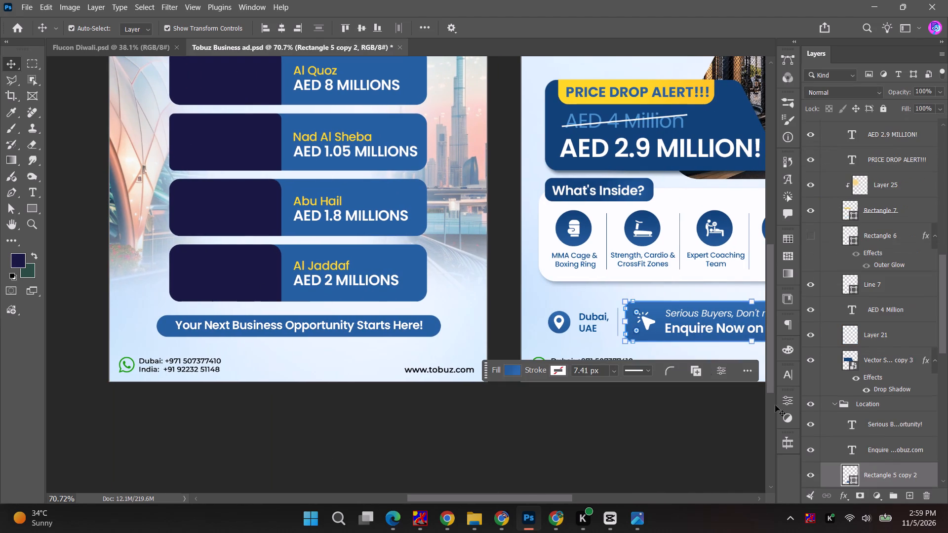
left_click_drag(656, 334, 540, 349, "alt")
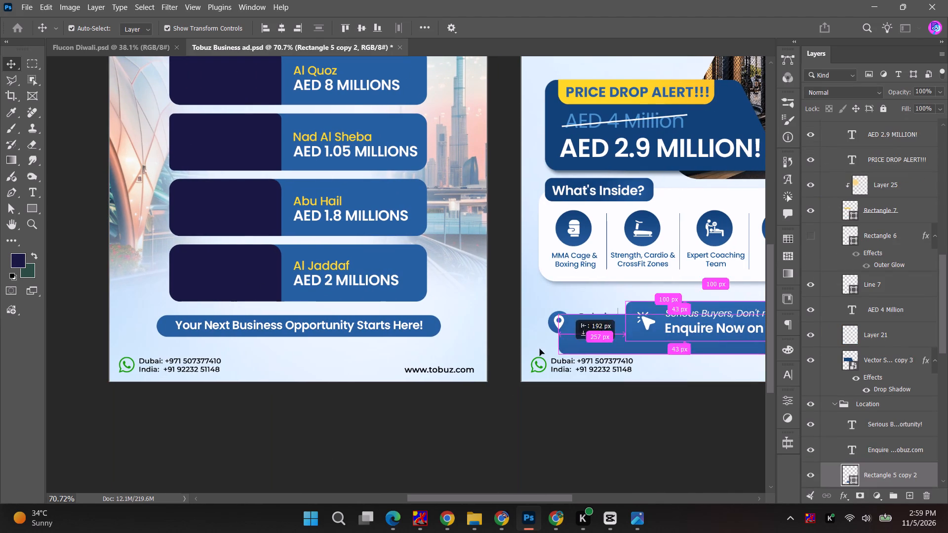
left_click_drag(540, 349, 204, 342, "alt")
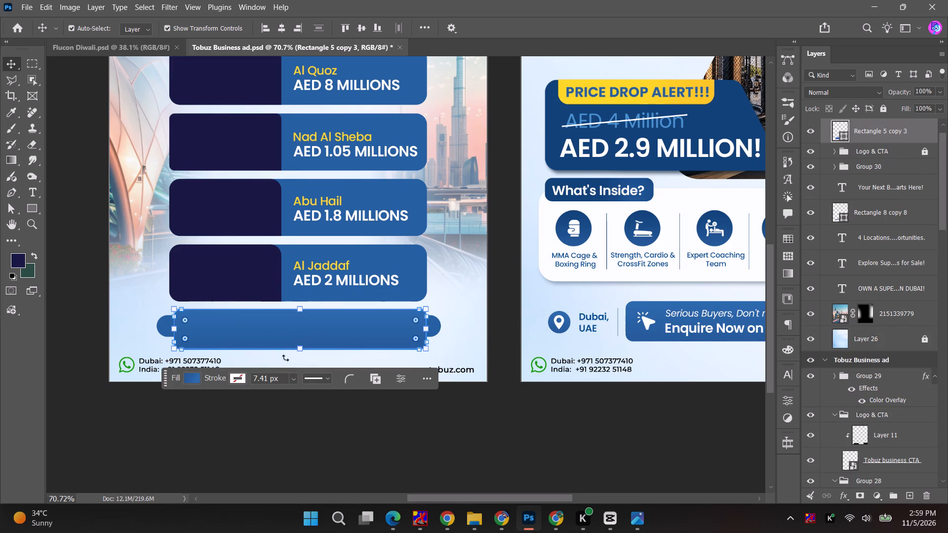
Reduce the copied gradient rectangle's height to about 60 px, matching its top and bottom edges to the closing-line bar.
scroll(349, 330, "up", 3, "alt")
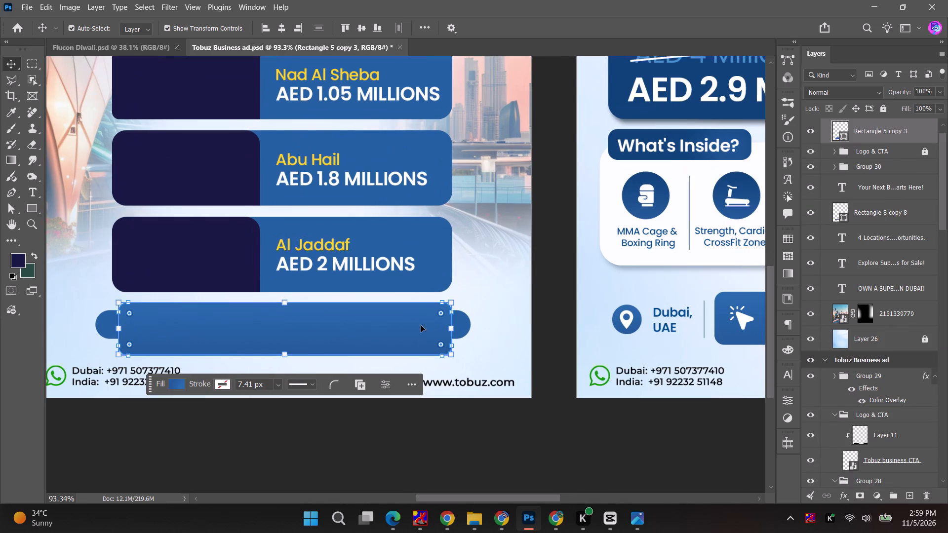
scroll(819, 159, "up", 5)
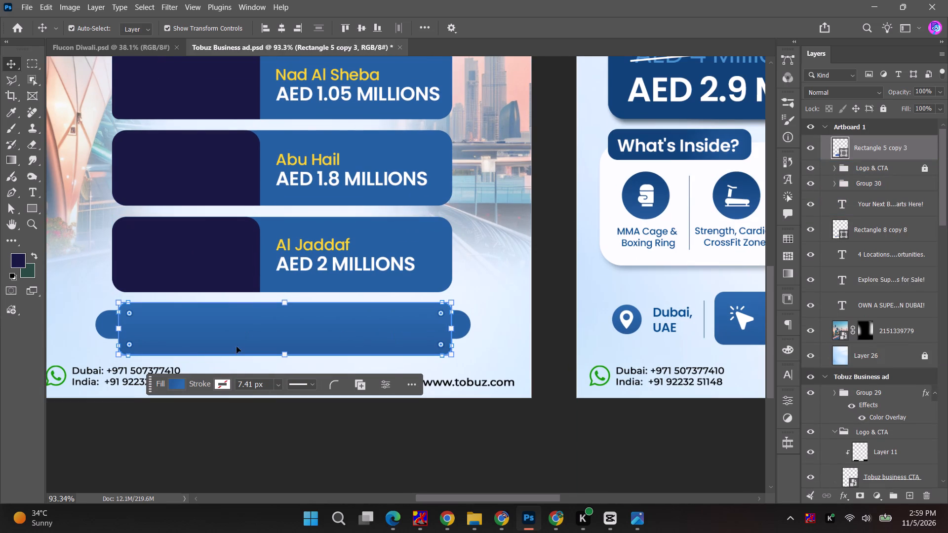
scroll(253, 336, "up", 9, "alt")
left_click_drag(325, 260, 324, 280)
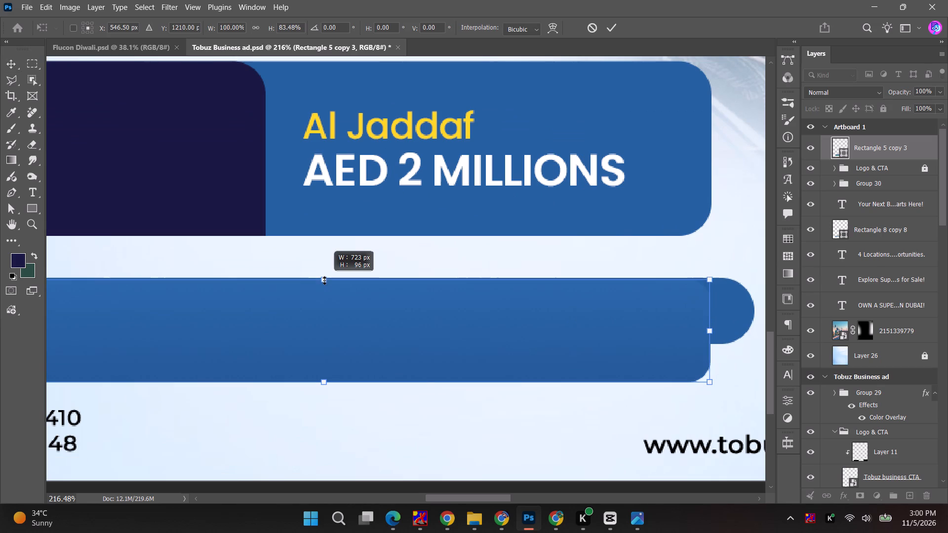
left_click_drag(324, 280, 324, 279)
key("space")
left_click_drag(328, 312, 439, 260)
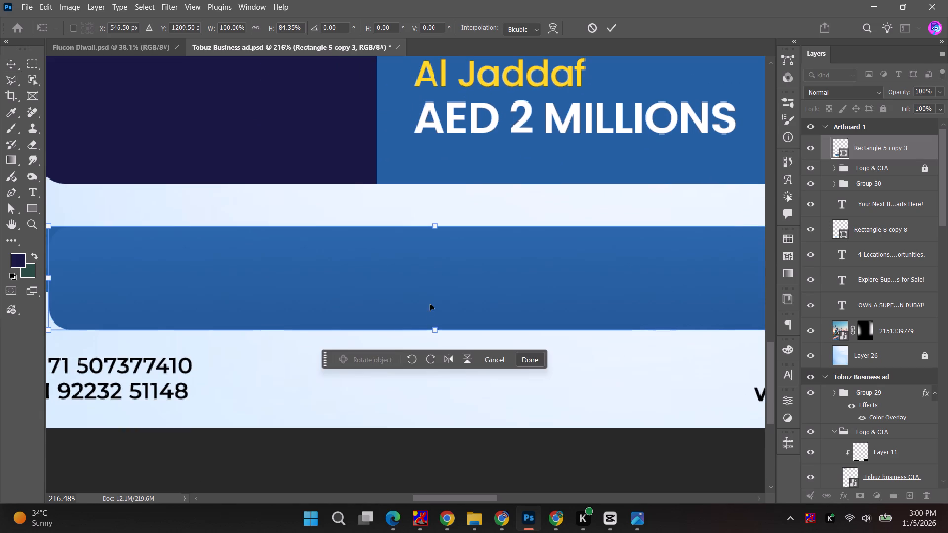
left_click_drag(436, 330, 436, 289)
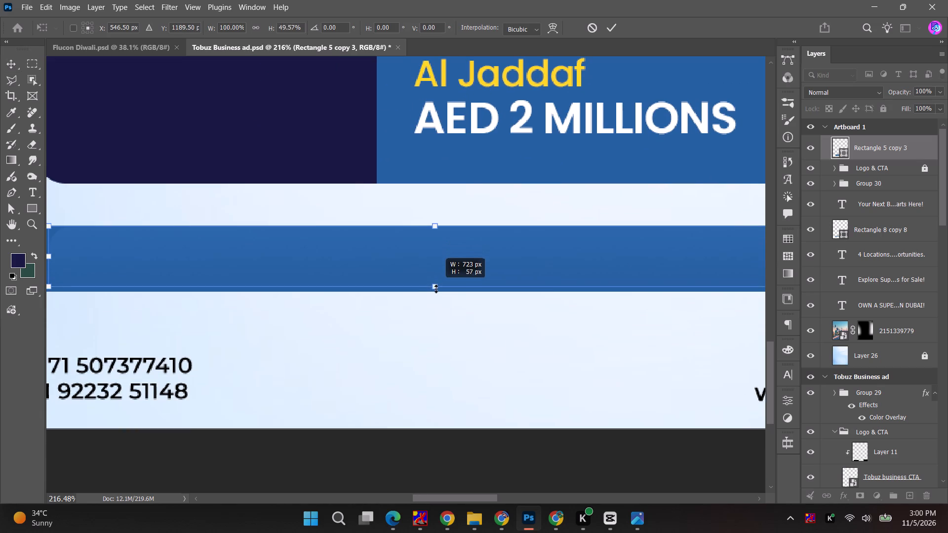
left_click_drag(436, 289, 435, 291)
scroll(441, 284, "down", 6, "alt")
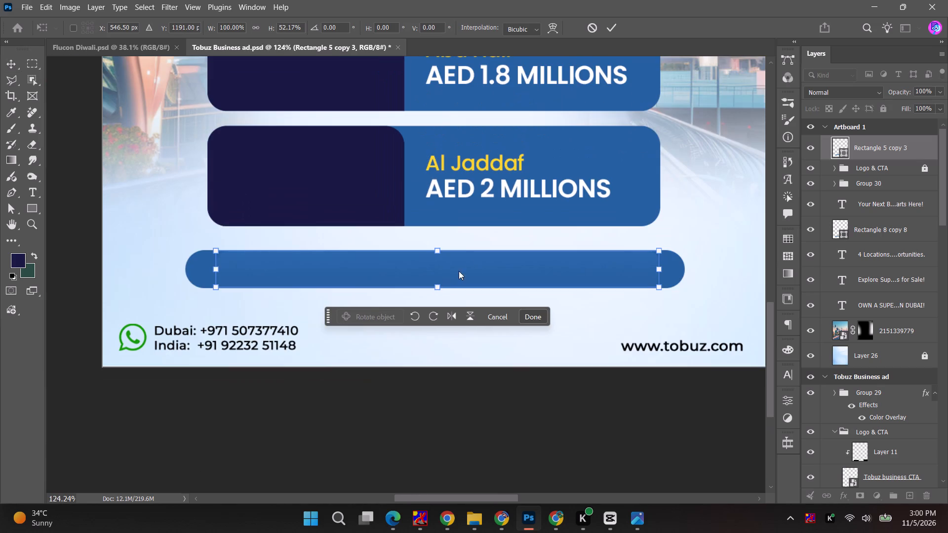
Widen the gradient rectangle on both sides to about 813 px to match the closing-line bar's ends, and apply the transform.
key("space")
left_click_drag(468, 266, 347, 266)
left_click_drag(661, 271, 686, 269)
left_click_drag(686, 269, 687, 269)
left_click_drag(664, 269, 690, 268)
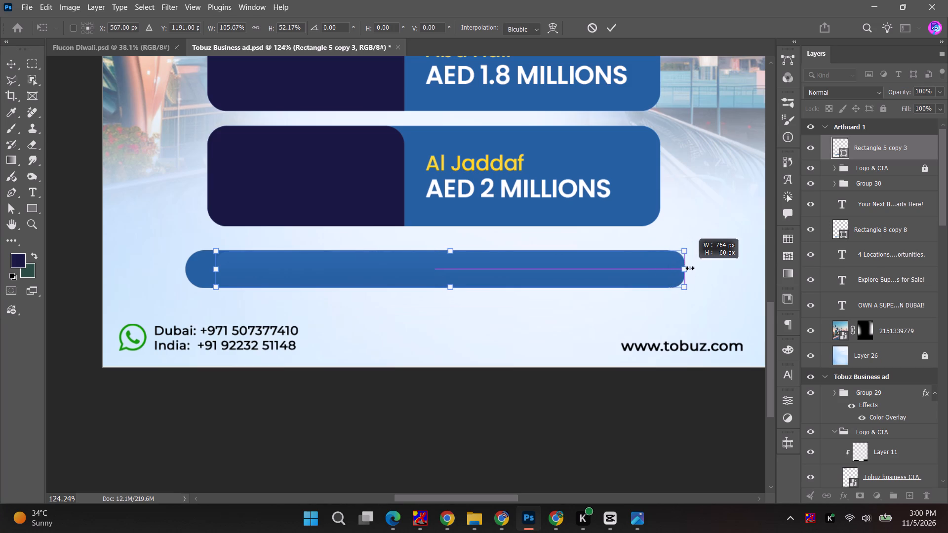
left_click_drag(690, 268, 691, 267)
left_click_drag(213, 271, 183, 271)
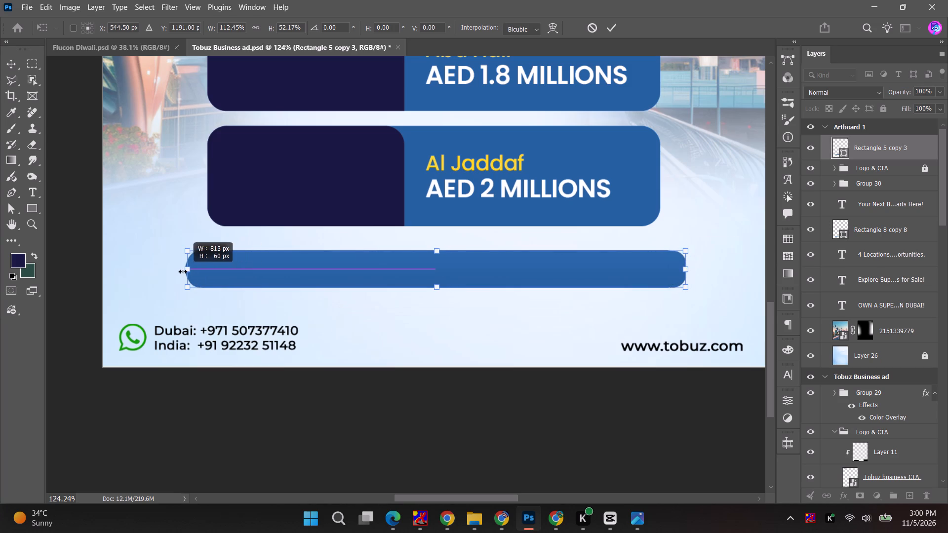
left_click_drag(183, 271, 182, 271)
left_click(612, 30)
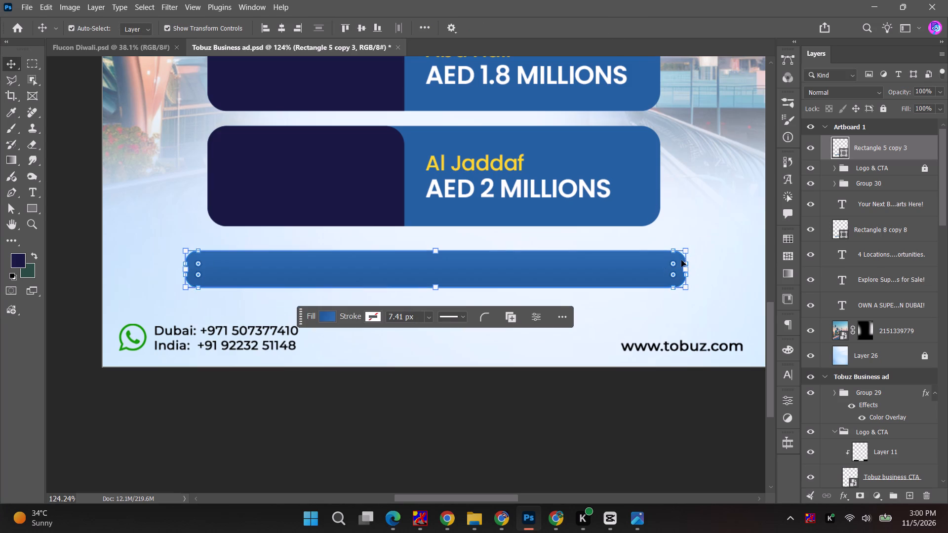
Round the gradient rectangle's corners fully so that it has pill-shaped ends.
scroll(668, 269, "up", 6, "alt")
left_click_drag(673, 256, 439, 268)
key("ctrl+z")
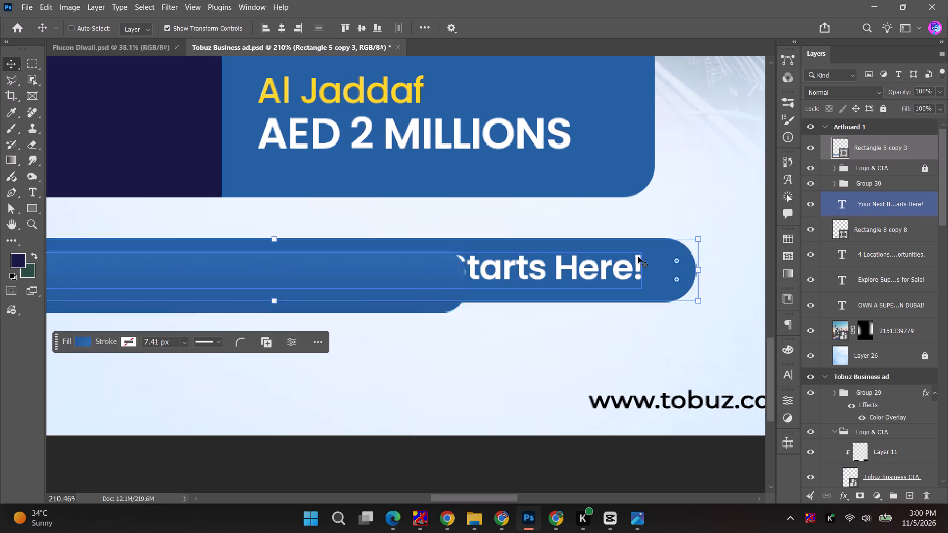
left_click_drag(678, 262, 587, 260)
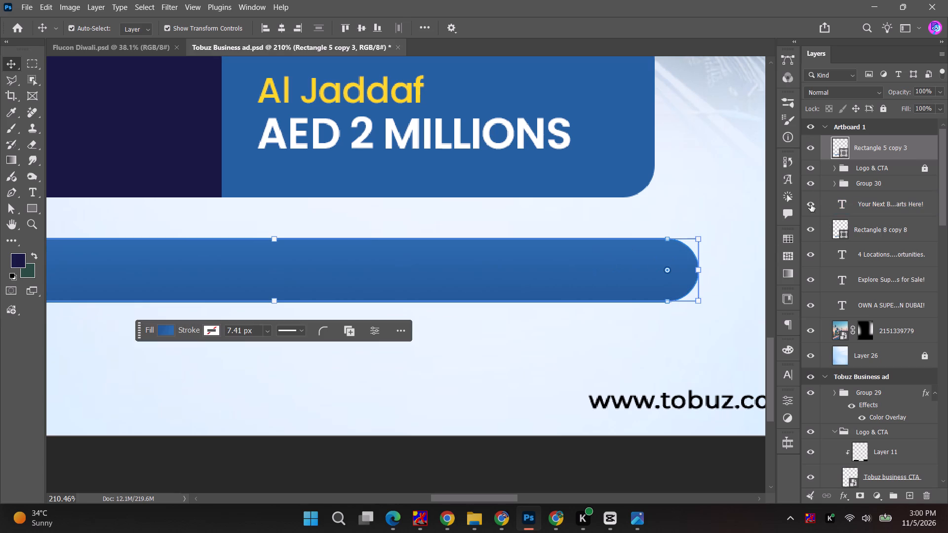
Place the gradient pill below the text layers, just above the skyline image, and delete the old flat bar Rectangle 8 copy 8.
left_click_drag(870, 150, 876, 305)
left_click(878, 227)
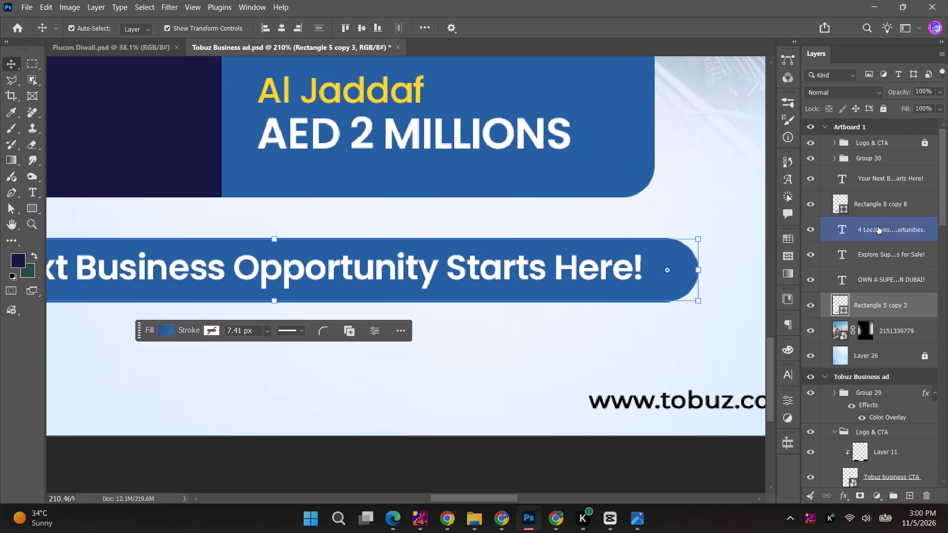
left_click(877, 209)
key("BackSpace")
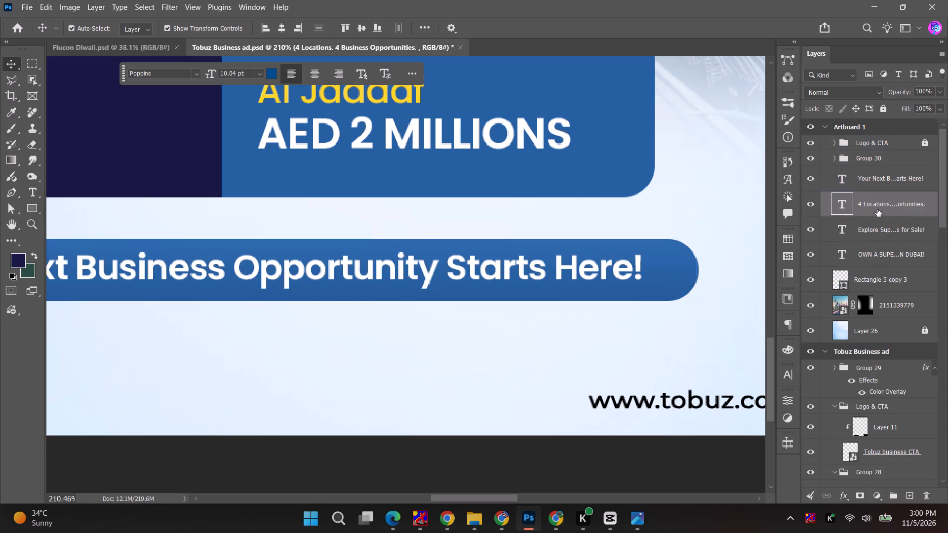
Fill the four blue price bar rectangles, Rectangle 8 through Rectangle 8 copy 3, with the blue linear gradient preset at 90 degrees.
scroll(423, 311, "down", 5, "alt")
left_click(537, 190)
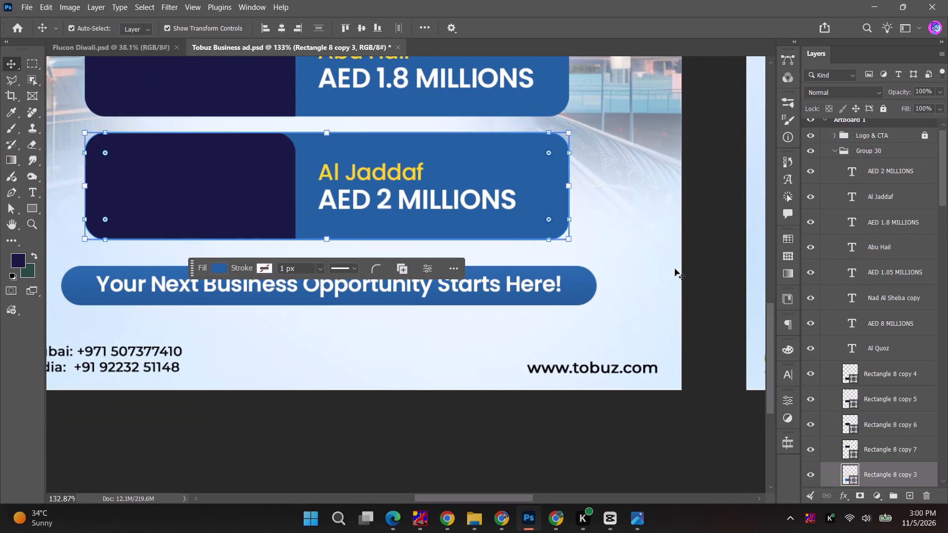
left_click(895, 382, "shift")
scroll(946, 395, "down", 5)
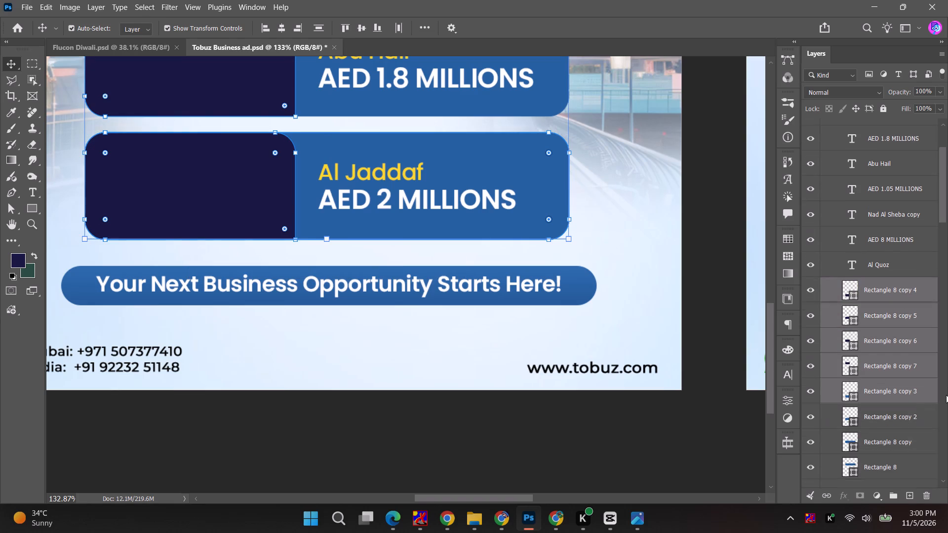
scroll(929, 391, "down", 4)
left_click(884, 333)
left_click(881, 398, "shift")
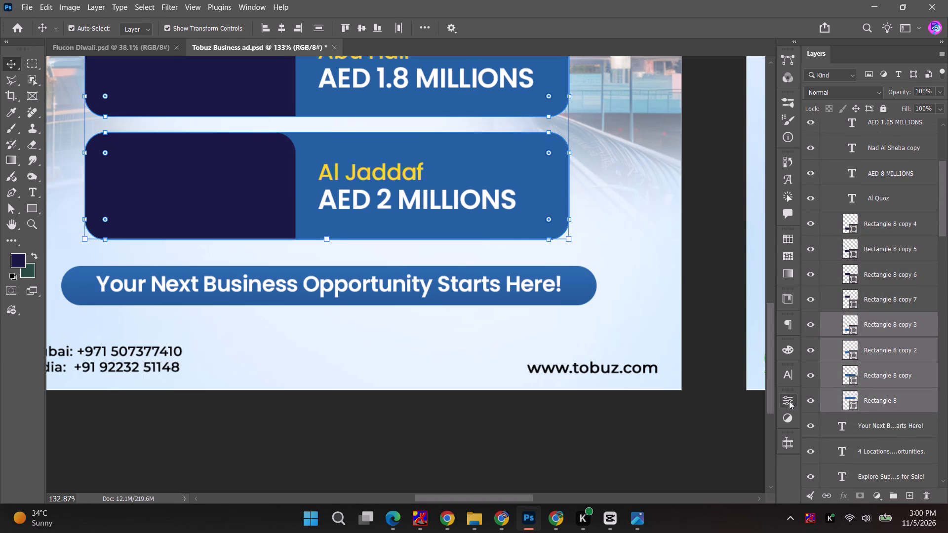
left_click(789, 401)
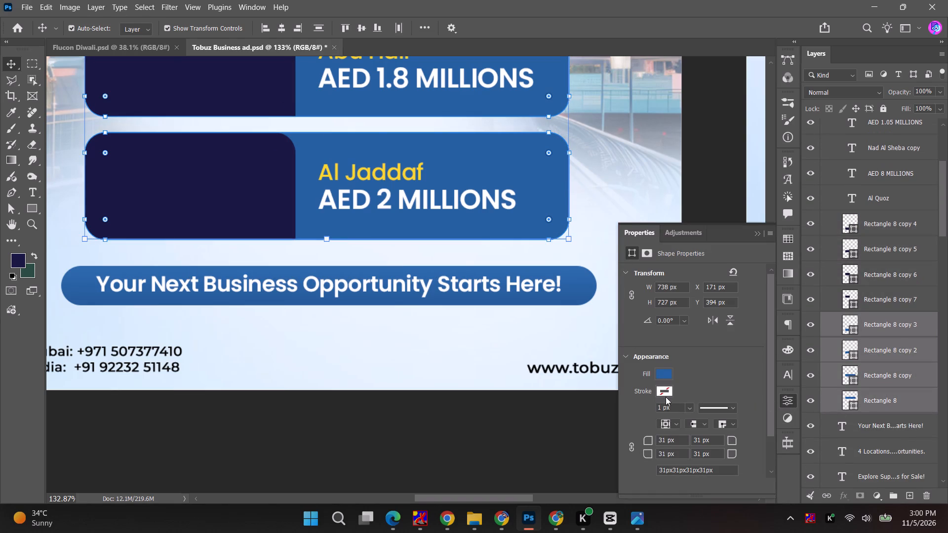
left_click(667, 372)
left_click(677, 289)
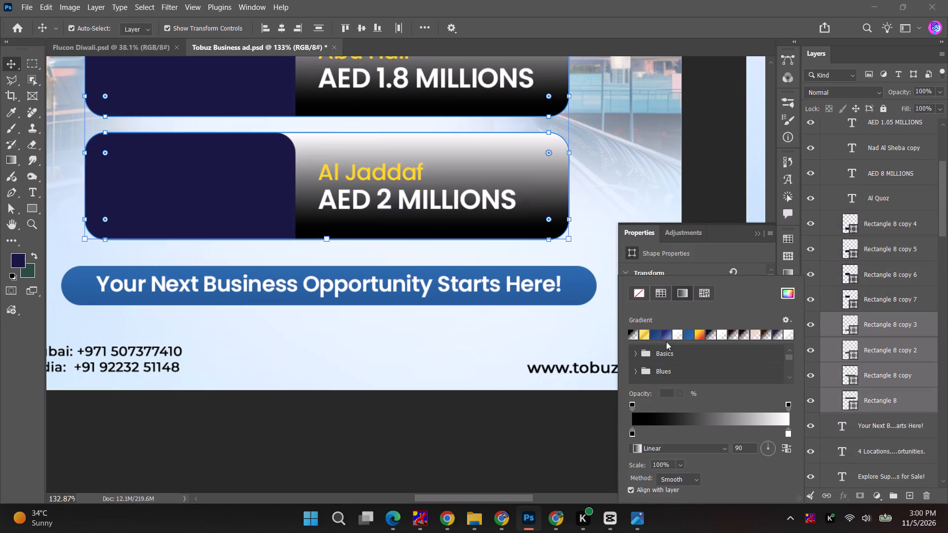
left_click(686, 333)
scroll(408, 330, "down", 9, "alt")
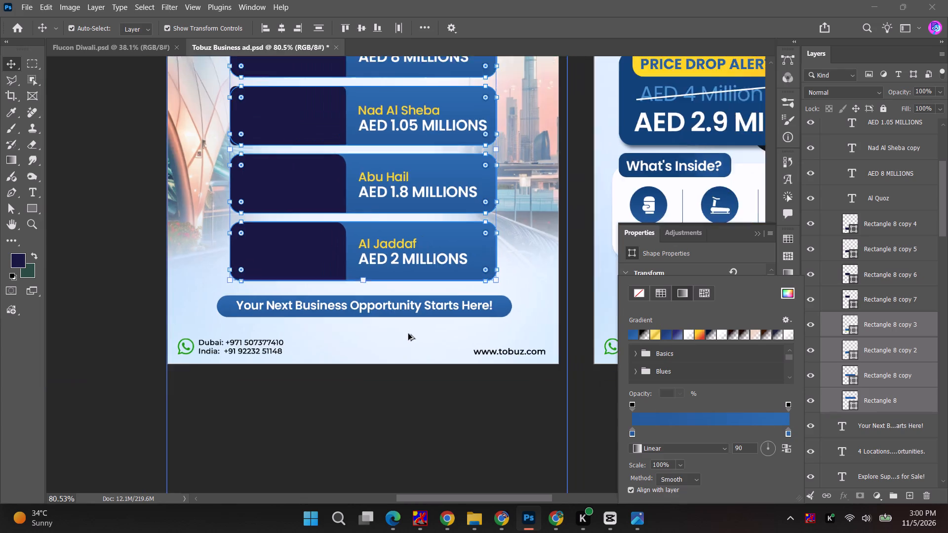
scroll(408, 334, "down", 1, "alt")
left_click(164, 167)
Scale both subheading lines down together to about 8.4 pt and 6.9 pt, move them slightly lower, and apply the transform.
scroll(166, 170, "down", 5, "alt")
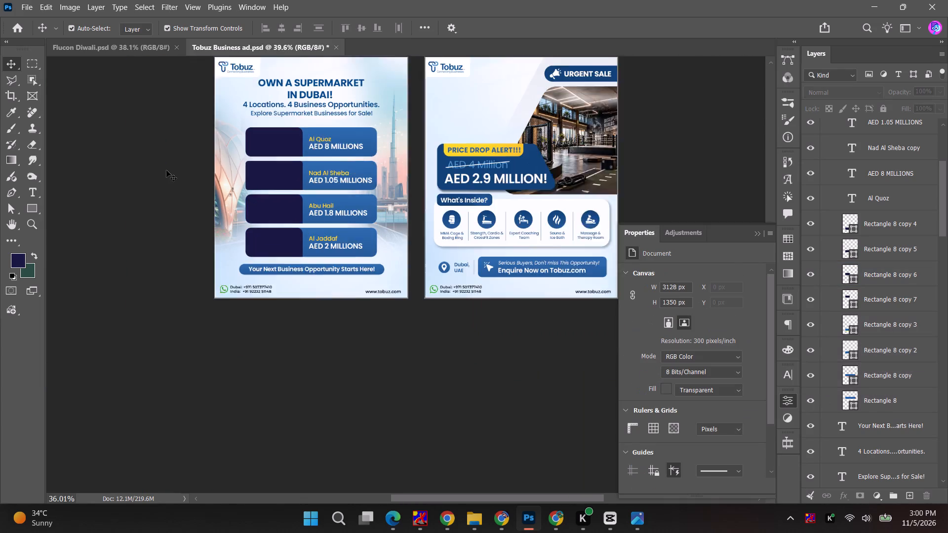
key("space")
key("space")
key("space")
key("space")
left_click_drag(193, 190, 231, 252)
scroll(312, 222, "up", 6, "alt")
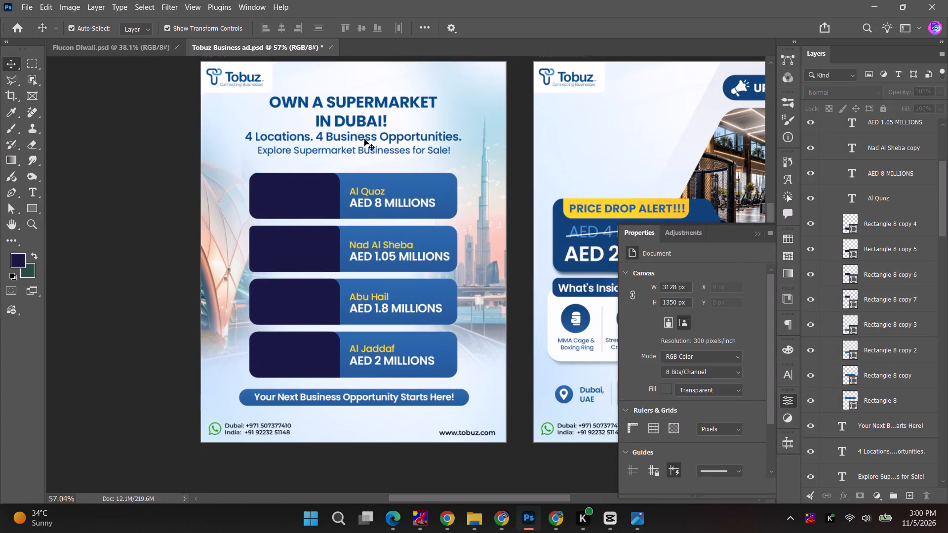
key("space")
left_click_drag(362, 141, 348, 191)
scroll(342, 211, "up", 5, "alt")
left_click(374, 194)
scroll(430, 187, "up", 4, "alt")
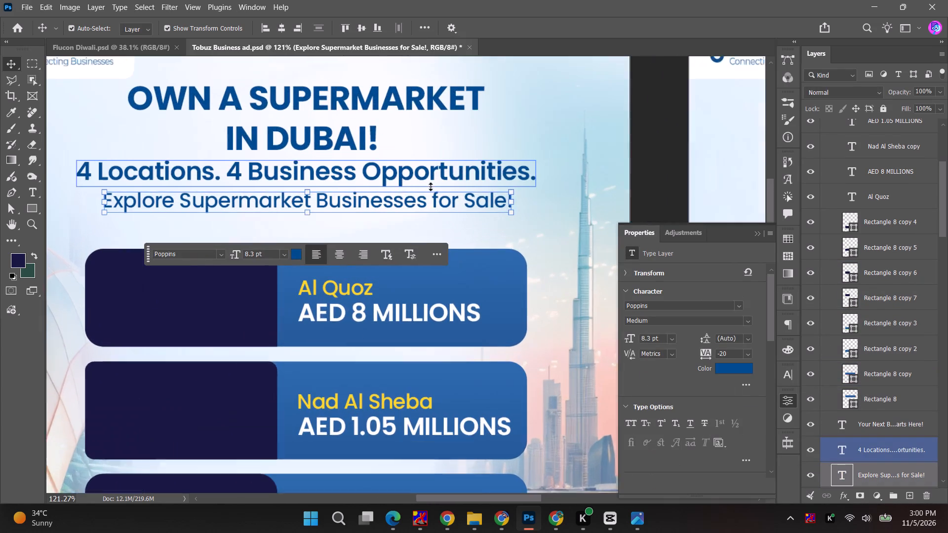
left_click(437, 169, "shift")
left_click_drag(546, 158, 522, 157, "alt+shift")
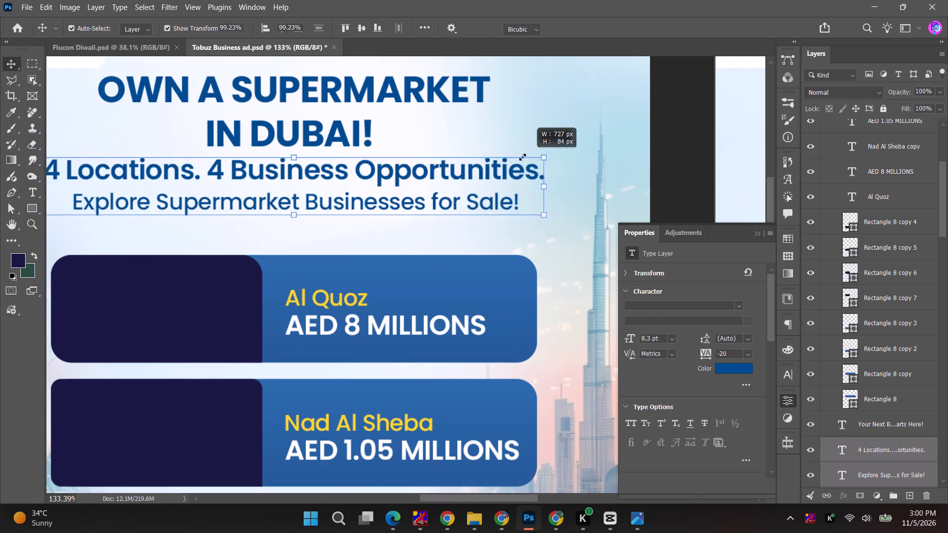
left_click_drag(522, 157, 504, 157, "alt+shift")
left_click_drag(389, 174, 385, 198)
left_click(609, 29)
Shift the heading down slightly and cut IN DUBAI! out of its text, keeping only OWN A SUPERMARKET in that layer.
left_click_drag(290, 123, 290, 134)
double_click(290, 134)
left_click_drag(200, 142, 474, 149)
key("ctrl+c")
key("ctrl+x")
key("Escape")
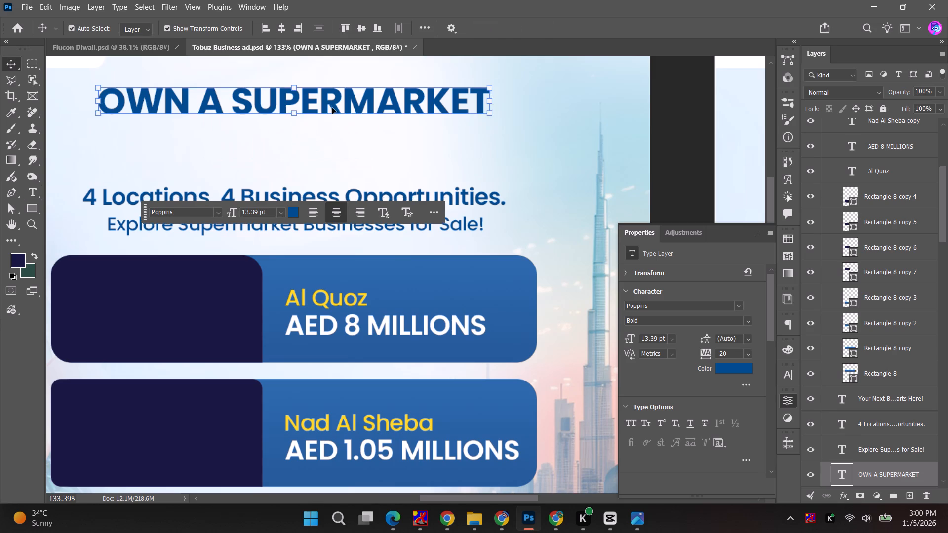
left_click_drag(332, 106, 333, 101)
Duplicate the OWN A SUPERMARKET line just below itself and replace the copy's text with IN DUBAI!.
left_click_drag(301, 99, 296, 142, "alt")
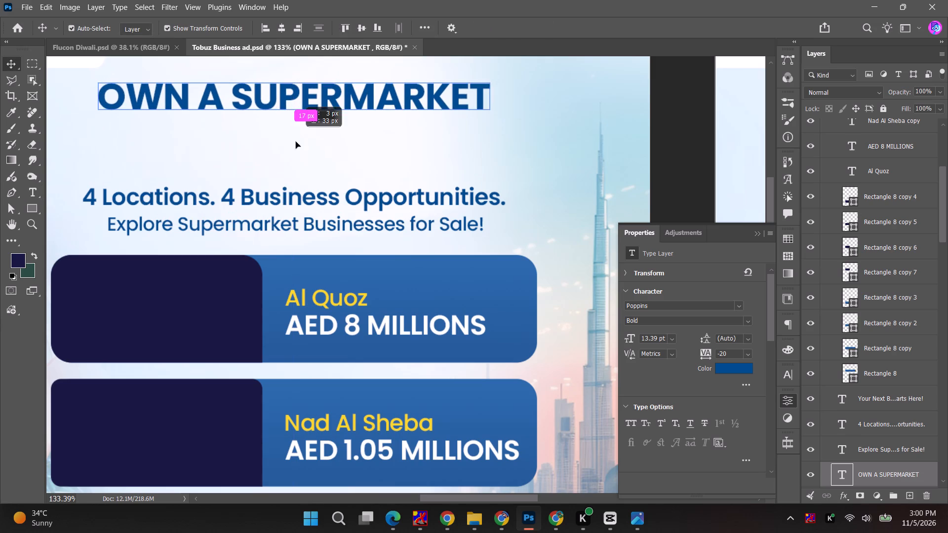
left_click_drag(296, 142, 301, 149, "alt")
double_click(301, 149, "alt+shift")
key("ctrl+v")
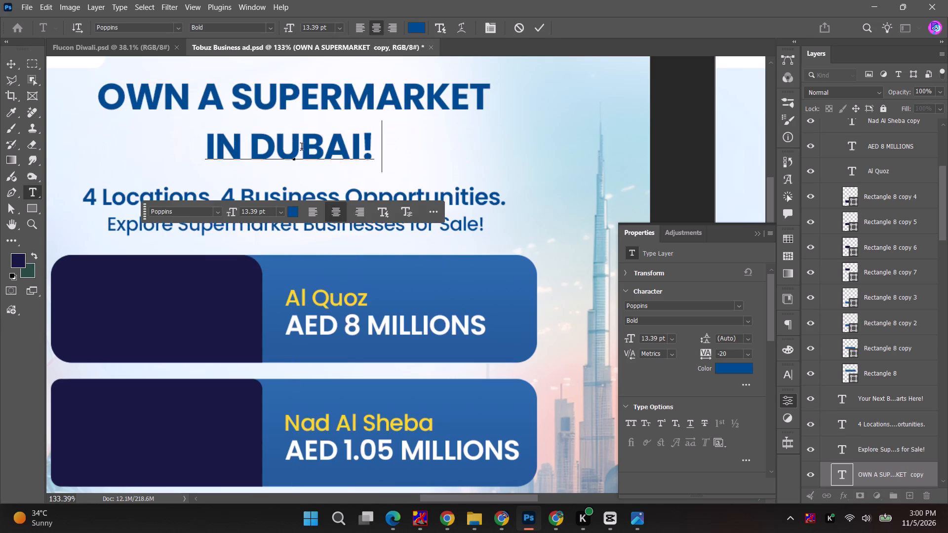
left_click(6, 58)
Enlarge the IN DUBAI! line to about 16.5 pt, place it centrally under the first heading line, and apply the transform.
left_click_drag(367, 162, 374, 166, "alt+shift")
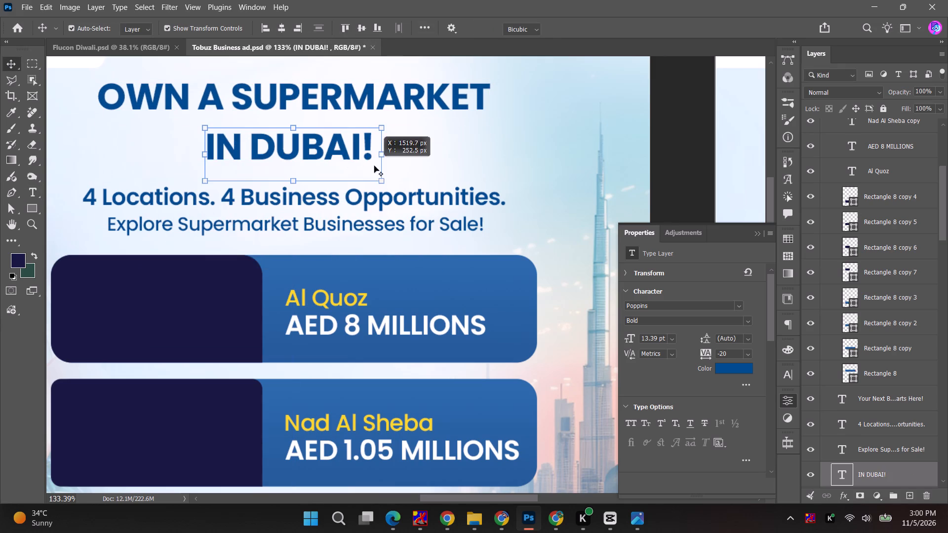
left_click_drag(374, 166, 392, 168, "alt+shift")
left_click_drag(384, 183, 425, 197, "shift")
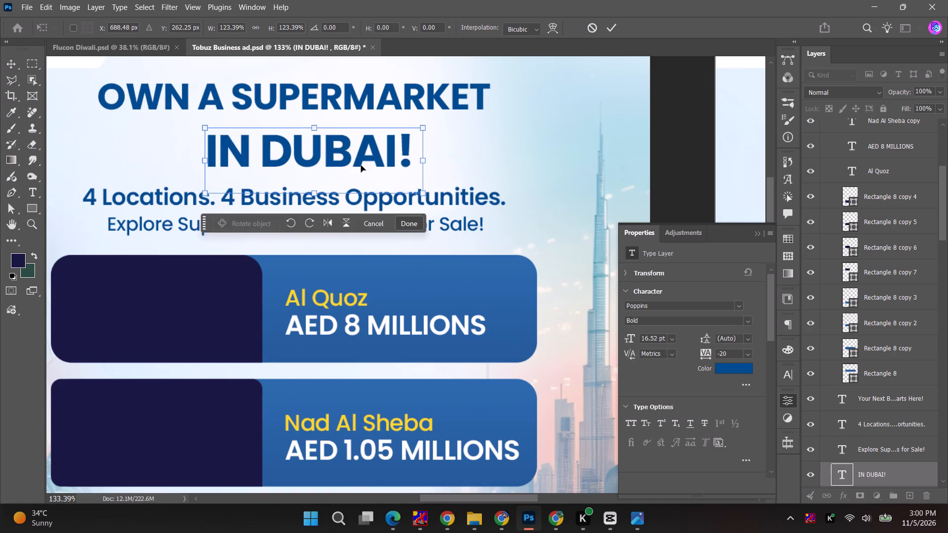
left_click_drag(355, 163, 336, 160)
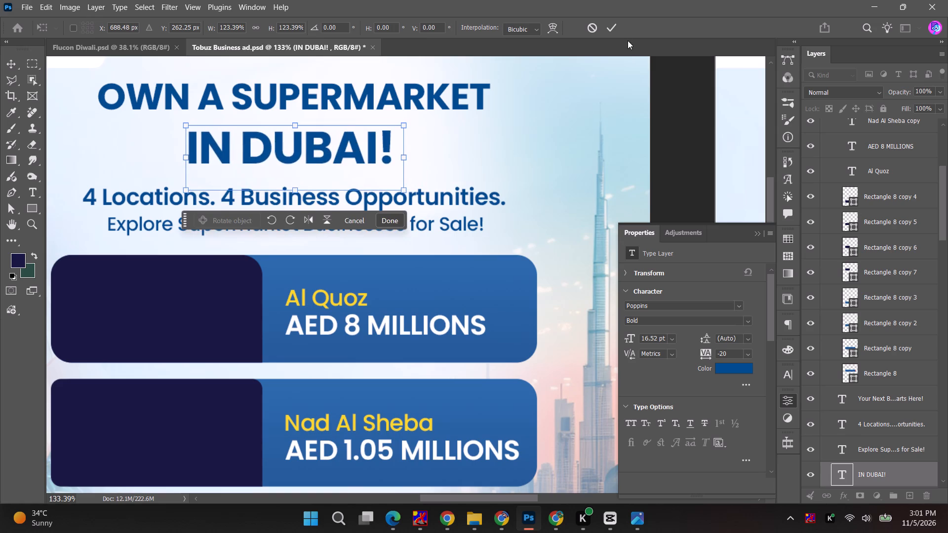
left_click(614, 27)
Change the IN DUBAI! text colour to white.
scroll(516, 177, "down", 4, "alt")
left_click(751, 371)
left_click_drag(700, 145, 670, 106)
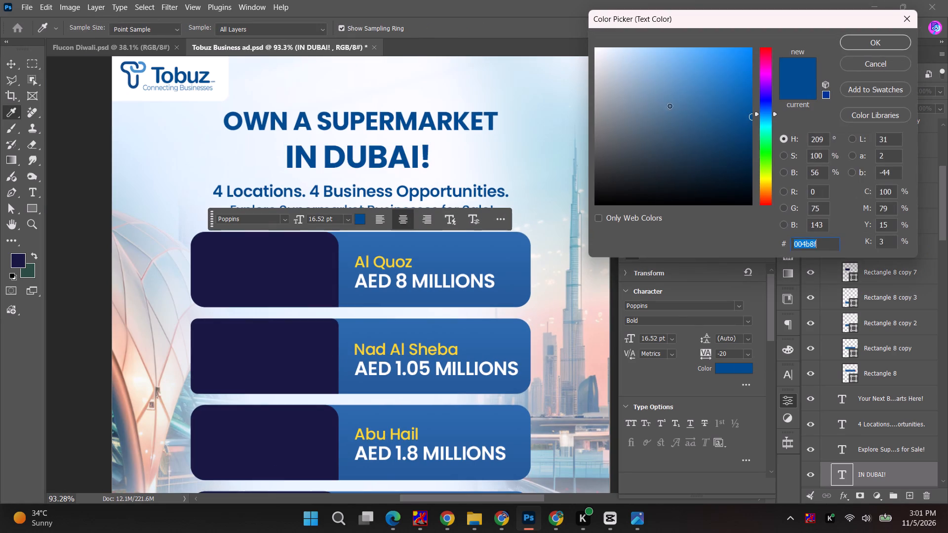
left_click_drag(670, 106, 433, 0)
left_click(864, 43)
Duplicate the dark navy rectangle of the Al Quoz bar over the IN DUBAI! line and reduce its height to about 103 px.
left_click(252, 285)
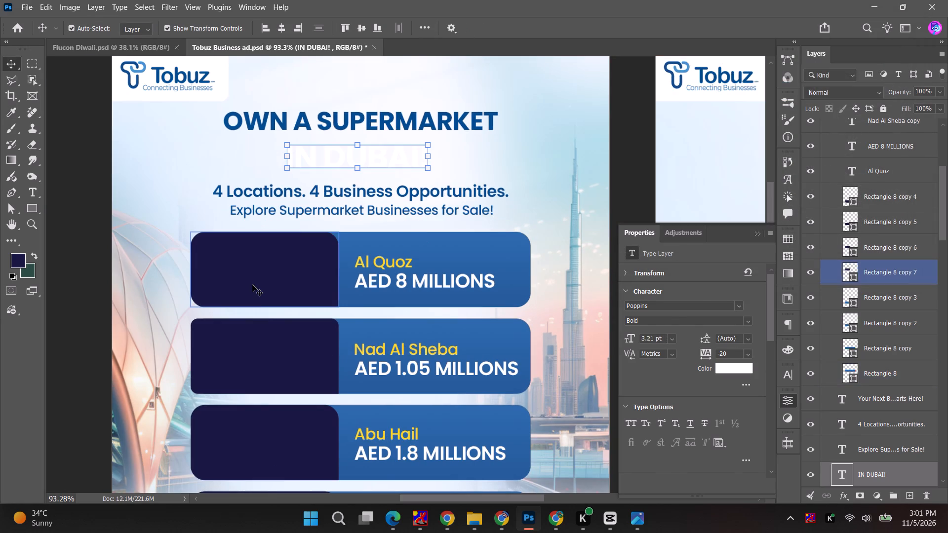
left_click_drag(264, 277, 355, 178, "alt")
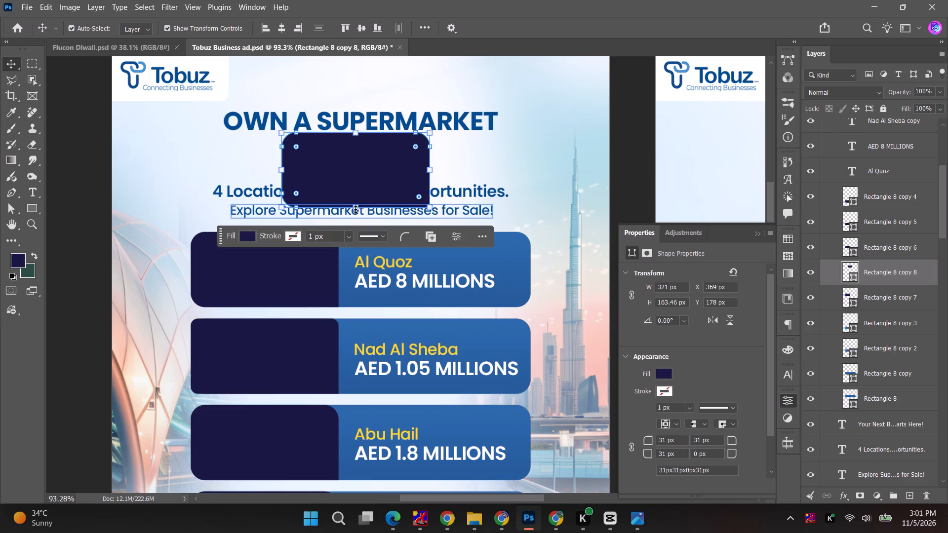
left_click_drag(355, 209, 361, 182)
Move the duplicated navy rectangle's layer directly beneath the IN DUBAI! text layer.
left_click_drag(887, 273, 887, 434)
scroll(887, 433, "down", 6)
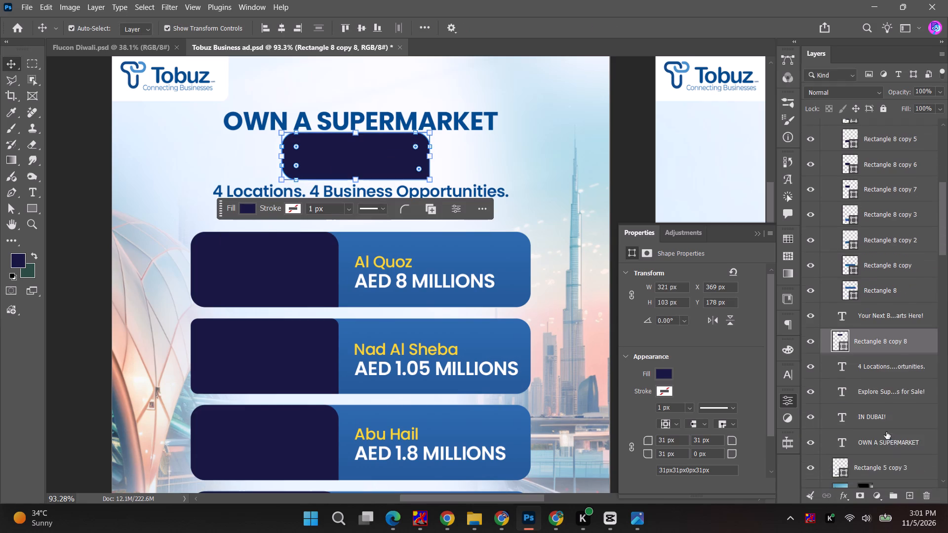
left_click_drag(883, 323, 883, 412)
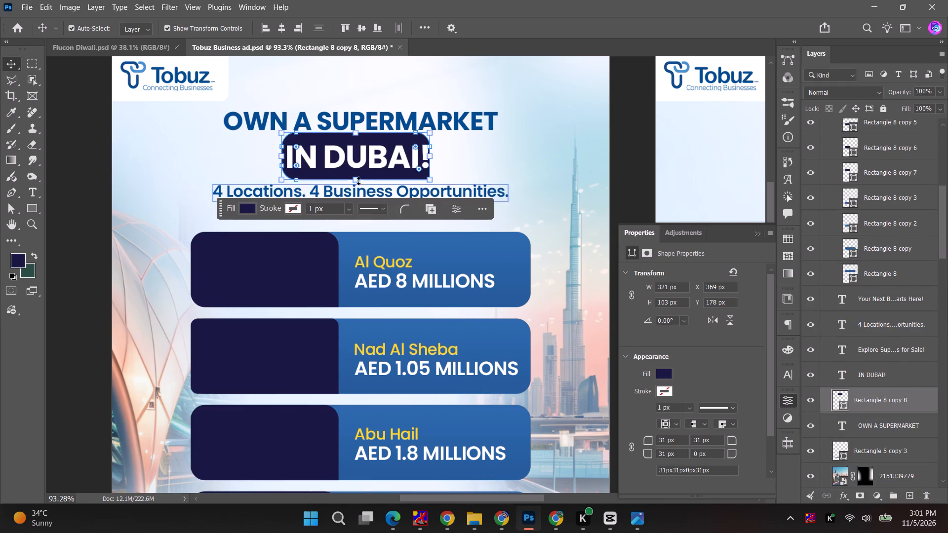
Resize the navy rectangle behind IN DUBAI! to about 411 × 71 px so it frames the text, and apply the transform.
scroll(434, 147, "up", 8, "alt")
left_click_drag(429, 163, 477, 162, "alt")
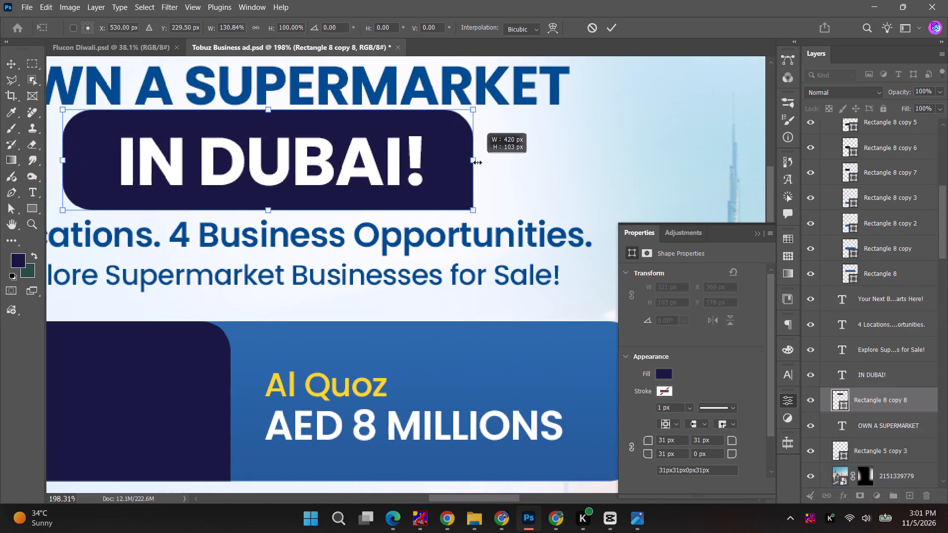
left_click_drag(477, 162, 473, 161, "alt")
left_click_drag(269, 109, 269, 121)
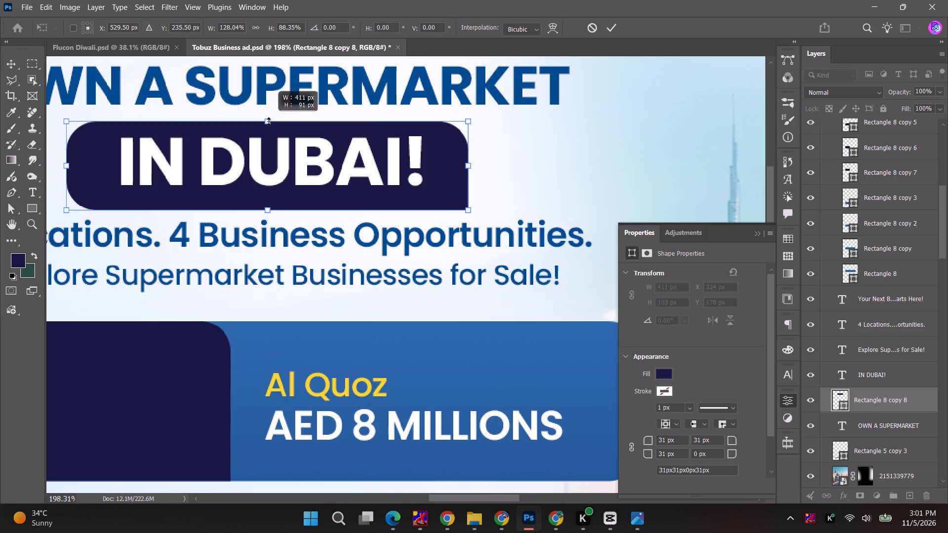
left_click_drag(269, 121, 275, 126)
left_click_drag(271, 214, 277, 198)
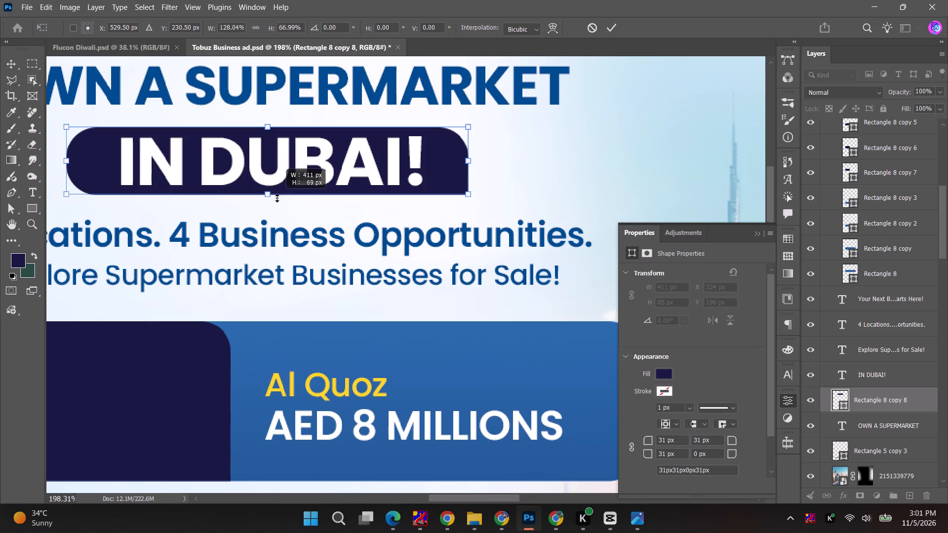
left_click_drag(277, 198, 278, 200)
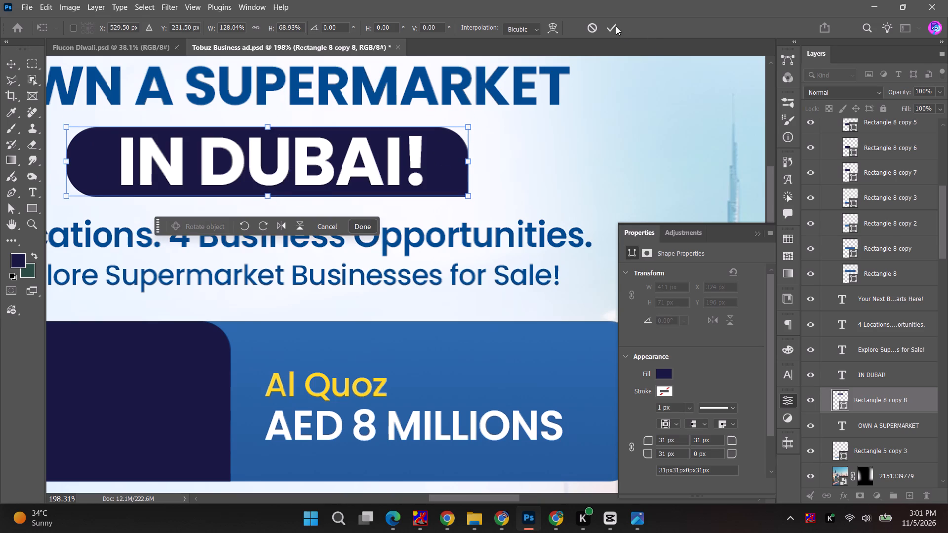
left_click(613, 24)
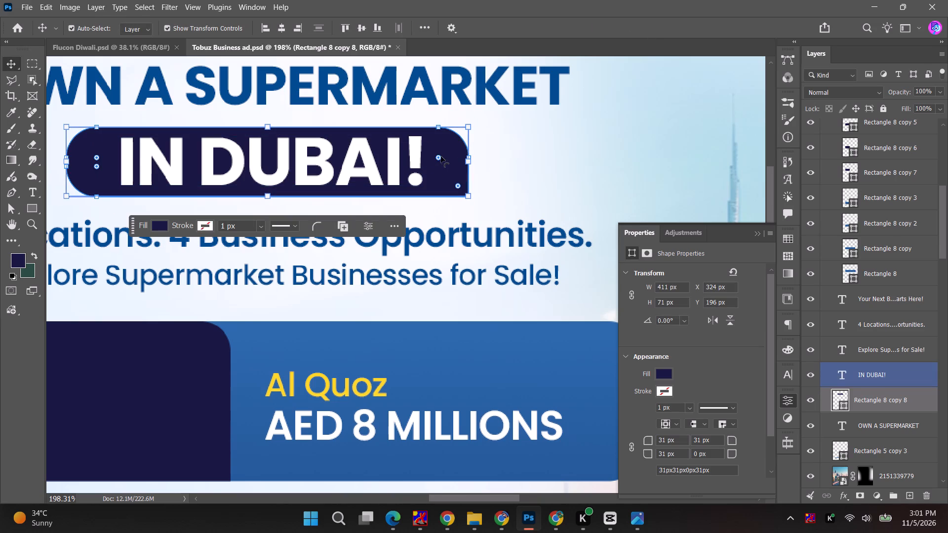
Link the navy rectangle's corner radii and round the corners to about 15 px, with 12 px at the lower-right corner.
left_click_drag(440, 156, 465, 130)
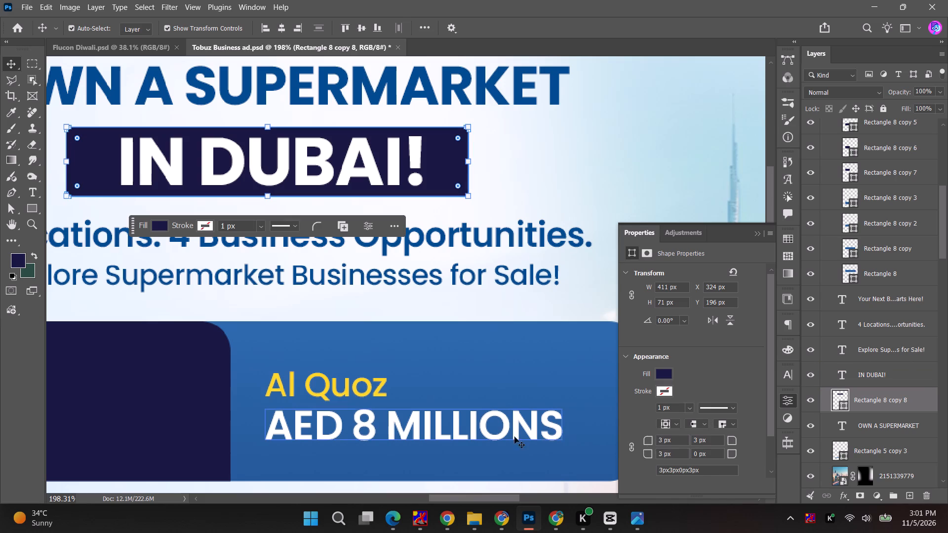
left_click(632, 448)
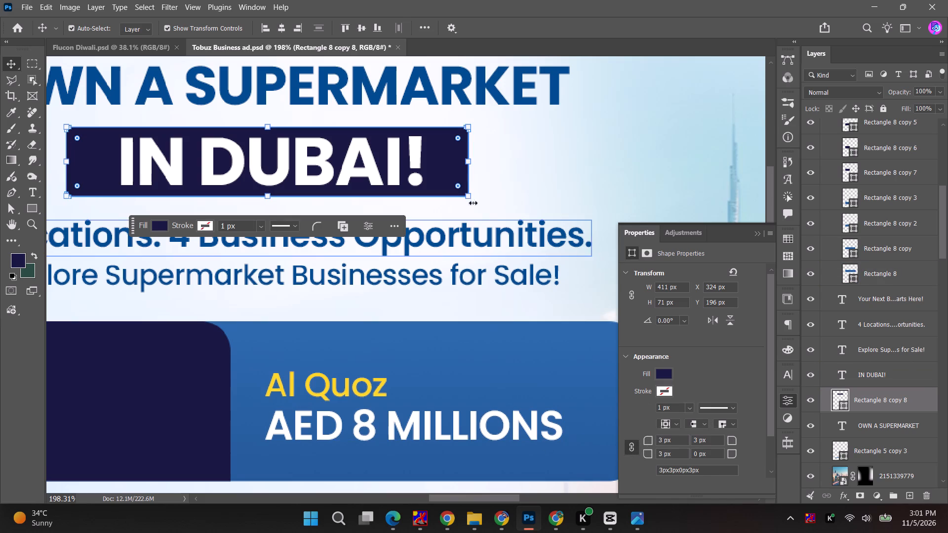
left_click_drag(459, 136, 453, 136)
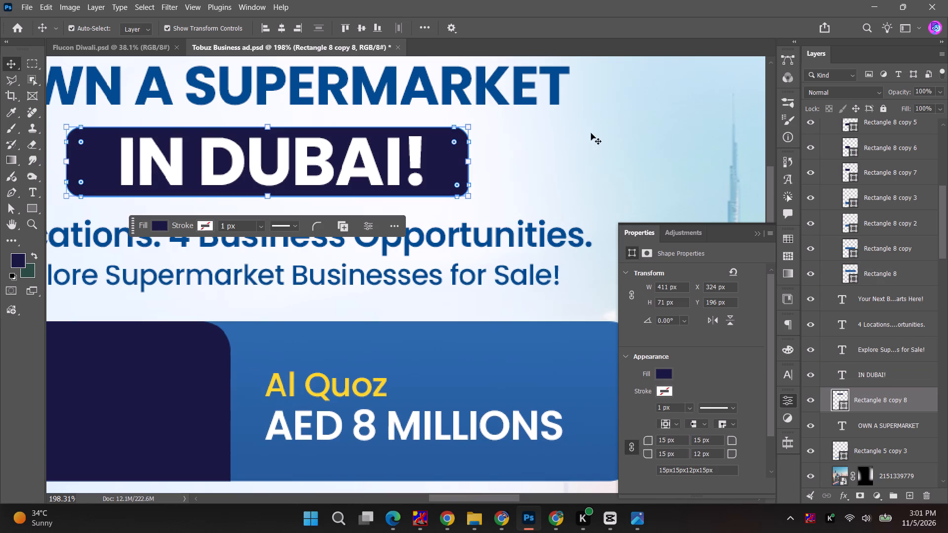
left_click(593, 137)
Review the whole supermarket post with its new IN DUBAI! highlight bar, comparing the layout with the neighbouring ad.
scroll(565, 179, "down", 5, "alt")
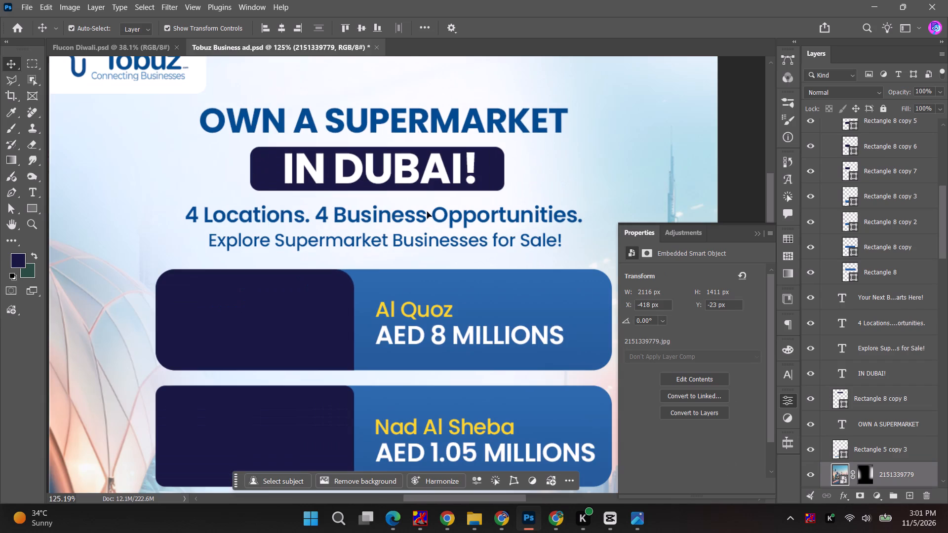
scroll(411, 183, "down", 6, "alt")
key("space")
key("space")
key("space")
key("space")
left_click_drag(507, 253, 384, 175)
scroll(407, 204, "down", 5)
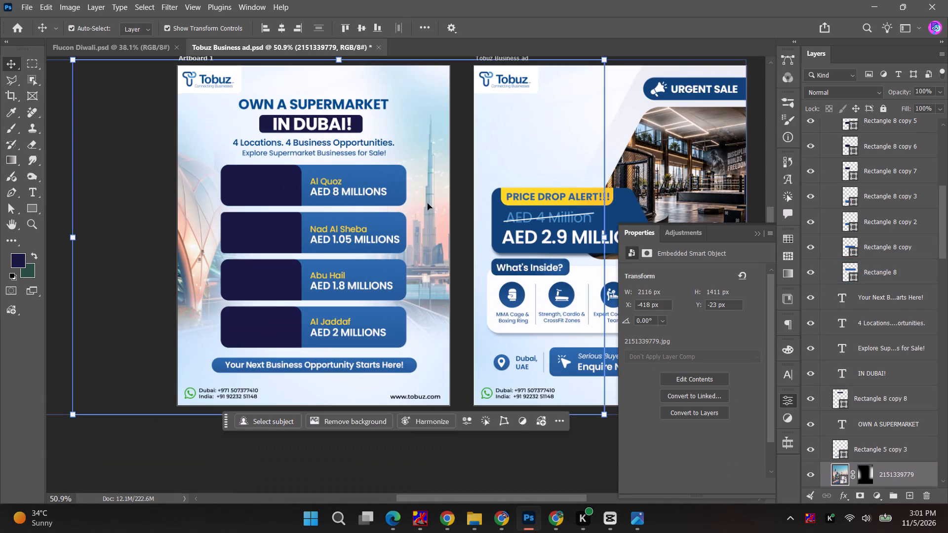
left_click(427, 196)
scroll(291, 177, "down", 4)
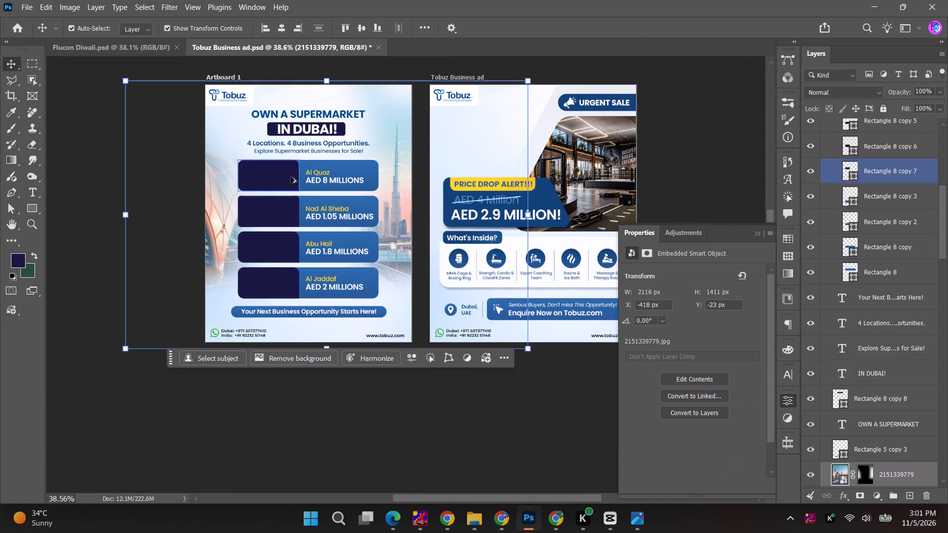
key("space")
key("space")
key("space")
key("space")
key("space")
key("space")
key("space")
key("space")
left_click_drag(211, 152, 211, 158)
scroll(263, 170, "up", 4, "alt")
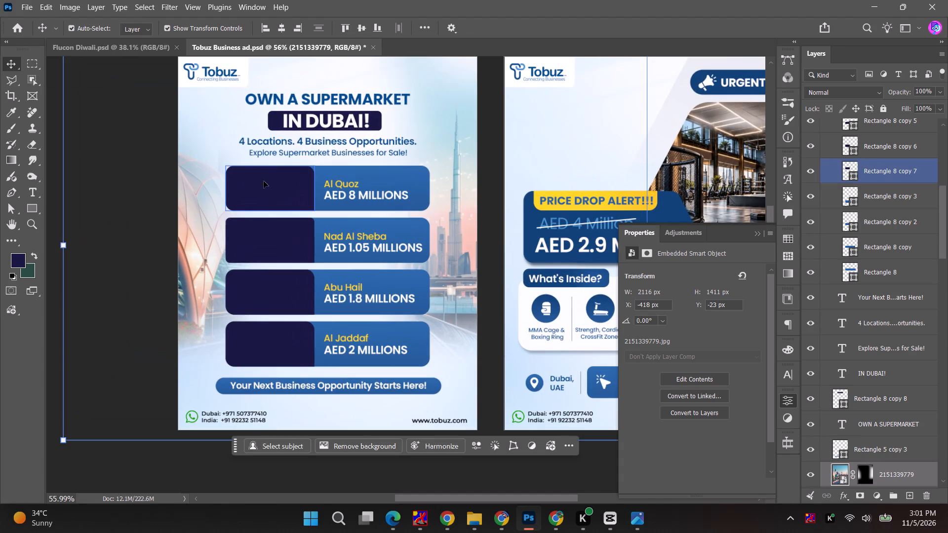
Set the "4 Locations. 4 Business Opportunities." subheading to 6 pt and centre it horizontally on the artboard.
scroll(340, 156, "up", 2, "alt")
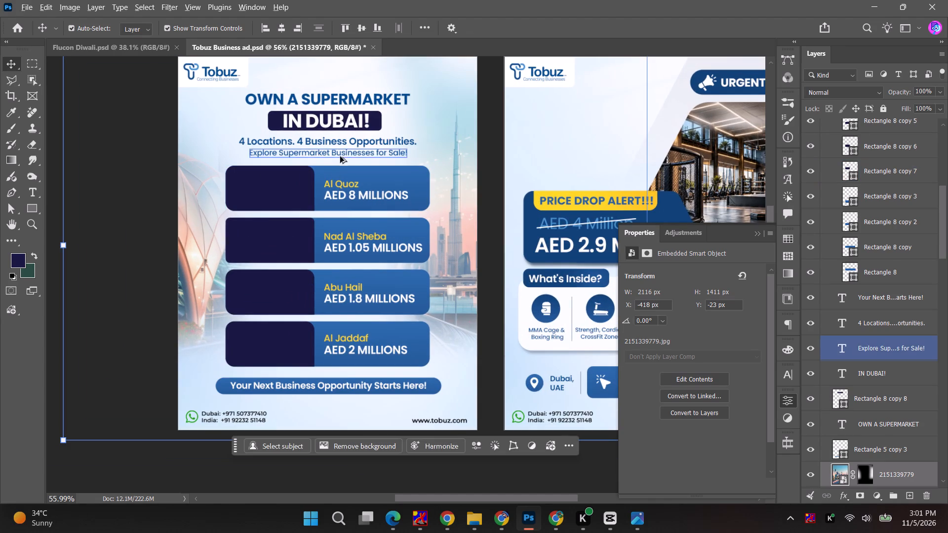
scroll(340, 156, "up", 4, "alt")
left_click(351, 150)
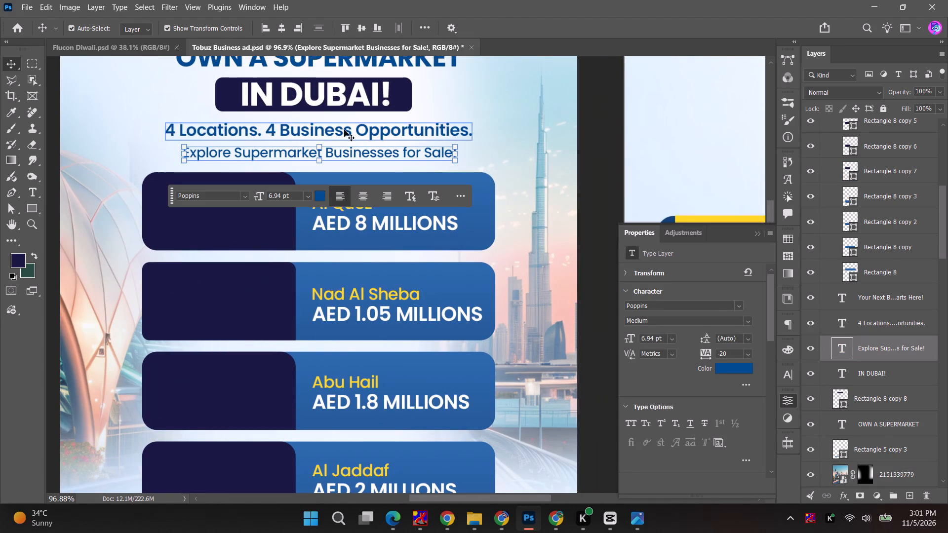
double_click(344, 130)
left_click(656, 340)
scroll(656, 340, "down", 5)
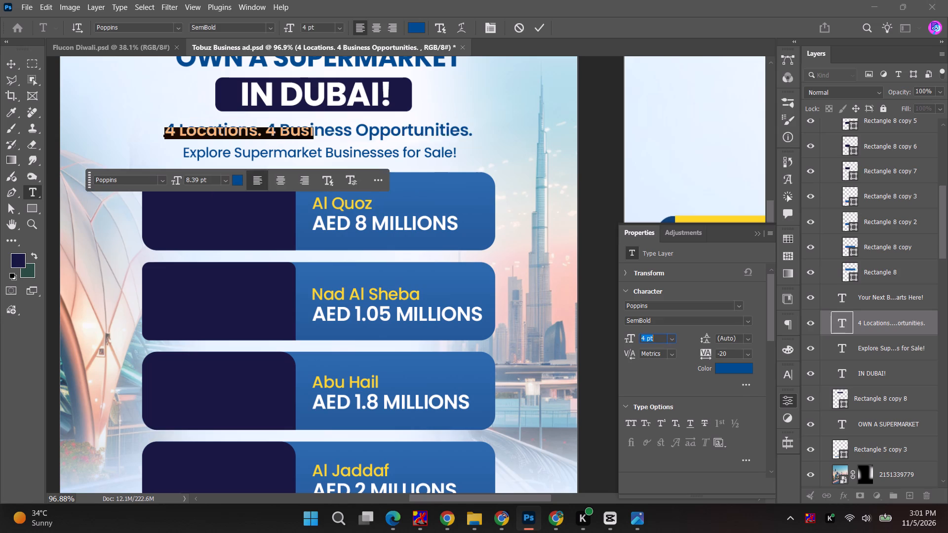
scroll(655, 340, "up", 2)
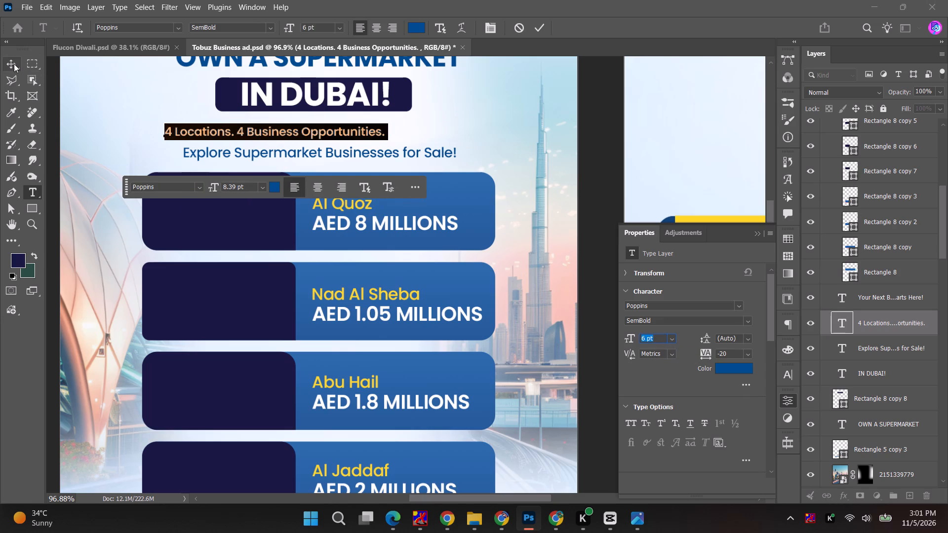
left_click(14, 64)
left_click(287, 25)
left_click(553, 126)
Centre the navy highlight rectangle and the IN DUBAI! text horizontally on the artboard.
scroll(275, 135, "up", 4, "alt")
key("space")
left_click_drag(343, 112, 334, 217)
left_click(442, 195)
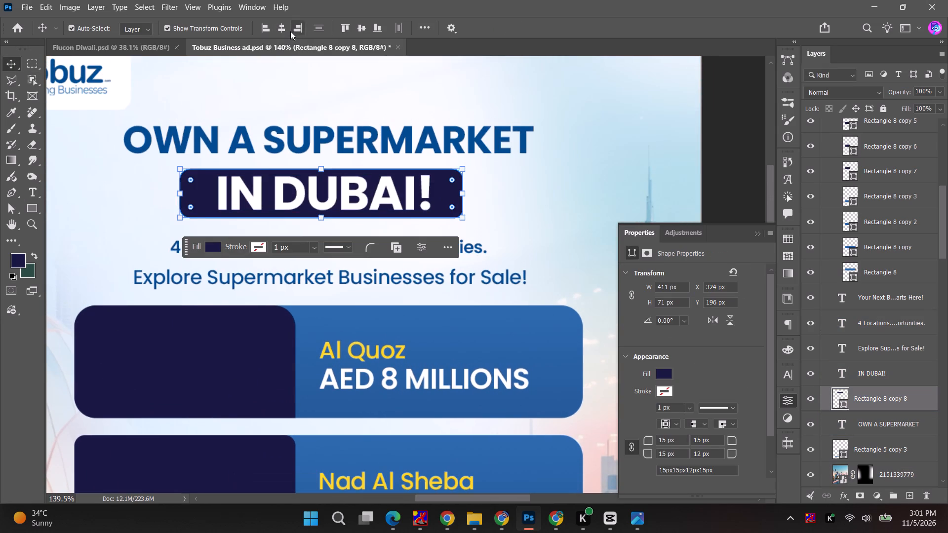
left_click(284, 25)
left_click(328, 195)
left_click(277, 28)
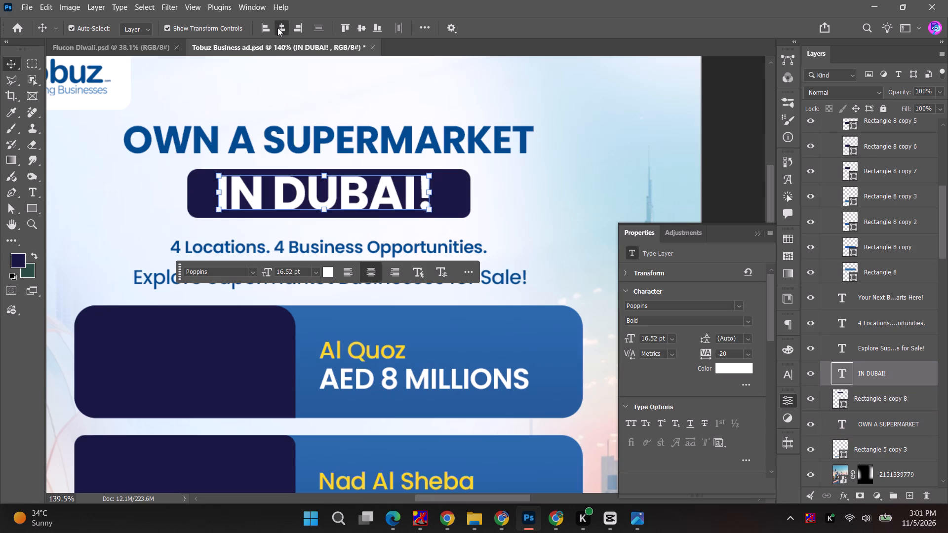
Select the IN DUBAI! text and its navy rectangle together and move them down about 16 px.
scroll(450, 205, "up", 4, "alt")
left_click(455, 200, "shift")
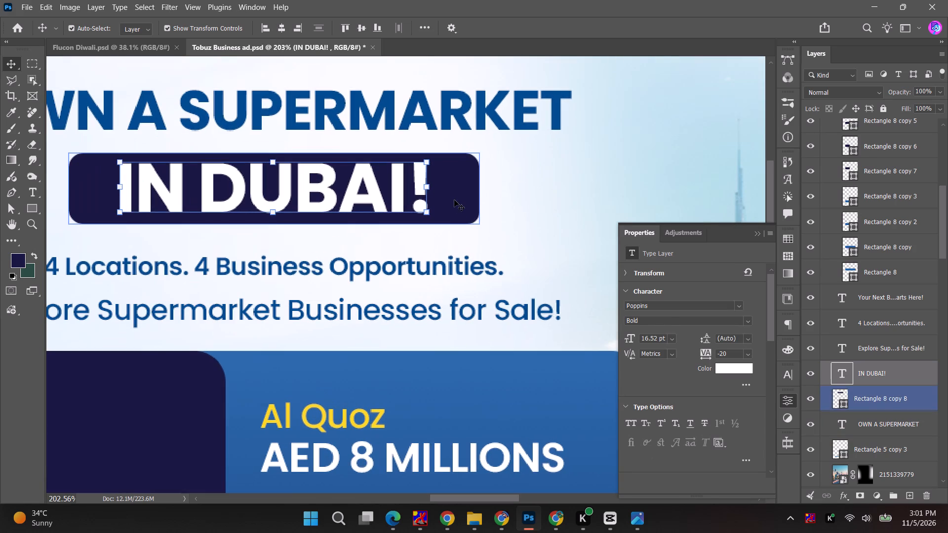
left_click_drag(465, 188, 461, 204)
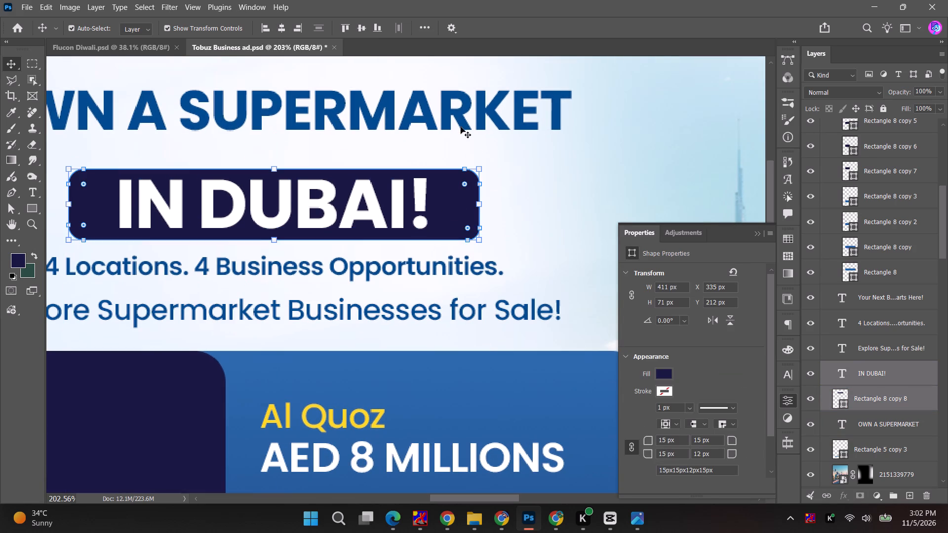
Move the OWN A SUPERMARKET heading down, closer to the navy IN DUBAI! highlight rectangle.
left_click_drag(460, 121, 461, 140)
scroll(482, 142, "down", 5, "alt")
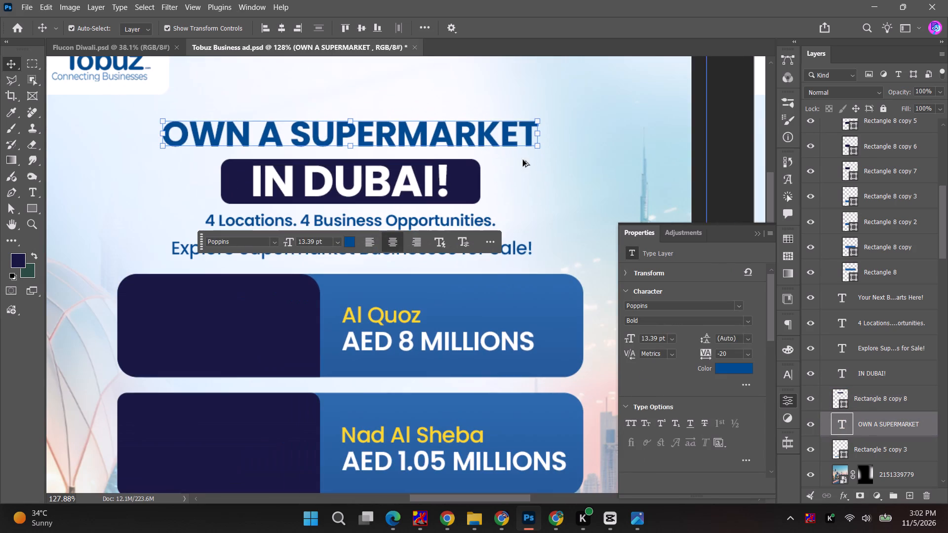
scroll(495, 197, "down", 5, "alt")
left_click(130, 195)
key("space")
left_click_drag(43, 218, 1, 188)
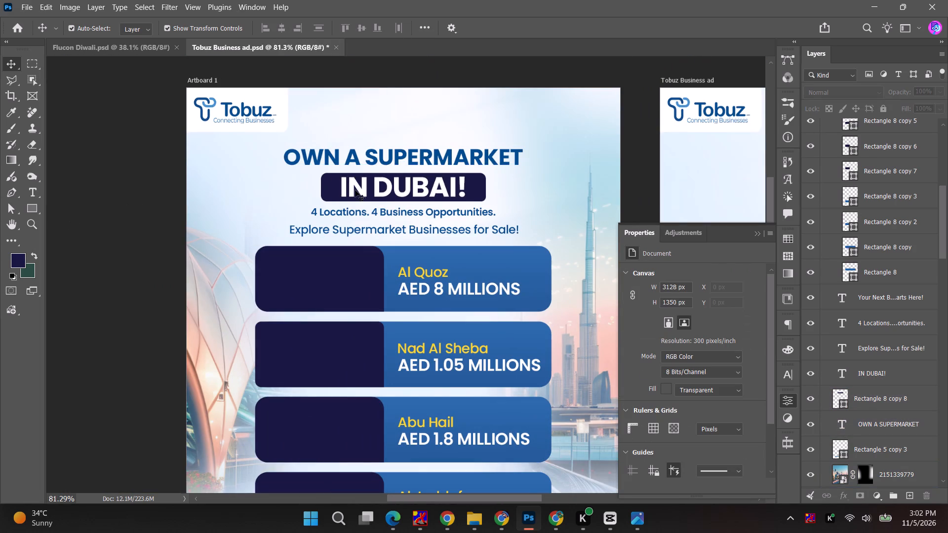
Recolour the IN DUBAI! highlight rectangle from navy to the recently used mid-blue swatch.
left_click(478, 189)
left_click(663, 379)
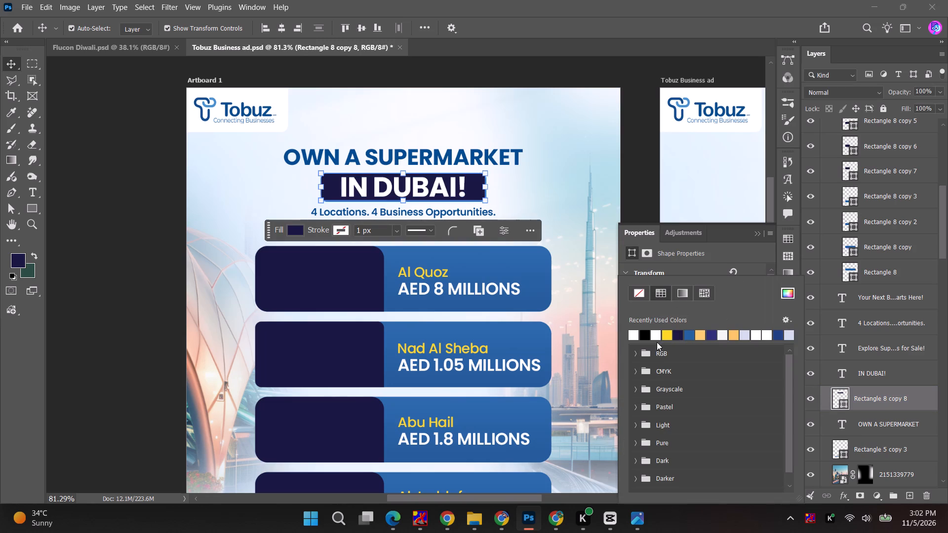
left_click(688, 336)
left_click(81, 156)
scroll(418, 178, "up", 3, "alt")
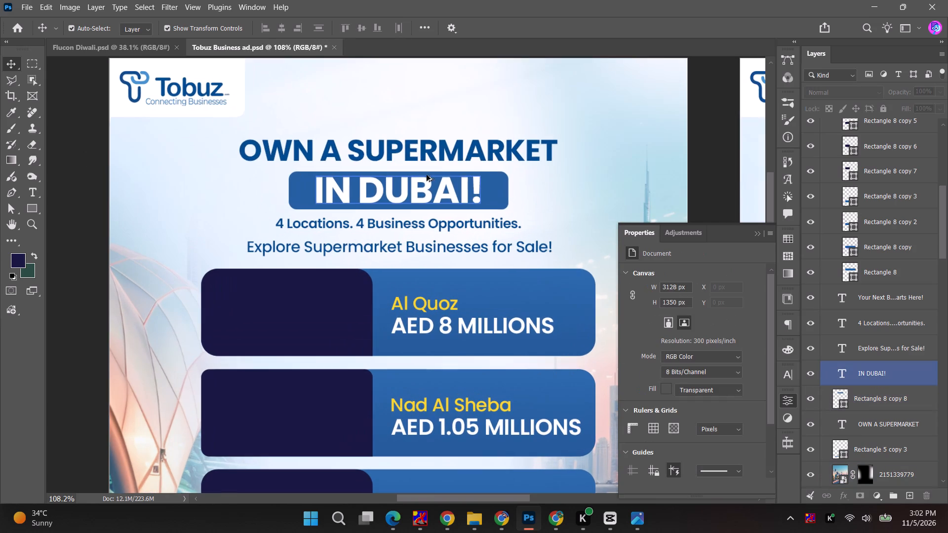
left_click(457, 154)
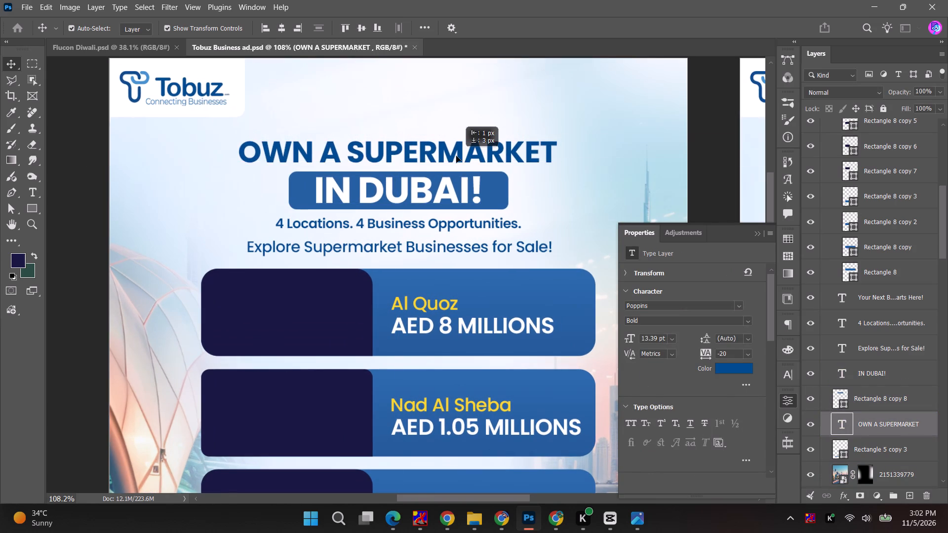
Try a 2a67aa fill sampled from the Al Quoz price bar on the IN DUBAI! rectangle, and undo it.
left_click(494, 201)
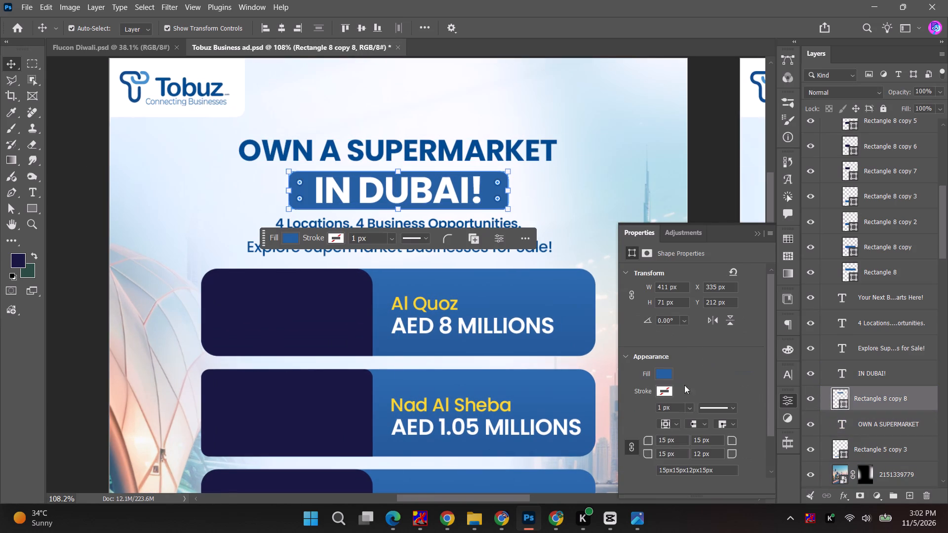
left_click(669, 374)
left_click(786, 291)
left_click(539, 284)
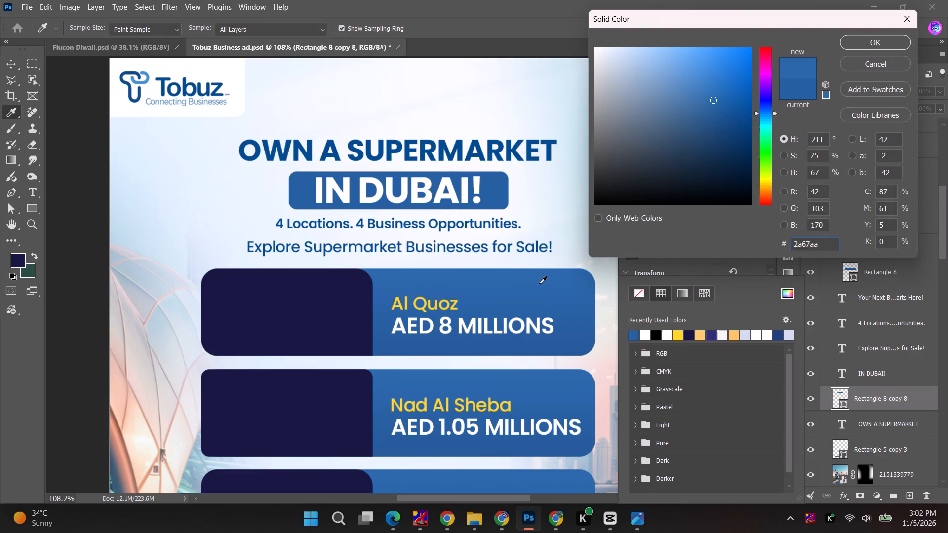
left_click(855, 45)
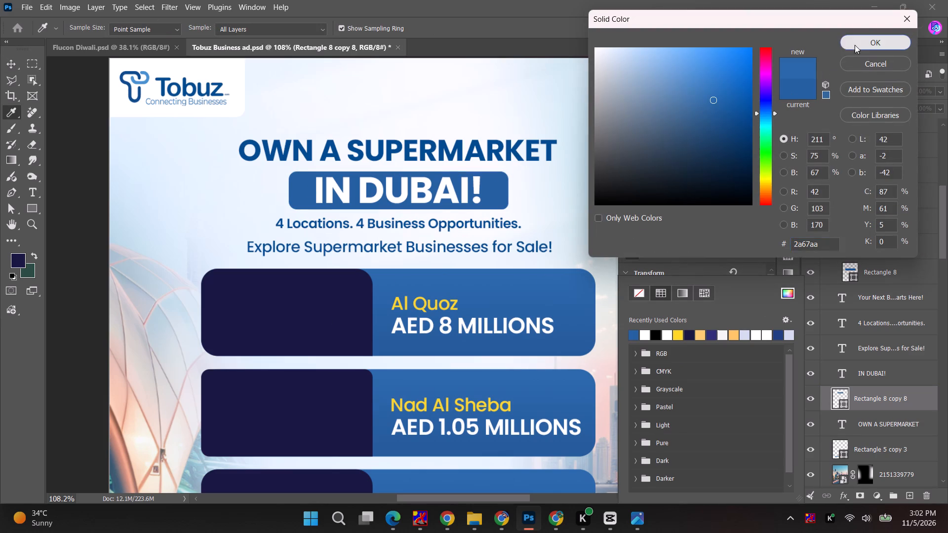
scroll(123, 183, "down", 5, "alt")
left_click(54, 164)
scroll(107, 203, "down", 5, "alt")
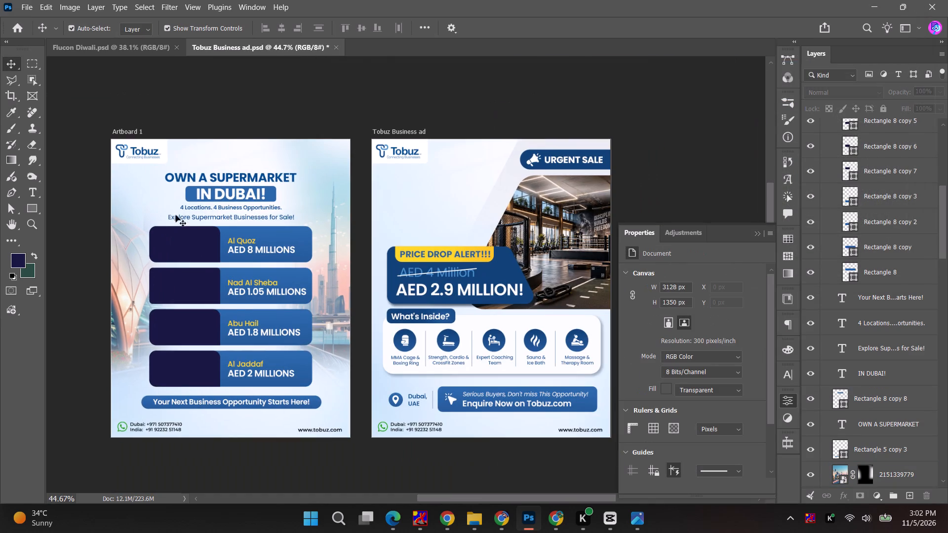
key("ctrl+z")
Examine the heading area of the post and compare it with the Dubai Supermarket Opportunities reference image in Chrome.
left_click(263, 119)
key("space")
key("space")
key("space")
key("space")
left_click_drag(189, 158, 268, 164)
scroll(288, 207, "up", 5, "alt")
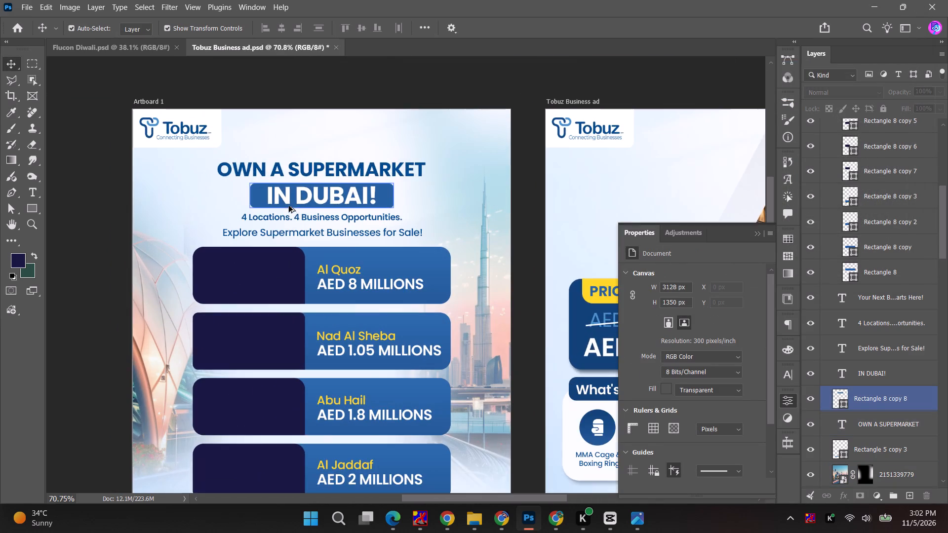
scroll(308, 197, "up", 5, "alt")
key("alt+Tab")
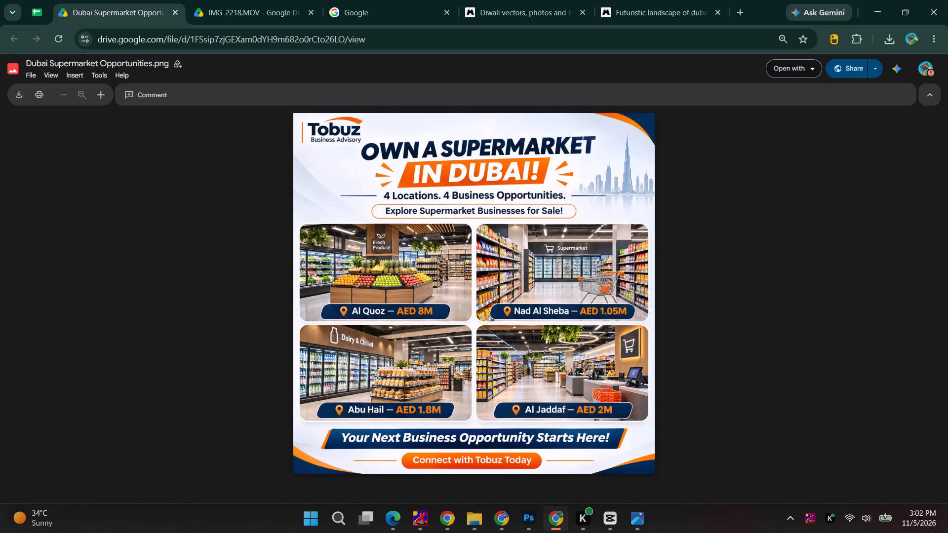
key("alt+Tab")
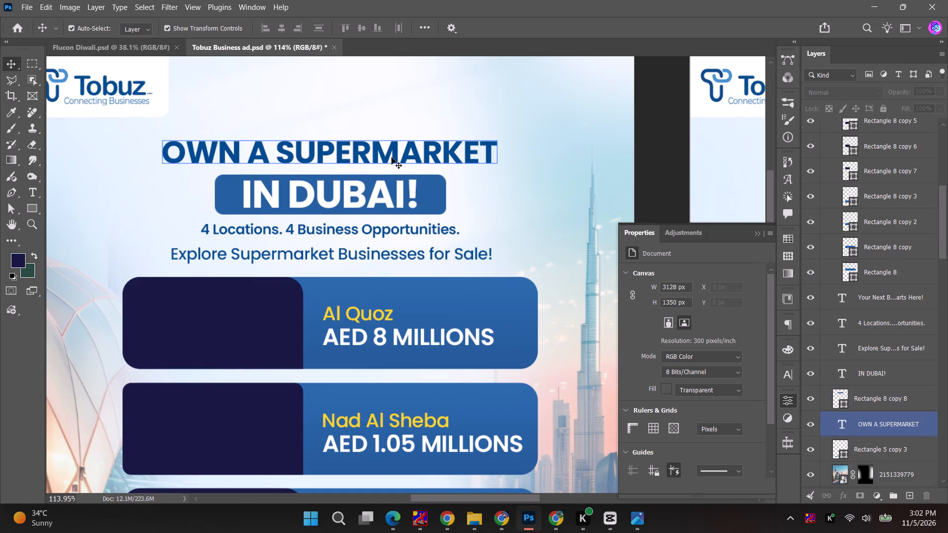
Raise the OWN A SUPERMARKET heading slightly, and move the IN DUBAI! text with its blue rectangle up beneath it.
left_click_drag(392, 157, 391, 152)
scroll(416, 201, "up", 4, "alt")
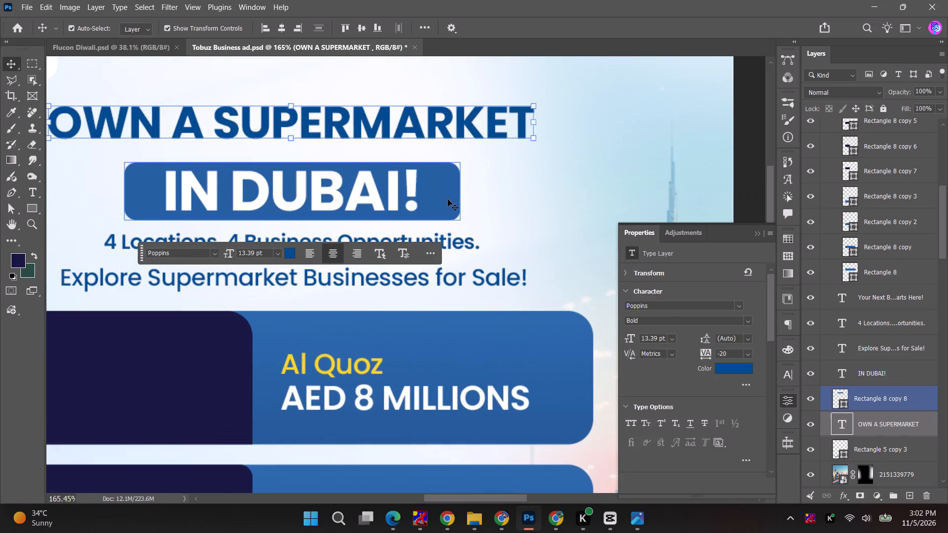
left_click(448, 199)
left_click(361, 197, "shift")
left_click_drag(364, 196, 364, 185)
scroll(364, 187, "down", 8, "alt")
left_click(96, 175)
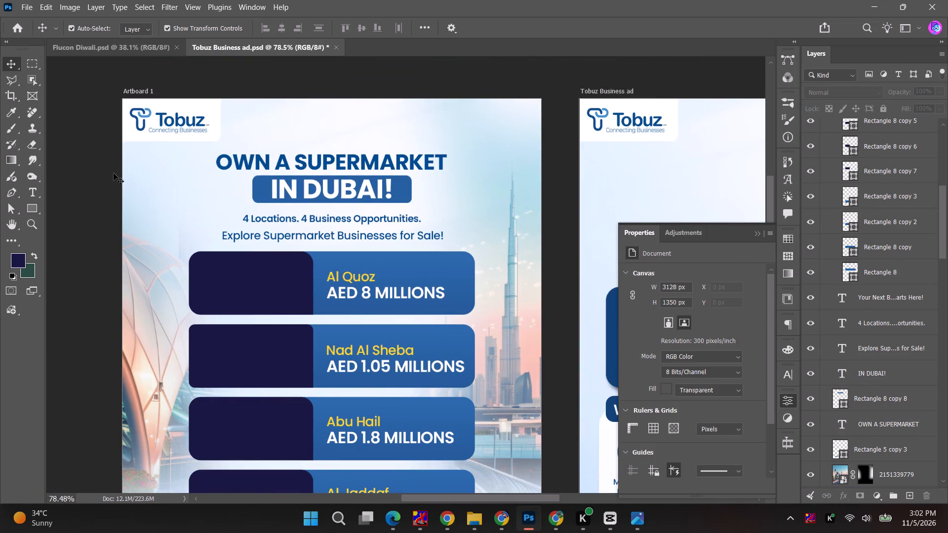
Switch to Pinterest in Chrome and search for "Dubai flag".
key("alt+Tab")
left_click(701, 162, "alt")
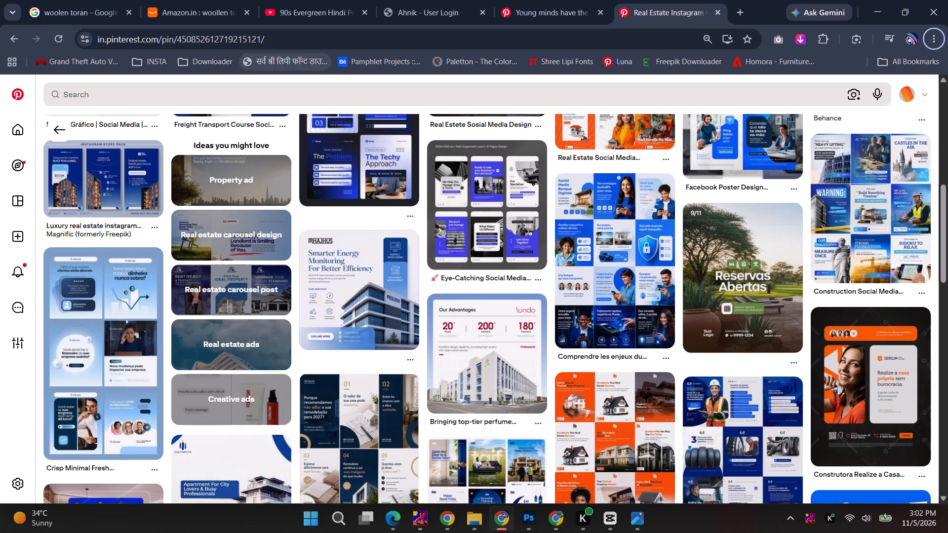
left_click(172, 97)
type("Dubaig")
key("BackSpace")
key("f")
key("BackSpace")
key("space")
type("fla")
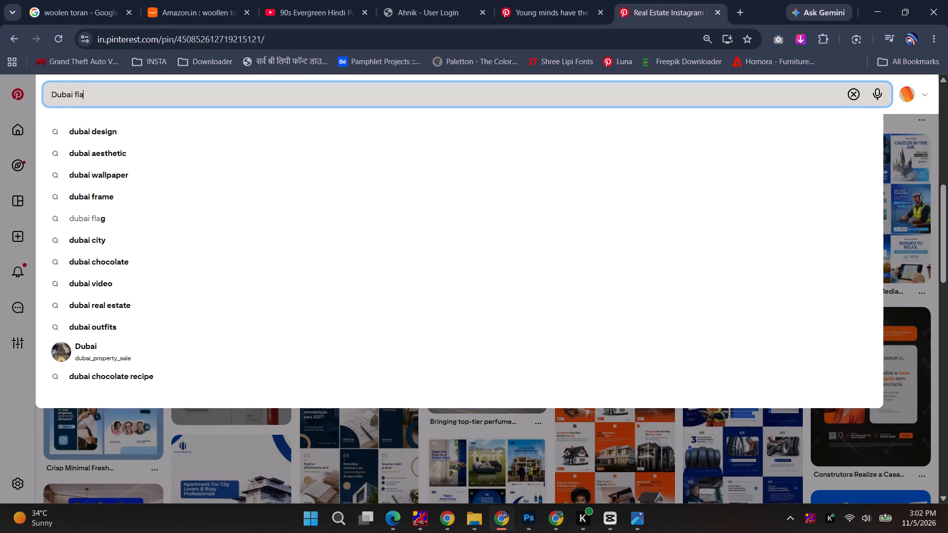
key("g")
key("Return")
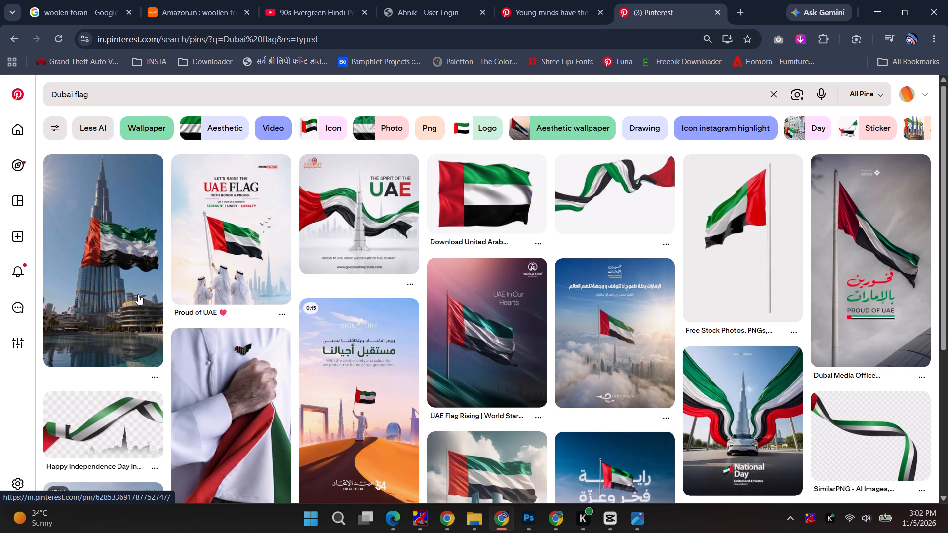
Browse the Dubai flag results and open the related search "Uae flag png".
scroll(624, 291, "down", 5)
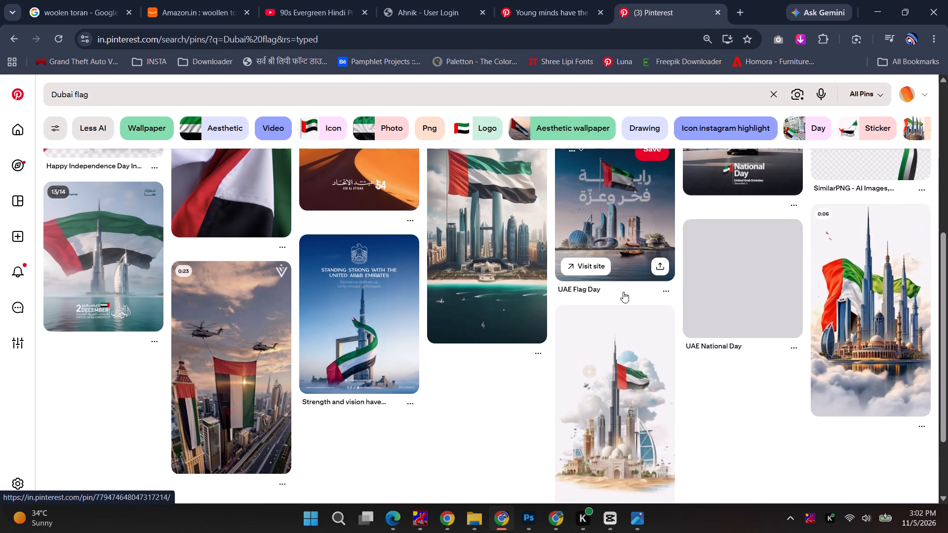
scroll(473, 299, "down", 2)
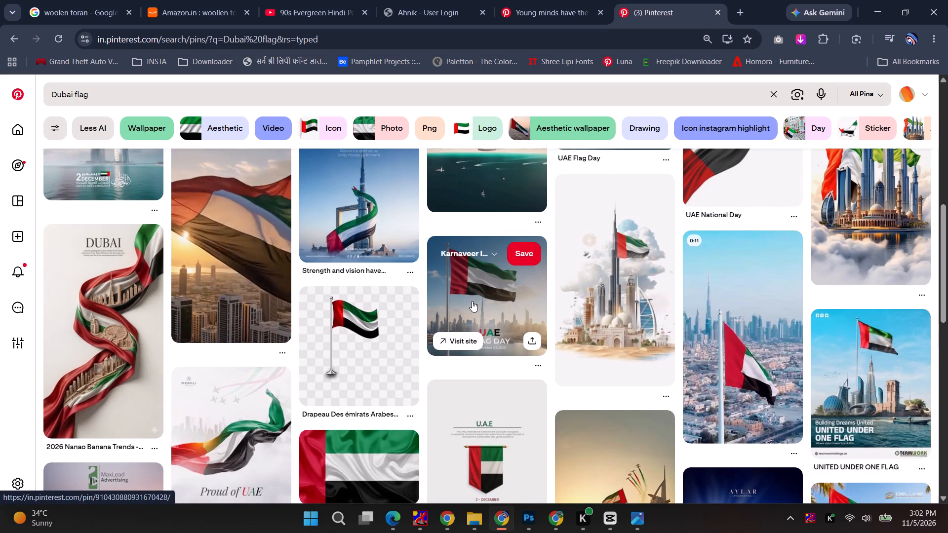
scroll(435, 314, "down", 2)
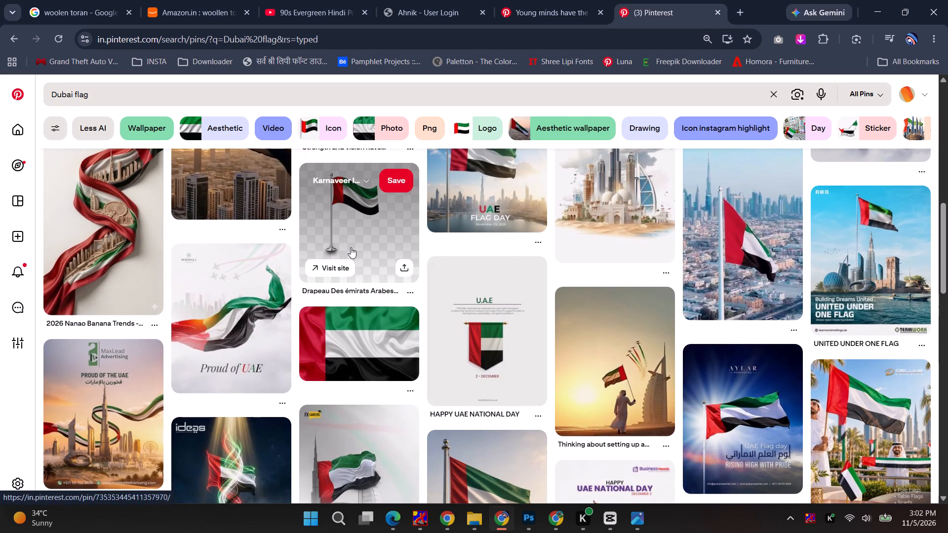
scroll(351, 247, "down", 7)
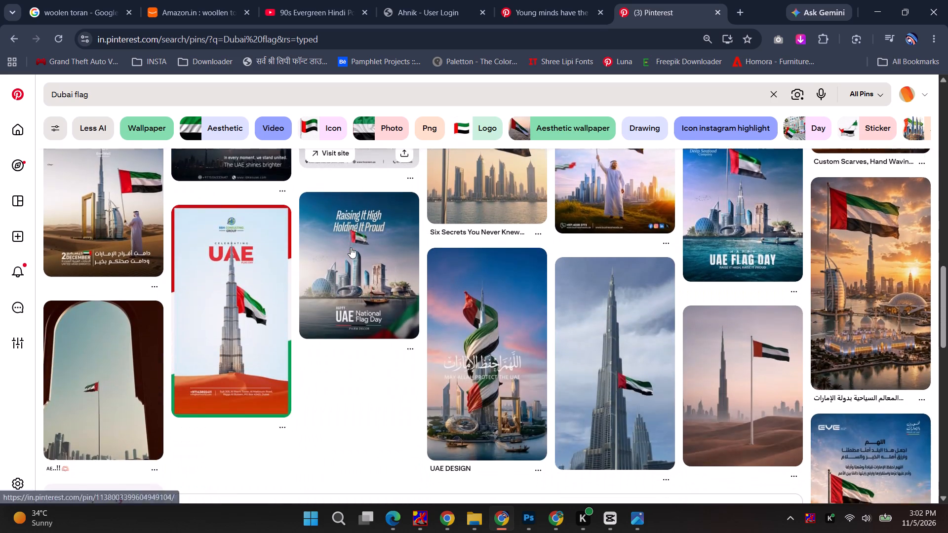
scroll(351, 247, "down", 5)
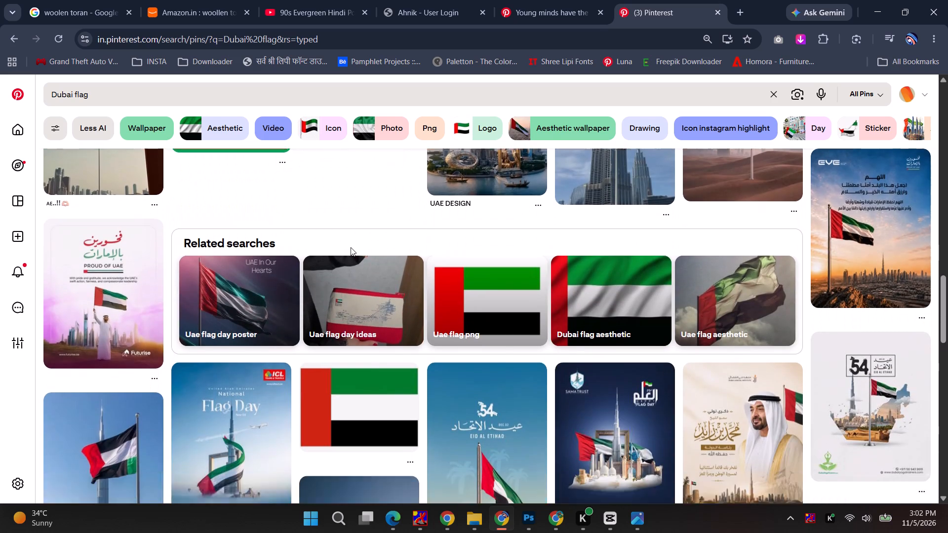
left_click(495, 211)
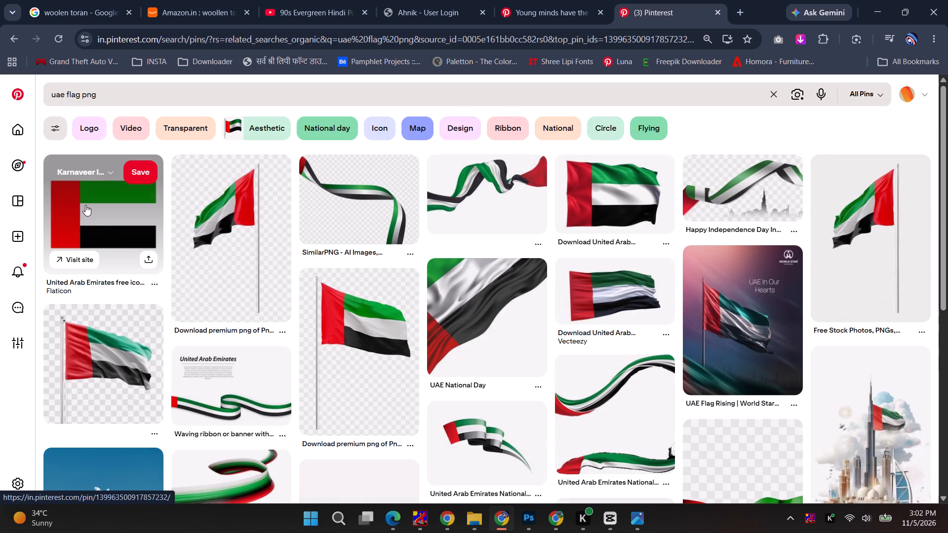
Copy the flat United Arab Emirates flag image and paste it into Artboard 1 of the Tobuz Business ad in Photoshop, above the background photo.
right_click(85, 205)
left_click(73, 220)
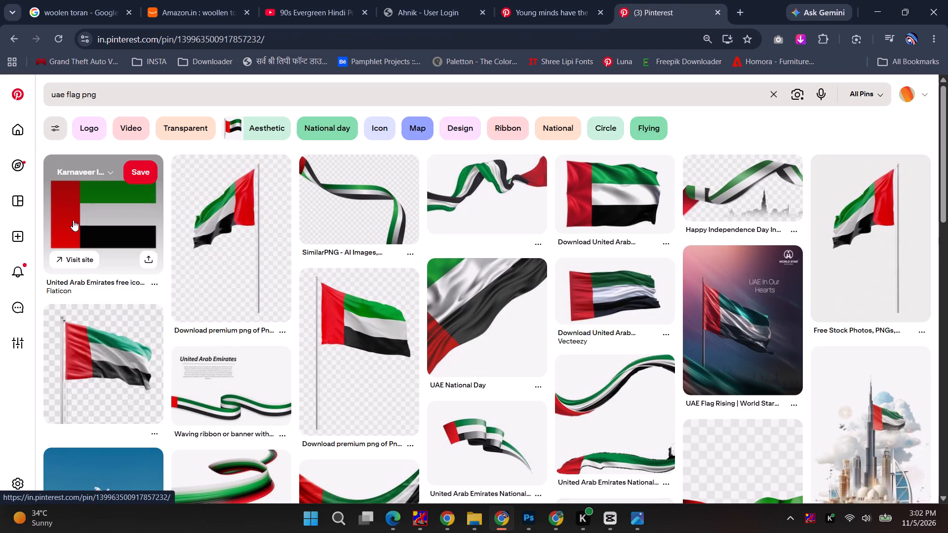
right_click(185, 240)
left_click(220, 292)
key("alt+Tab")
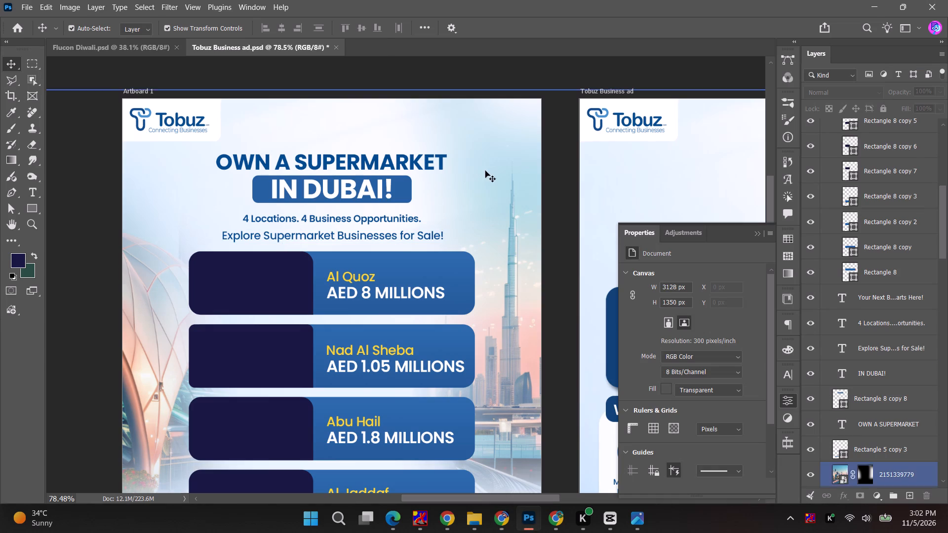
left_click(485, 171)
key("ctrl+v")
Move the pasted flag beside the IN DUBAI! rectangle and scale it down proportionally to about 134 × 134 px.
left_click_drag(332, 322, 474, 205)
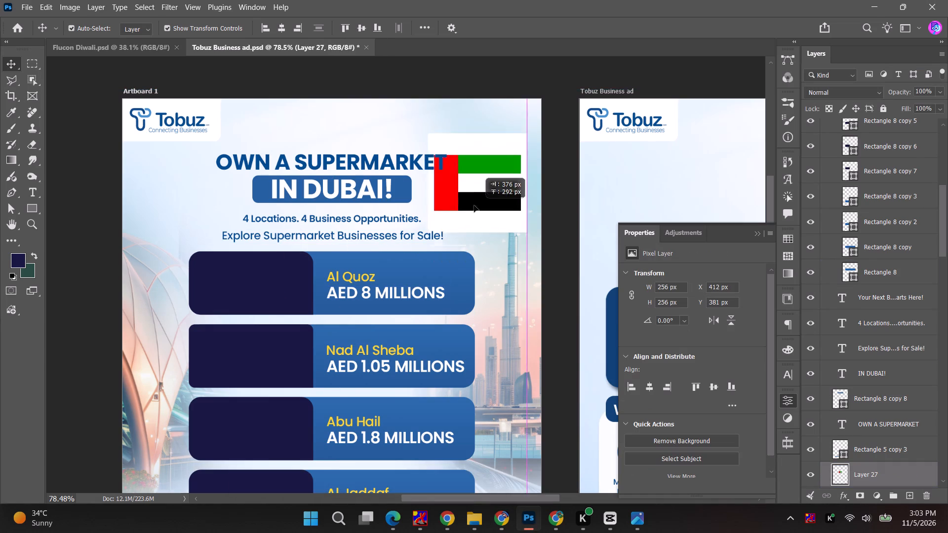
left_click_drag(474, 205, 456, 211)
left_click_drag(505, 135, 485, 142, "alt+shift")
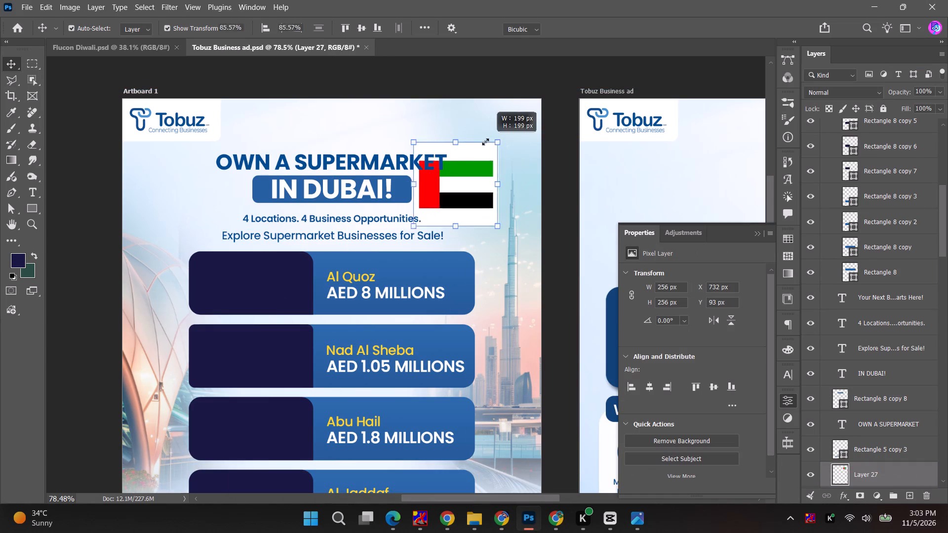
left_click_drag(485, 142, 471, 147, "alt+shift")
scroll(450, 178, "up", 5, "alt")
left_click_drag(447, 184, 399, 189)
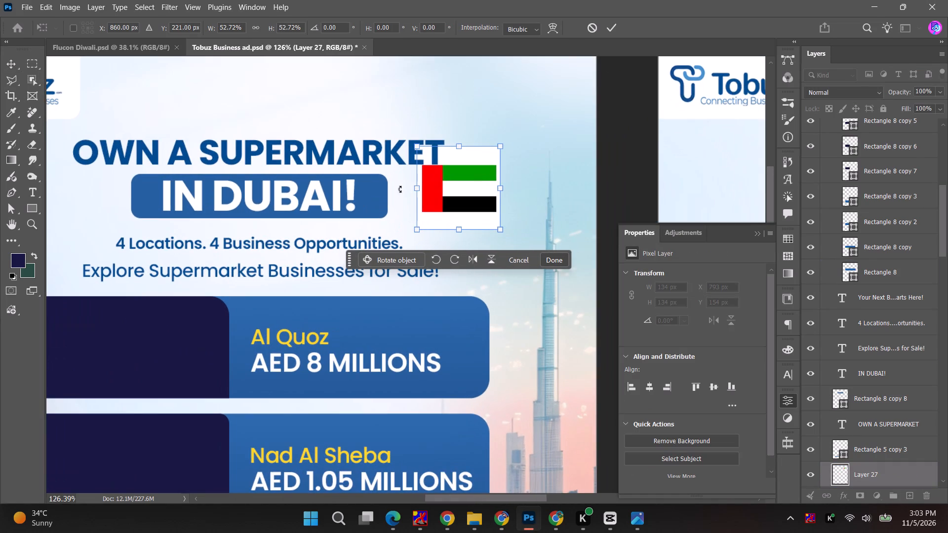
left_click_drag(399, 189, 401, 193)
scroll(445, 194, "up", 4, "alt")
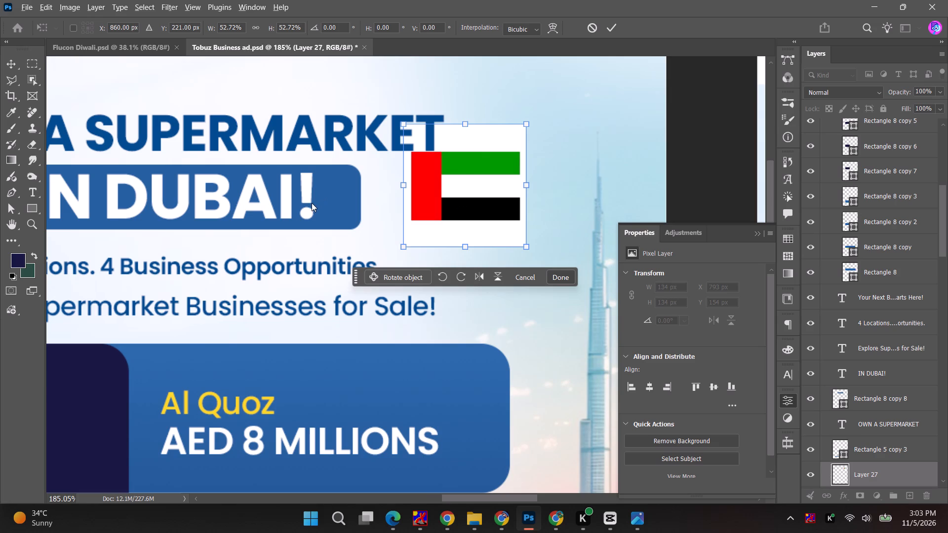
scroll(312, 203, "down", 5, "alt")
left_click(610, 23)
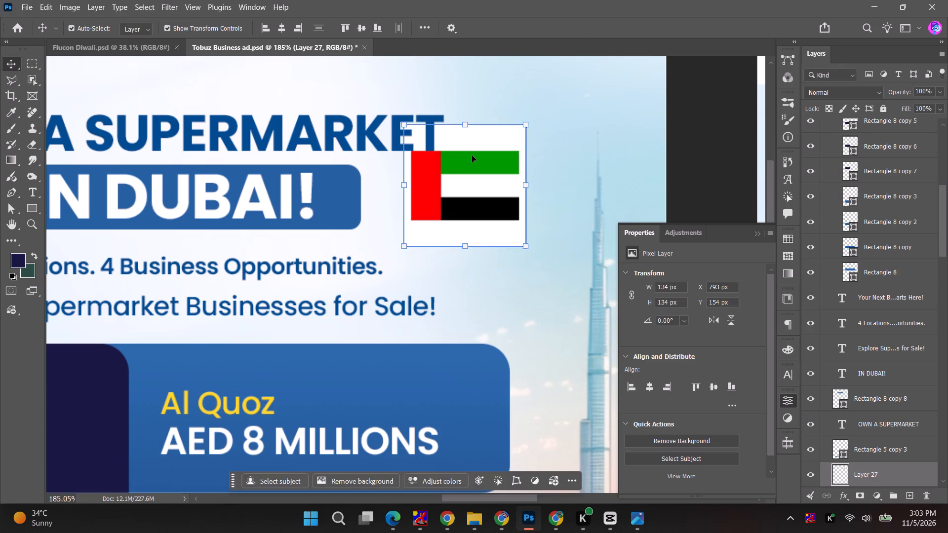
Tuck the flag behind the end of the IN DUBAI! rectangle after the exclamation mark and reduce only its height to about 117 px.
left_click_drag(473, 158, 388, 170)
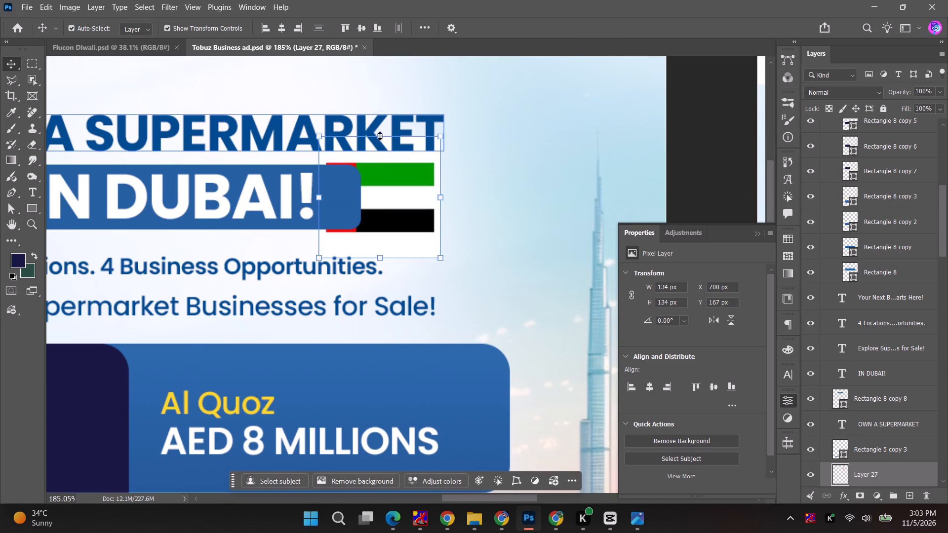
left_click_drag(380, 134, 380, 143, "alt")
left_click(380, 195)
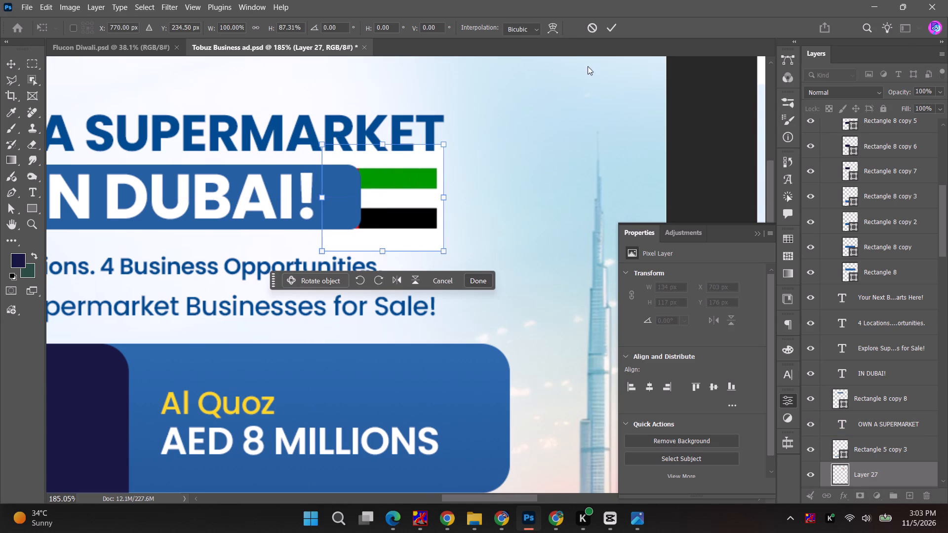
left_click(610, 26)
Convert the flag layer to a Smart Object and open its contents for editing.
right_click(861, 473)
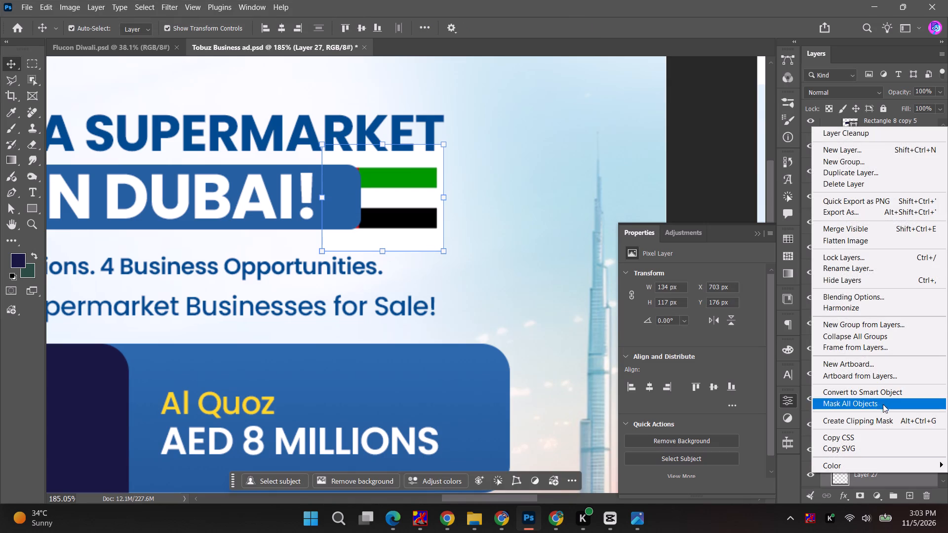
left_click(884, 392)
double_click(845, 469)
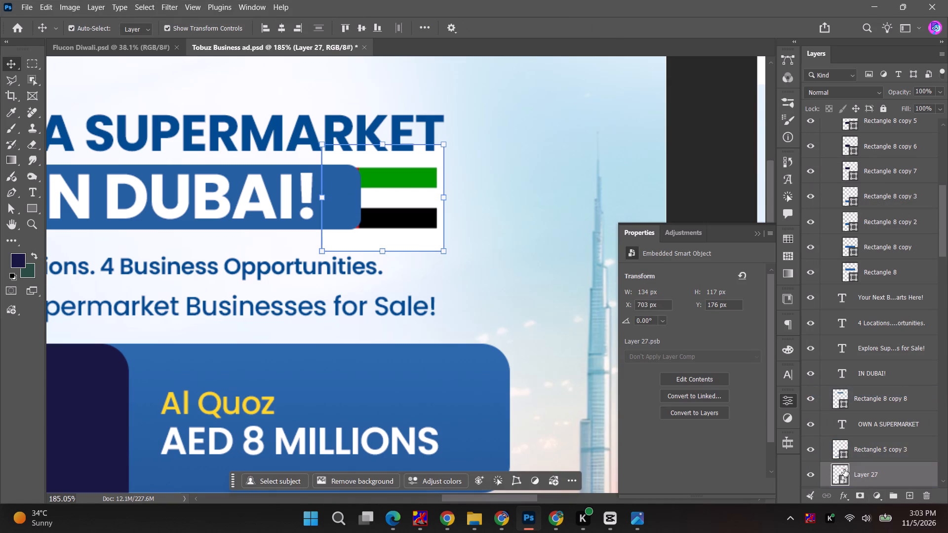
Mask out the white border with a rectangular selection of about 118 × 67 px around the flag, and save and close its contents.
scroll(398, 278, "up", 18, "alt")
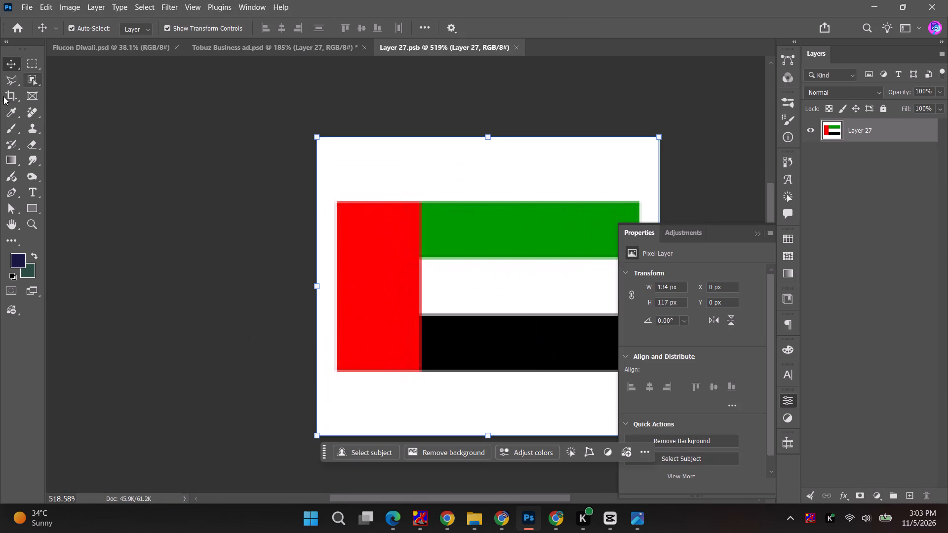
left_click(25, 65)
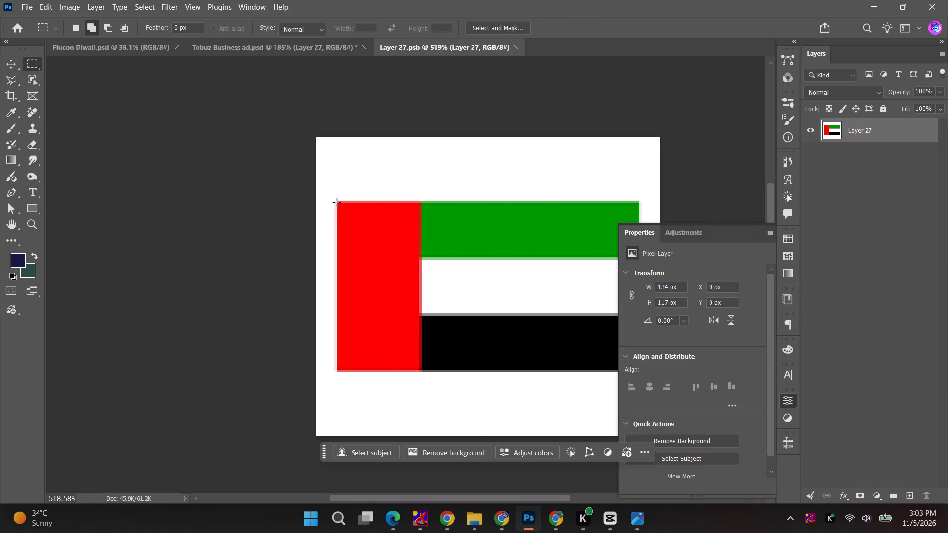
left_click_drag(338, 202, 384, 374)
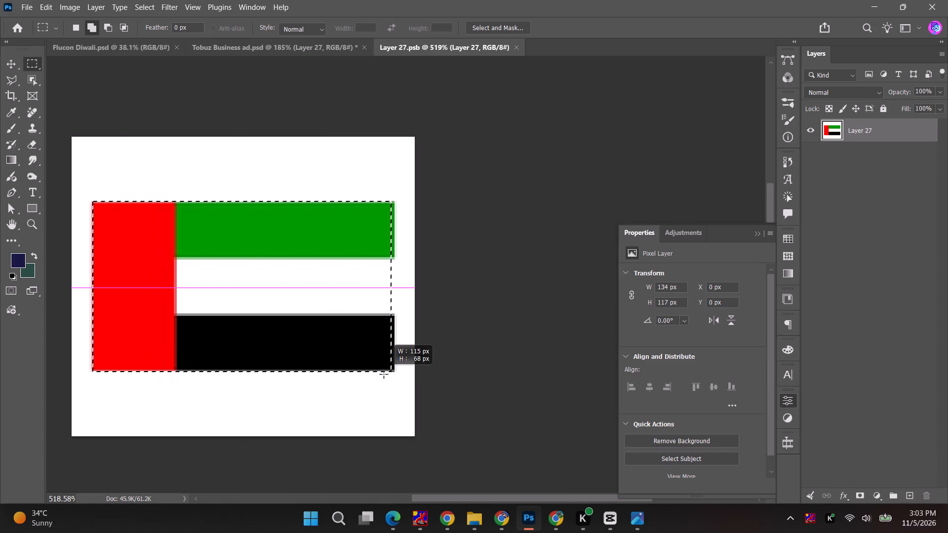
left_click_drag(384, 374, 393, 369)
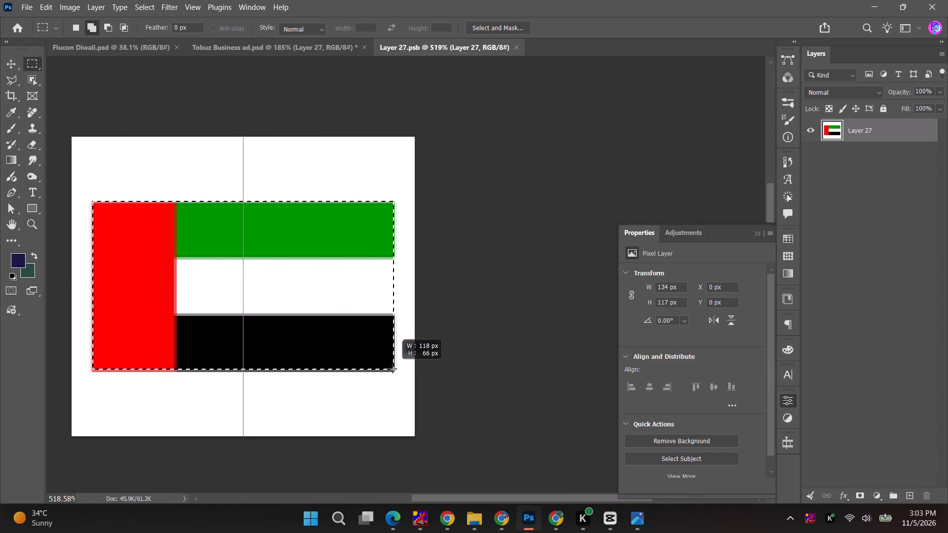
left_click_drag(393, 369, 393, 370)
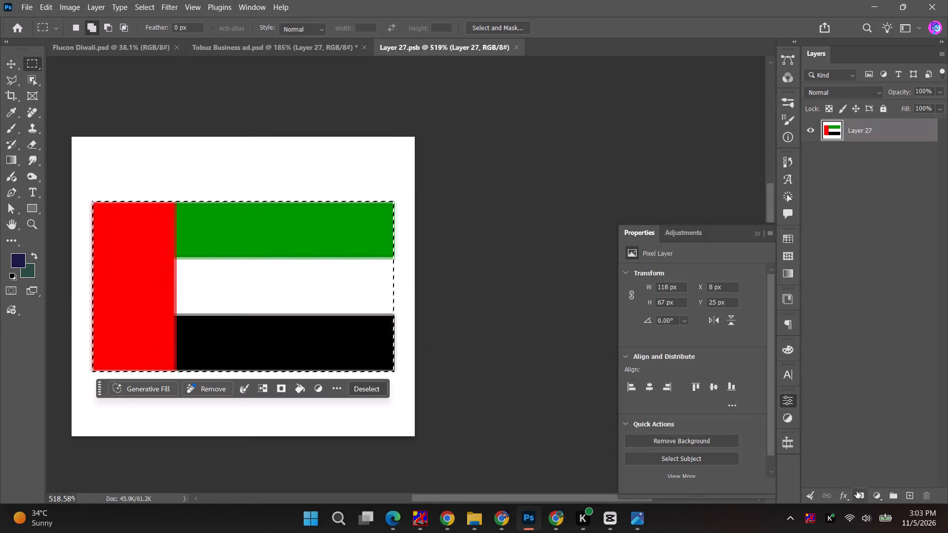
left_click(859, 495)
key("ctrl+s")
key("ctrl+e")
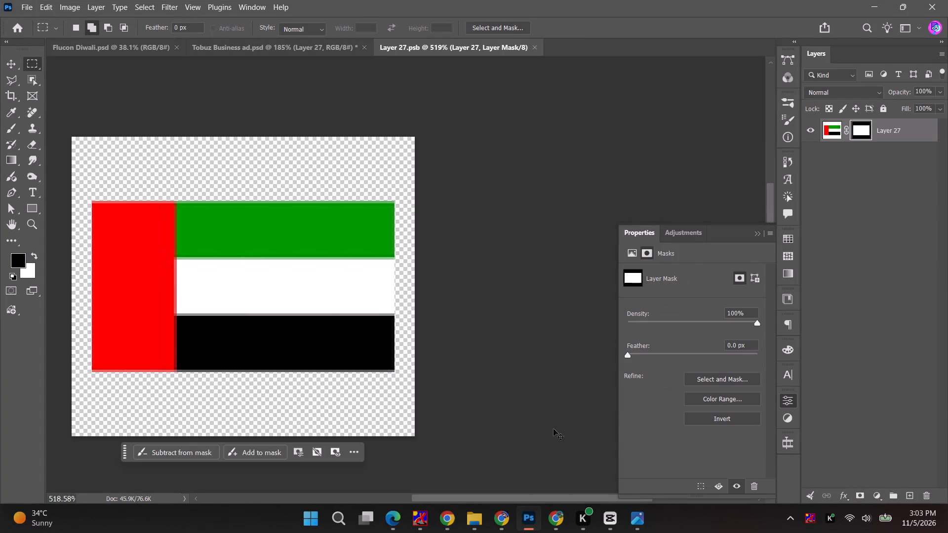
key("ctrl+e")
key("ctrl+w")
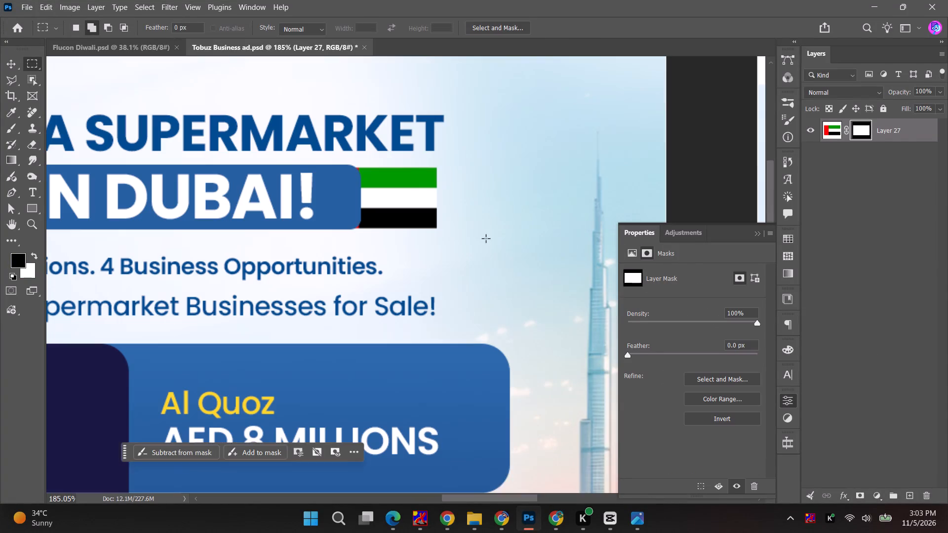
Reorder the flag layer to sit above the blue highlight rectangle and below the IN DUBAI! text.
left_click_drag(8, 64, 15, 65)
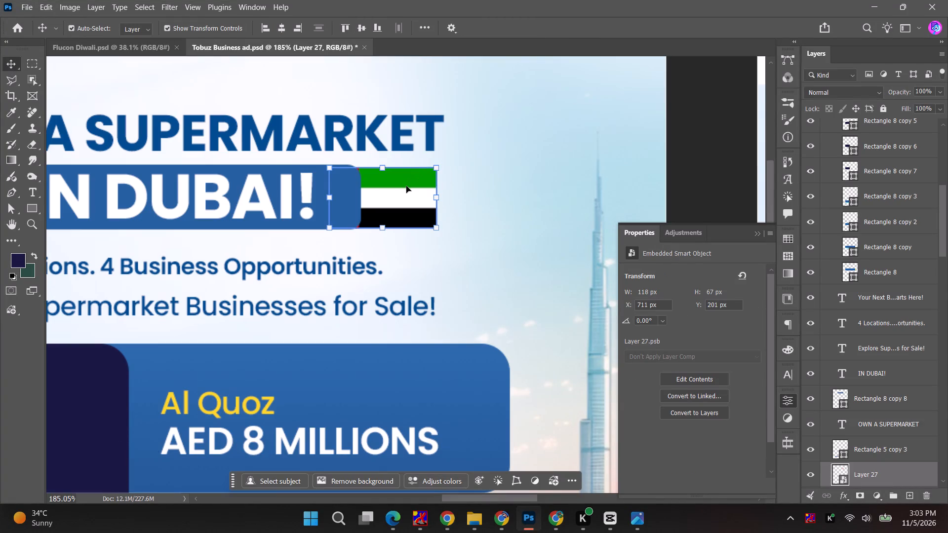
left_click_drag(876, 482, 874, 438)
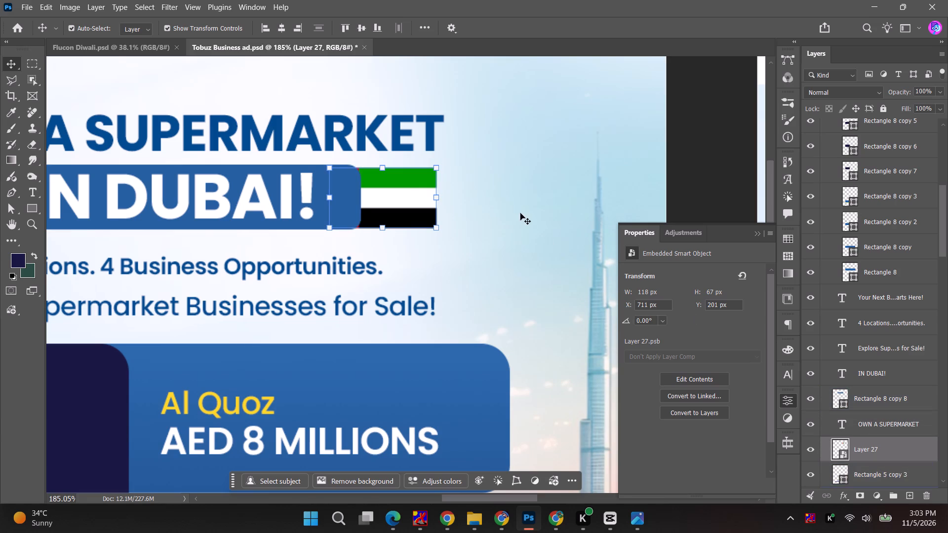
left_click_drag(869, 443, 868, 394)
left_click(484, 216)
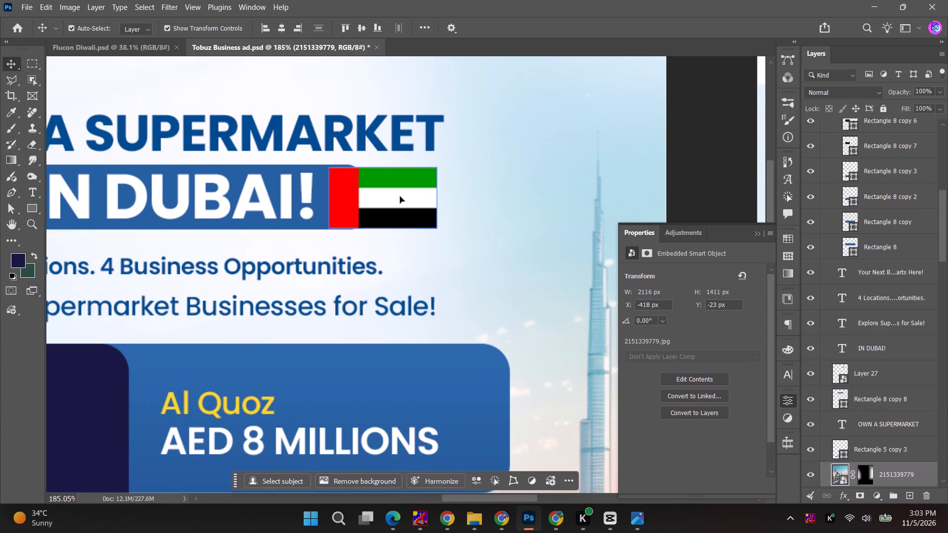
scroll(398, 203, "down", 8, "alt")
scroll(391, 214, "up", 4, "alt")
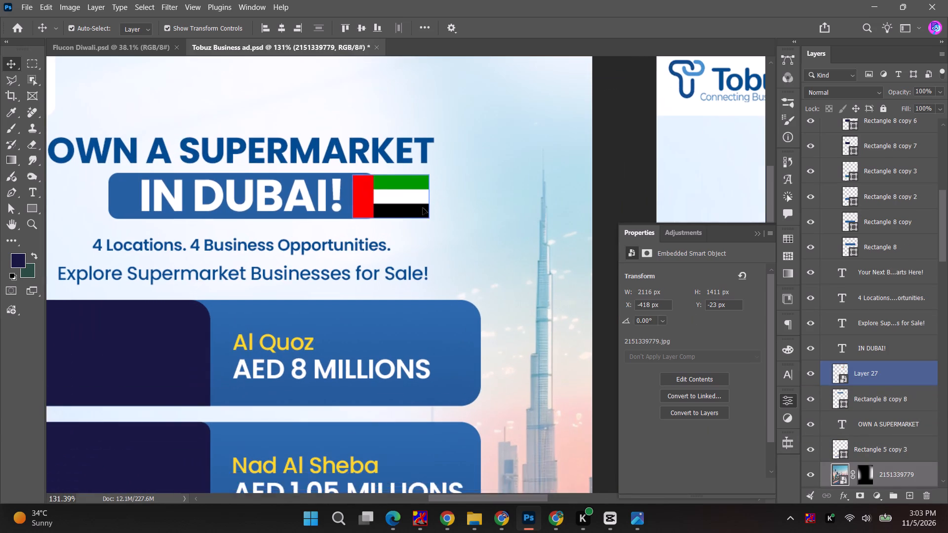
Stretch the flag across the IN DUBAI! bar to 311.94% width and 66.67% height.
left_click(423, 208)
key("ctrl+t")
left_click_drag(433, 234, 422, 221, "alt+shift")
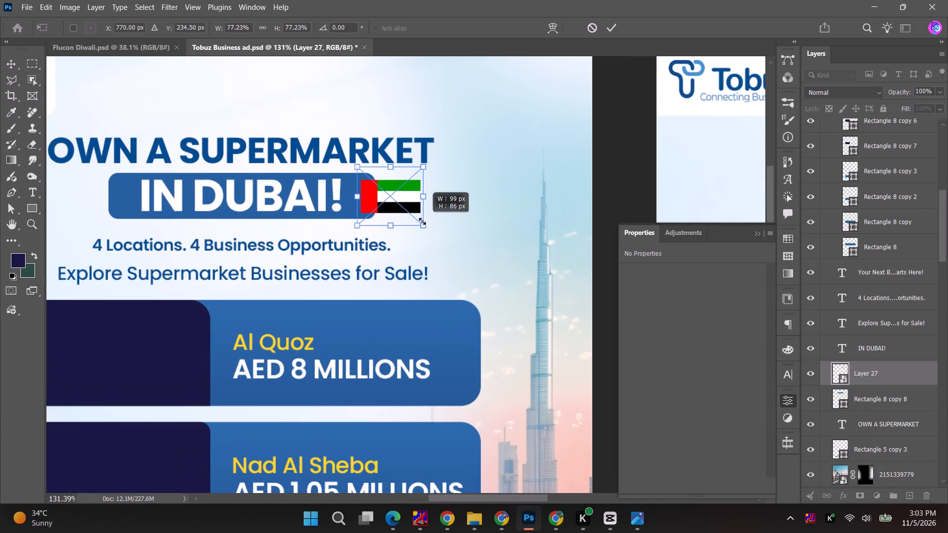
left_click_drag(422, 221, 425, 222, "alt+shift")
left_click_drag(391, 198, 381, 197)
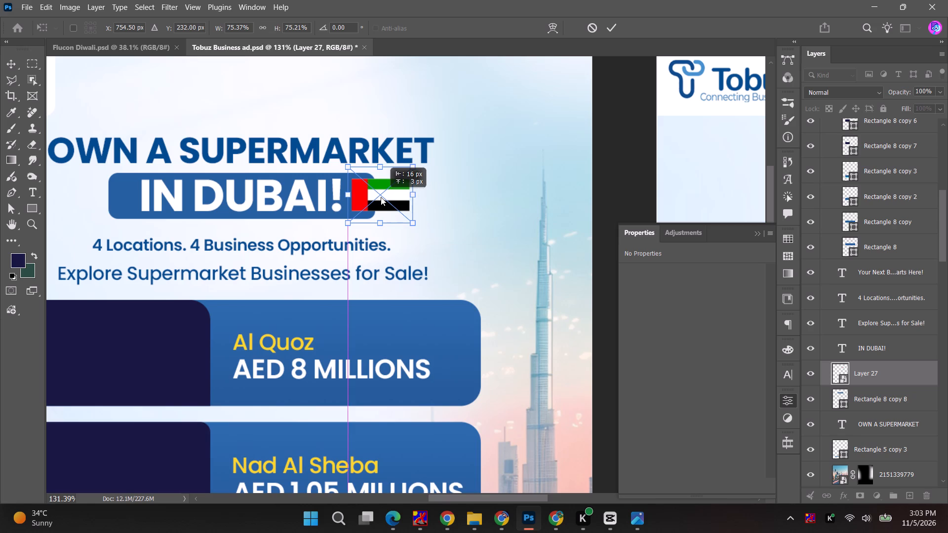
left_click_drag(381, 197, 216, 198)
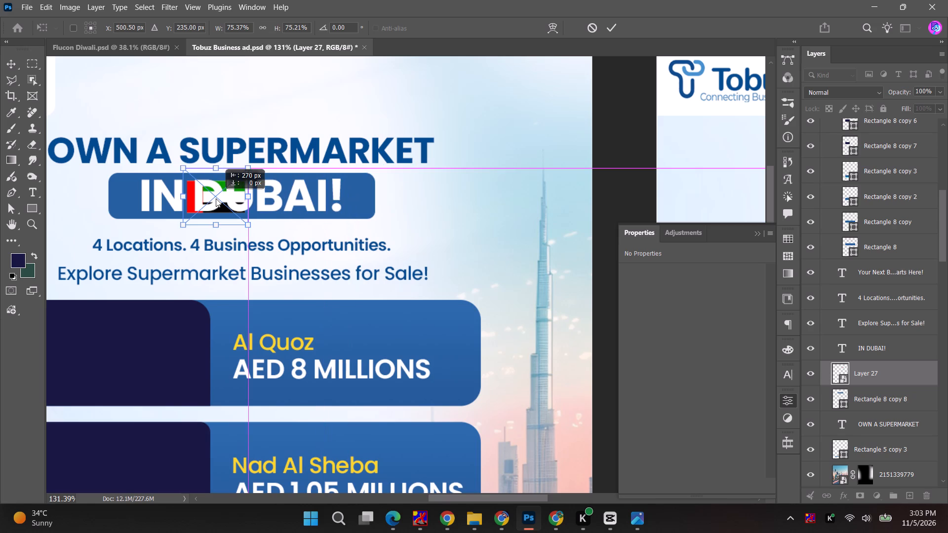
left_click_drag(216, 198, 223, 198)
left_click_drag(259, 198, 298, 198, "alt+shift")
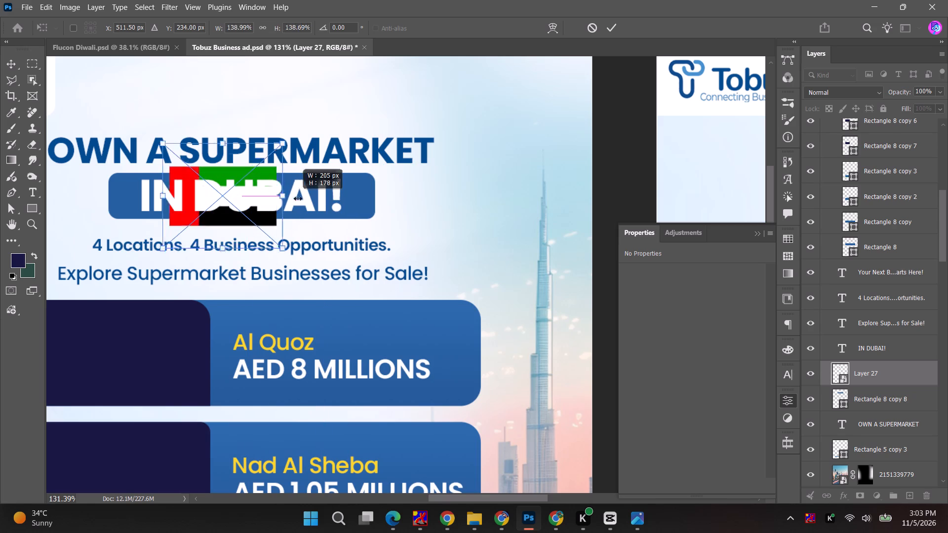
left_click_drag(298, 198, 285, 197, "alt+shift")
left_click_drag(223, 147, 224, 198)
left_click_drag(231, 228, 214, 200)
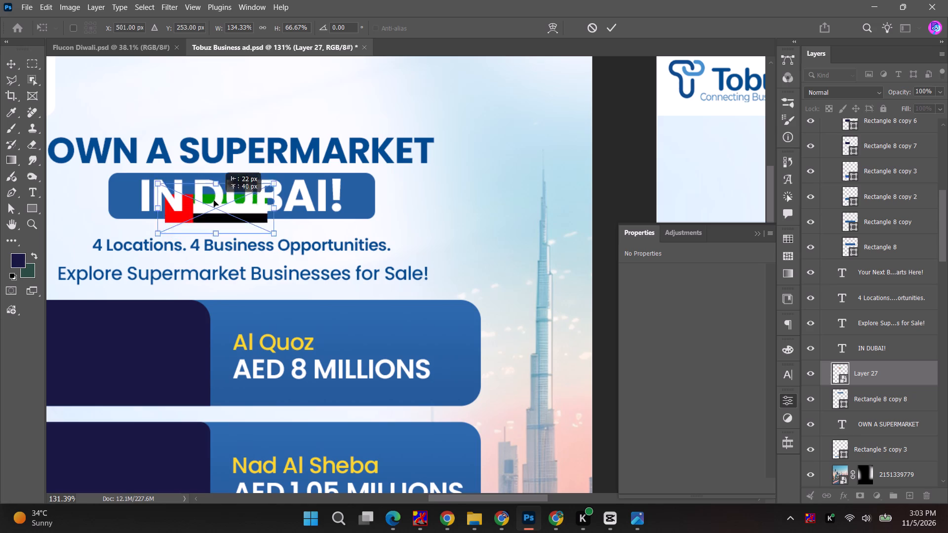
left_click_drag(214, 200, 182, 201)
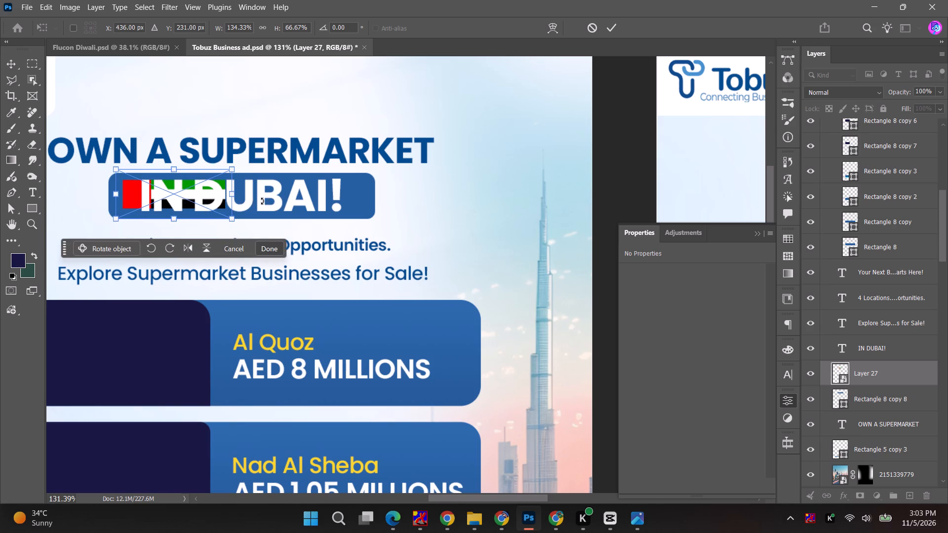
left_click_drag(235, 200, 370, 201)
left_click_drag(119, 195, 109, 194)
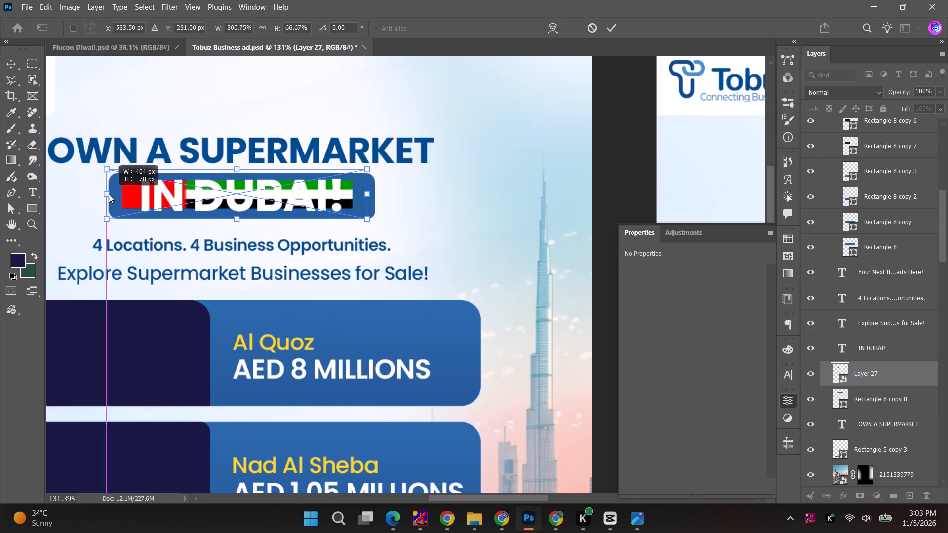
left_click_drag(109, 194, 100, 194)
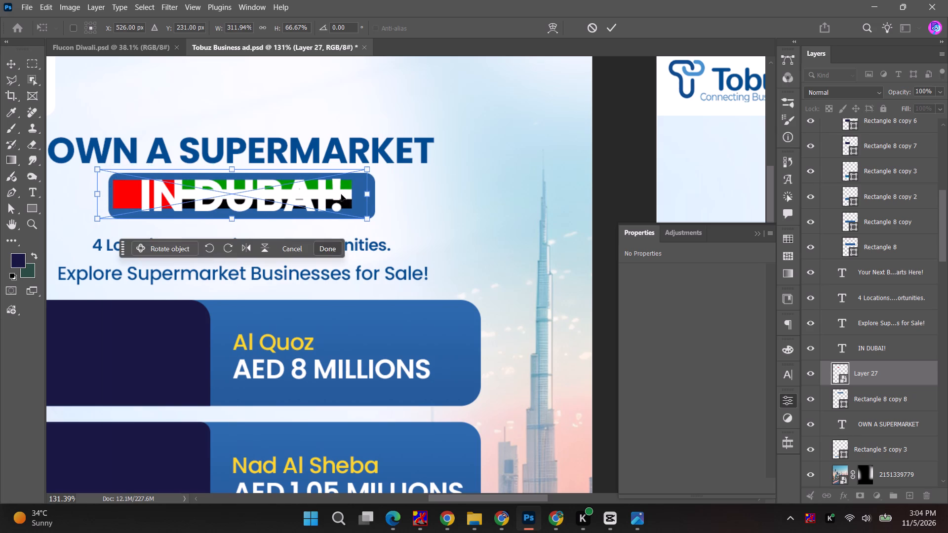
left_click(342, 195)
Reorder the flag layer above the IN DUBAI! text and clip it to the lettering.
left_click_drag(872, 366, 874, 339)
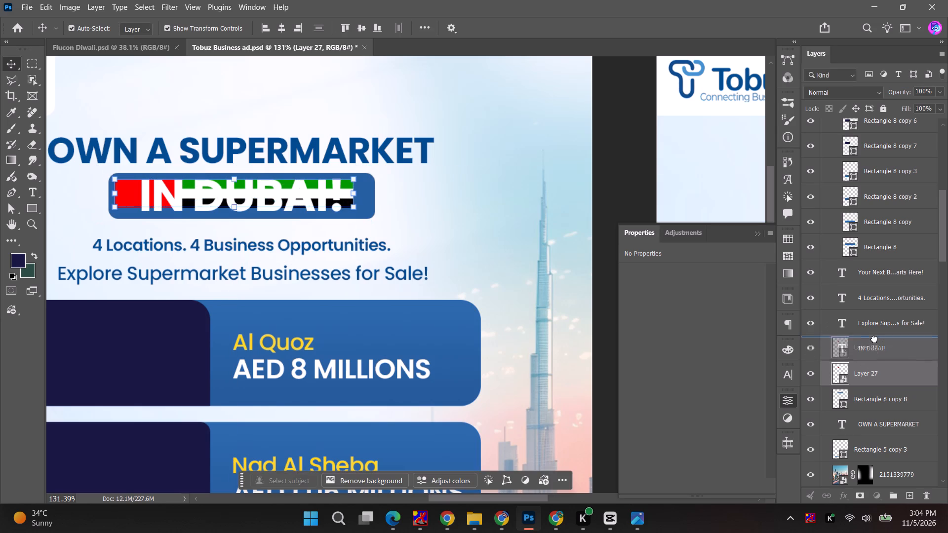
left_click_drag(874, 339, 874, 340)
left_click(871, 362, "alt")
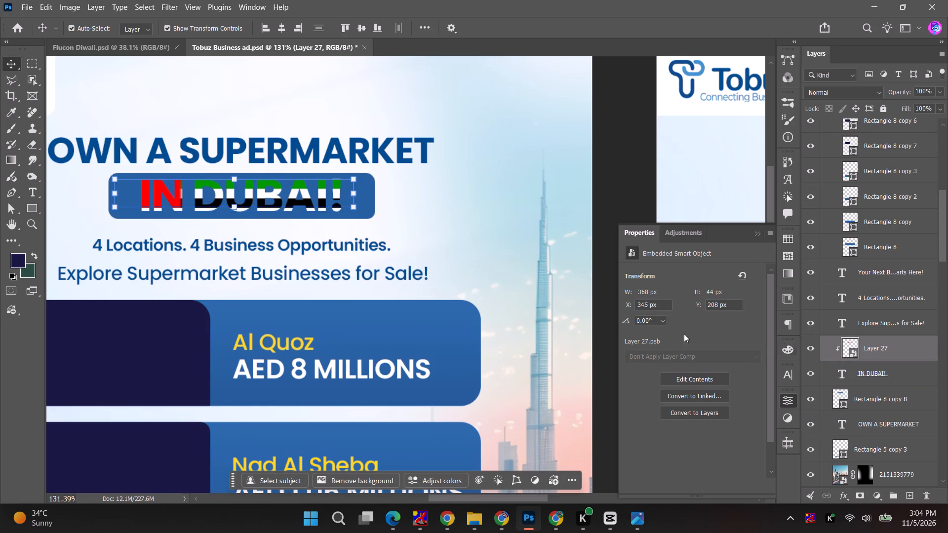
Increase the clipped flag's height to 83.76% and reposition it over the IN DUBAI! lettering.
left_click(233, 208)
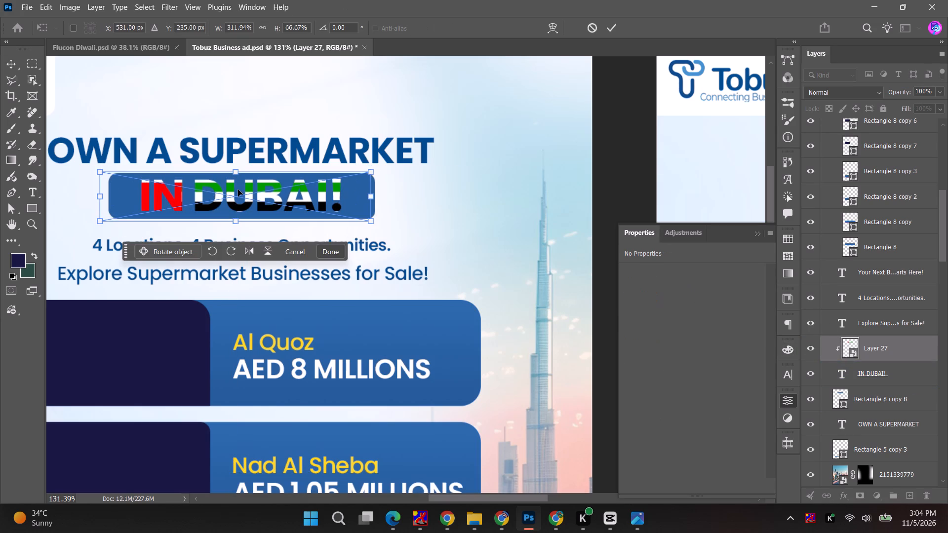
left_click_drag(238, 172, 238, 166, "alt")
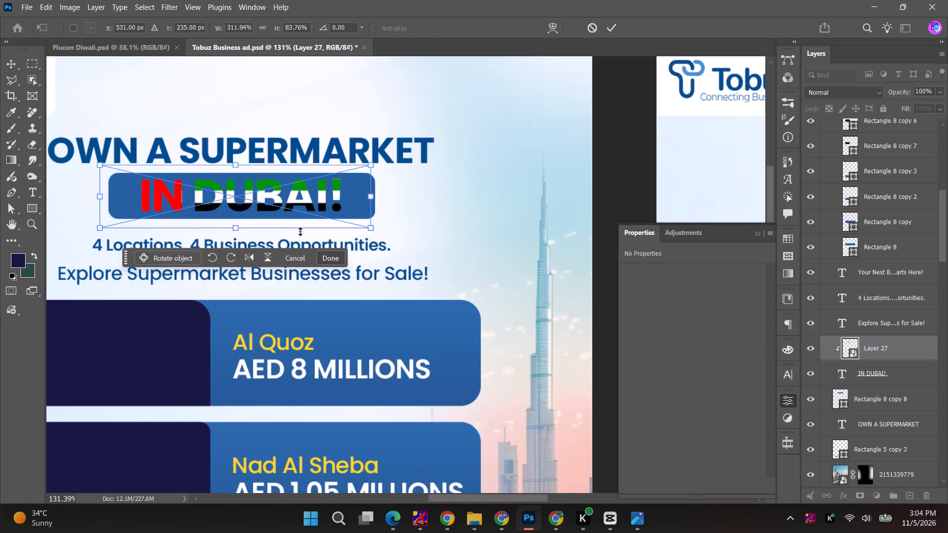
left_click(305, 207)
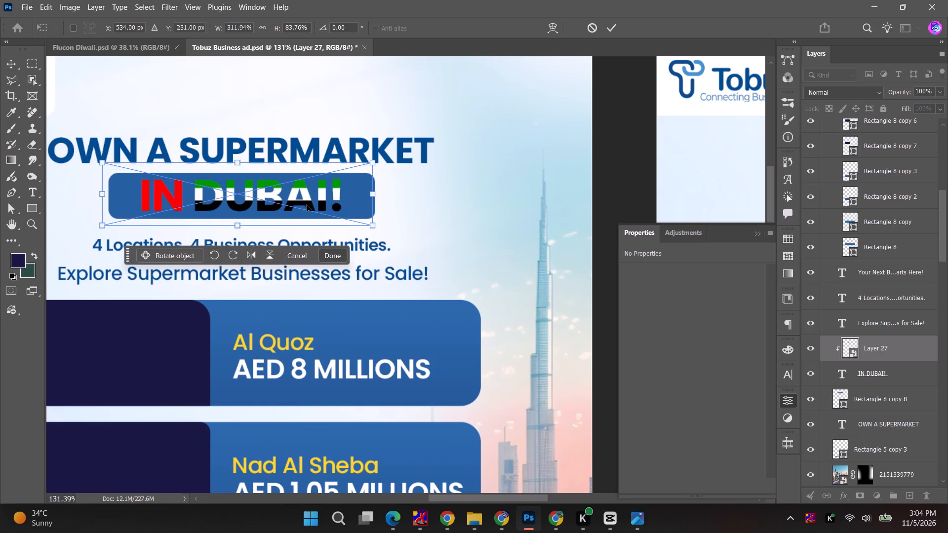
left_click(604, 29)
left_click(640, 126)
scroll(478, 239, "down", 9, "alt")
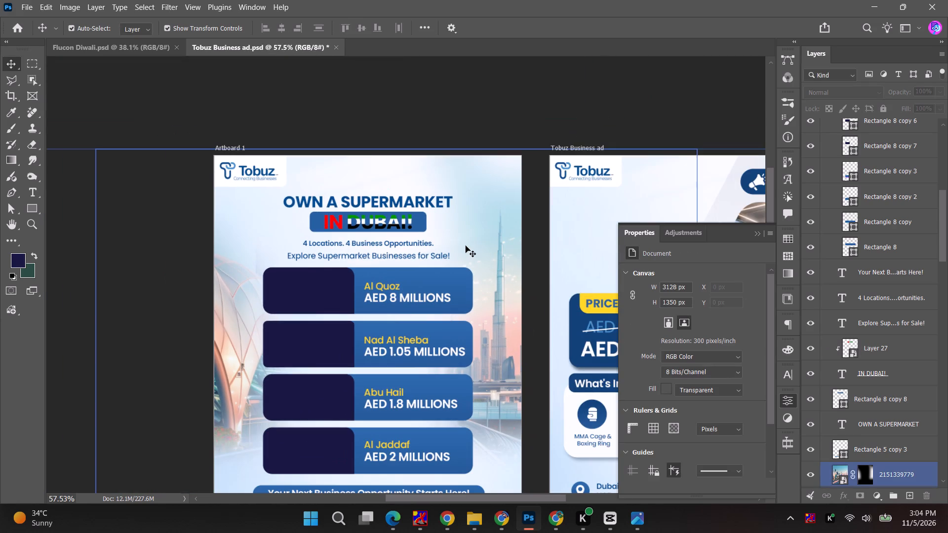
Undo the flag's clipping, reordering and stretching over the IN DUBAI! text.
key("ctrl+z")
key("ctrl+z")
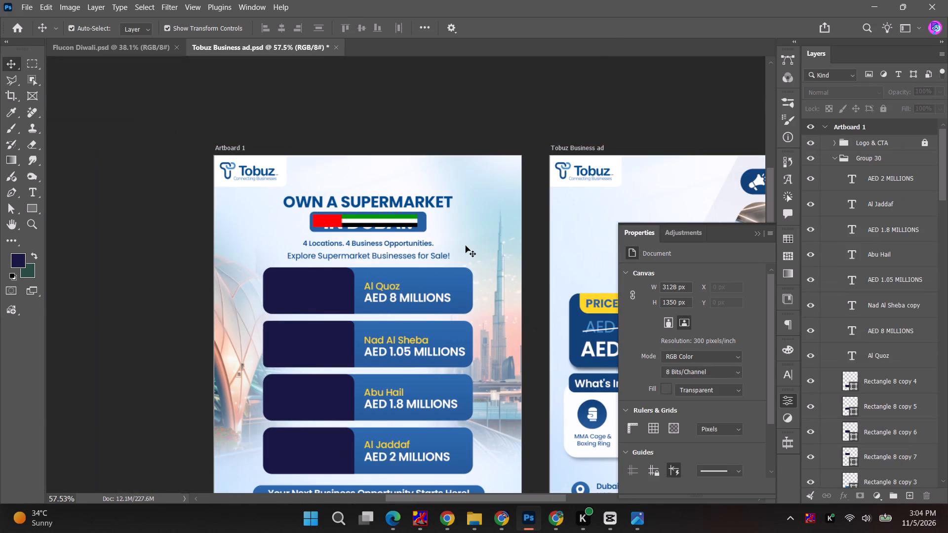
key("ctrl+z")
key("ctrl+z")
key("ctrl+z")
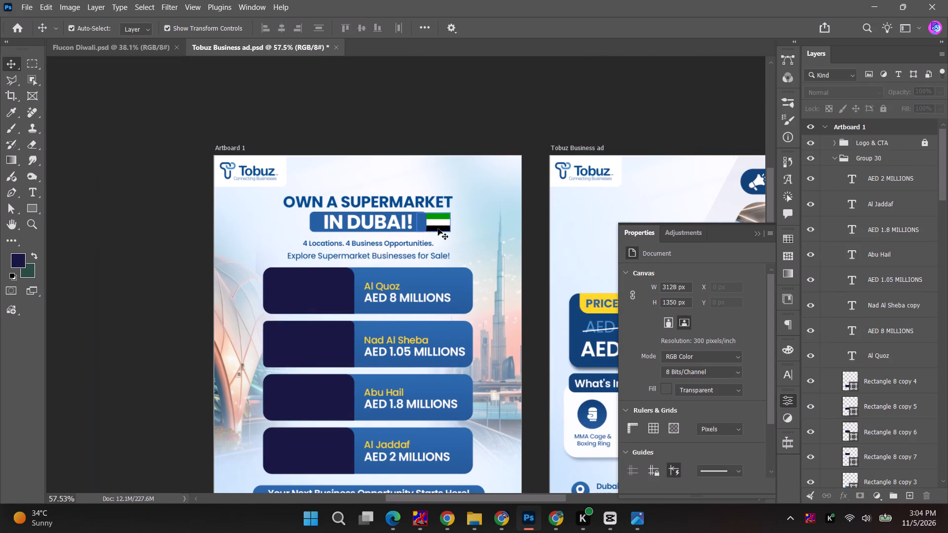
Shift the flag outward from the end of the IN DUBAI! bar.
left_click_drag(438, 228, 460, 227)
Switch to Pinterest in Chrome and examine alternative UAE flag images, opening the green-and-red ribbon pin and returning to the flag results.
key("alt+Tab")
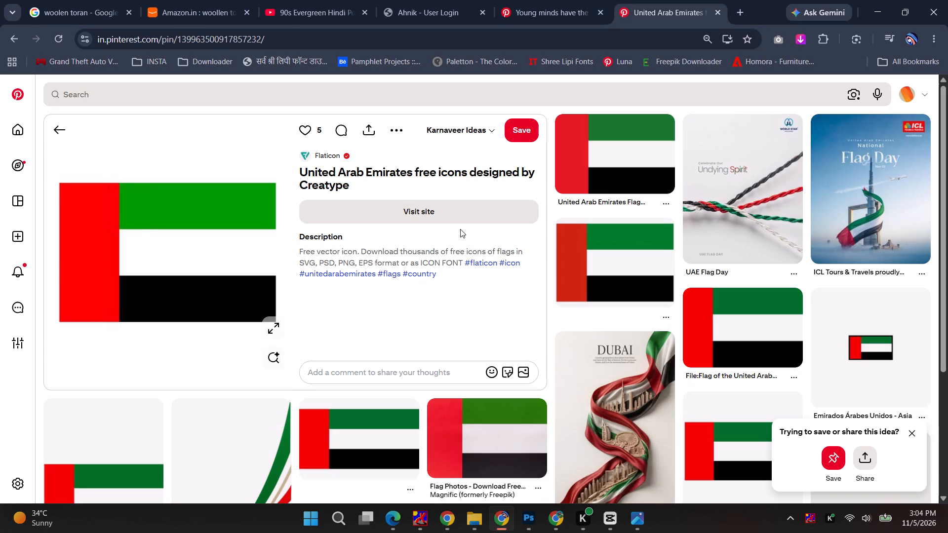
scroll(500, 317, "down", 4)
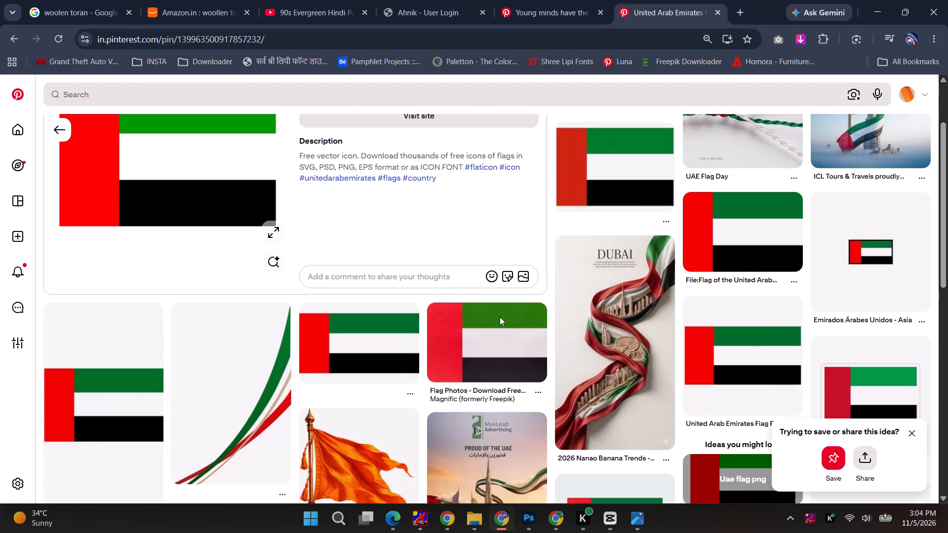
scroll(257, 298, "down", 2)
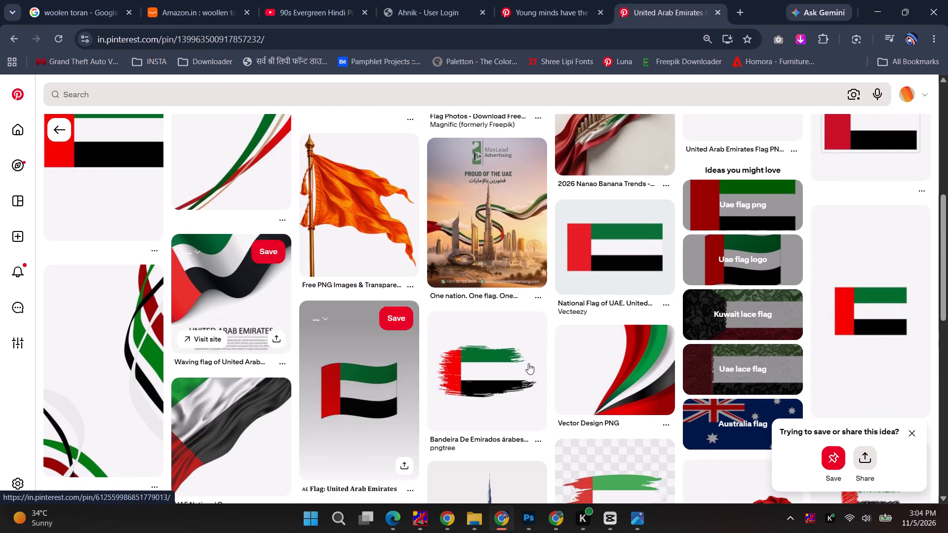
scroll(571, 355, "up", 3)
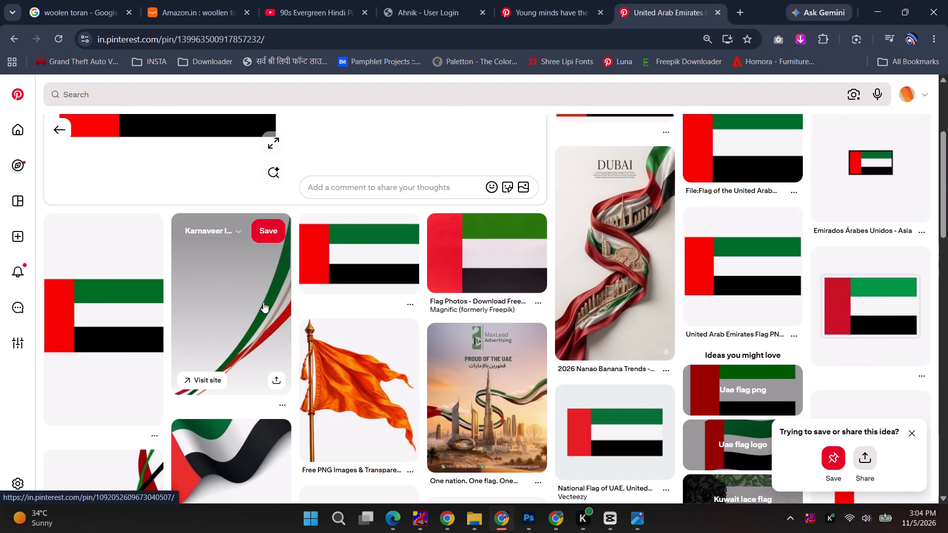
left_click(263, 302)
scroll(227, 294, "down", 3)
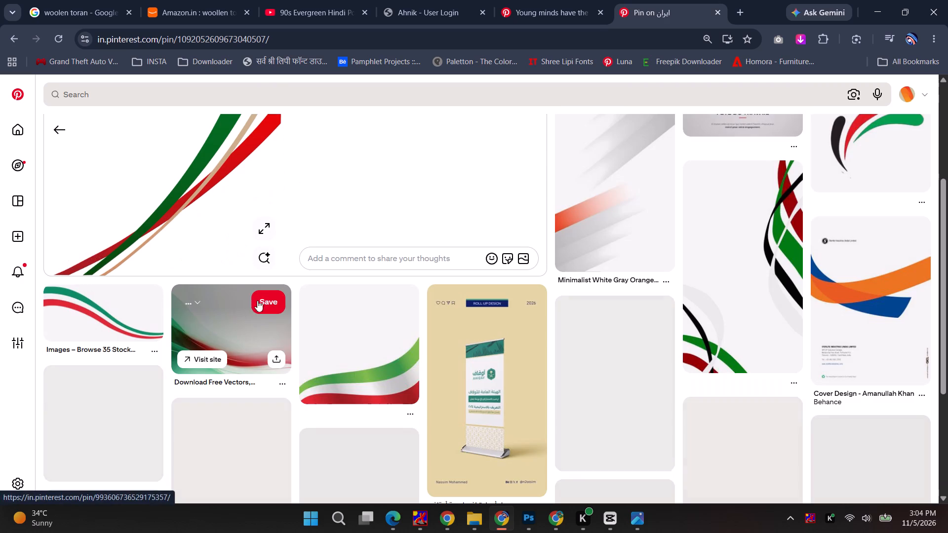
scroll(813, 272, "up", 6)
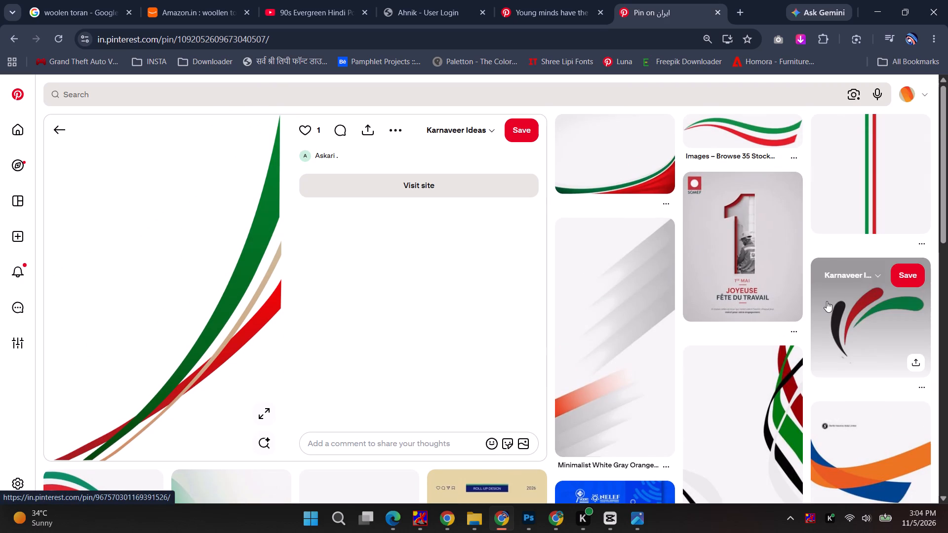
scroll(827, 301, "up", 2)
left_click(61, 129)
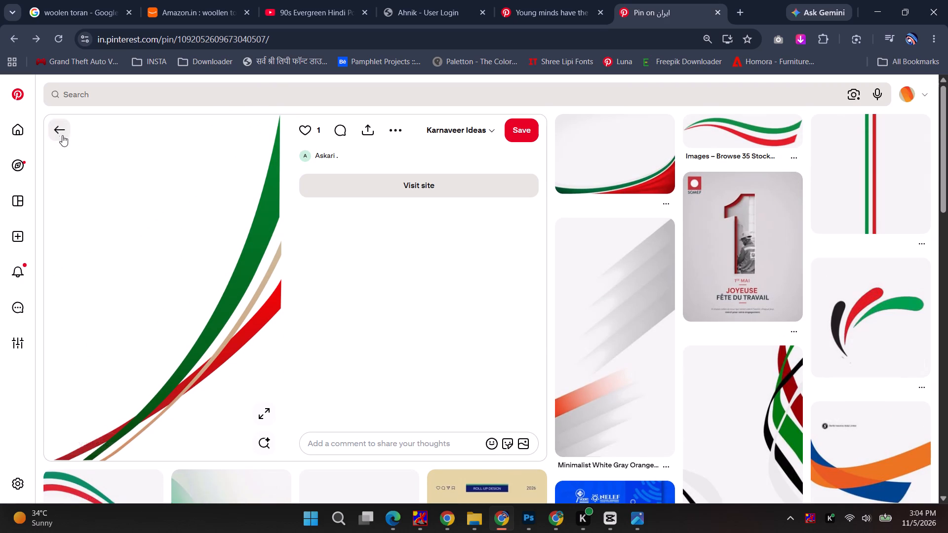
Open the "3d wave united arab emirates flag" pin from the related flag images and copy its image.
scroll(307, 343, "down", 3)
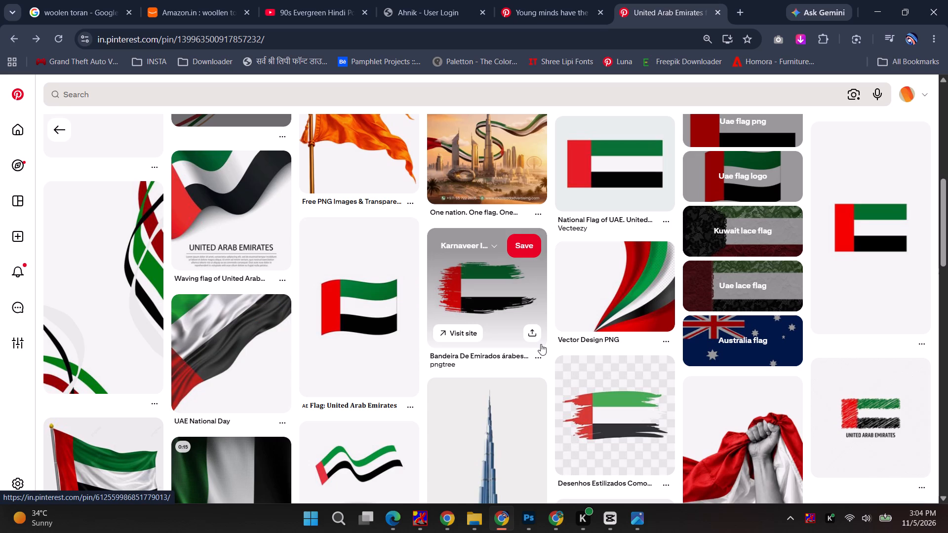
scroll(542, 348, "down", 4)
left_click(349, 253)
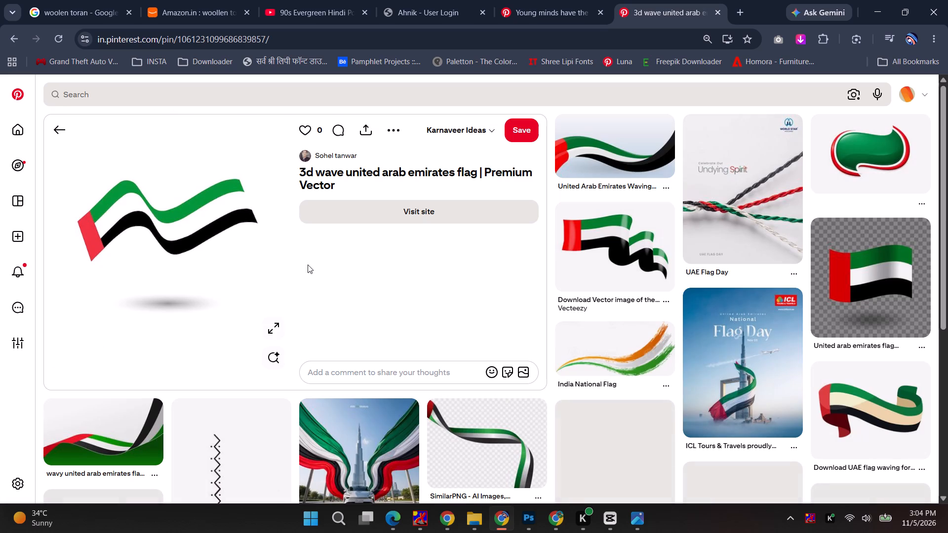
scroll(307, 266, "down", 2)
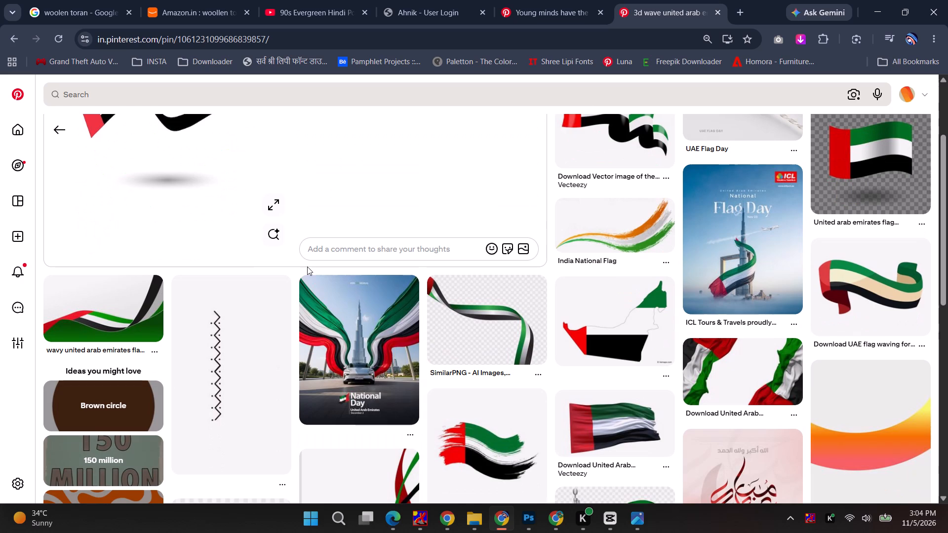
scroll(328, 312, "up", 2)
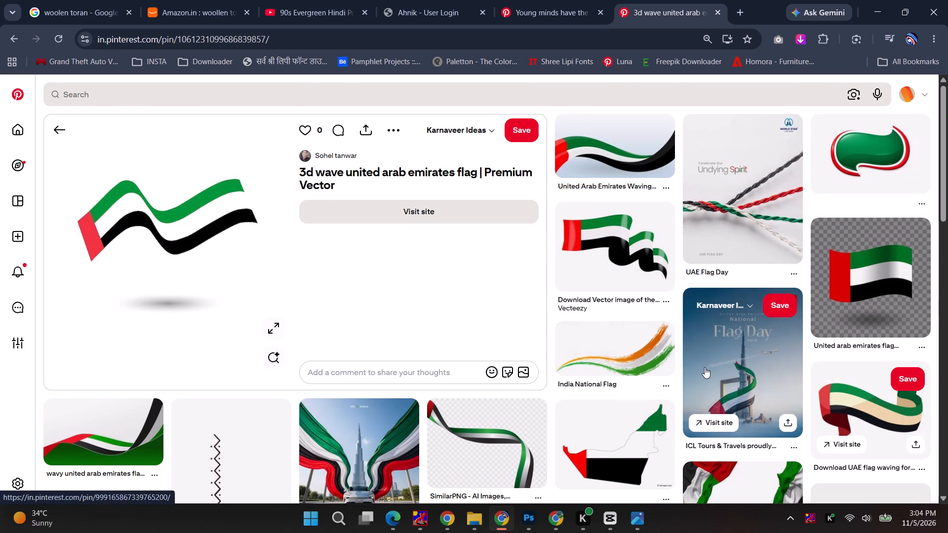
scroll(619, 339, "up", 7)
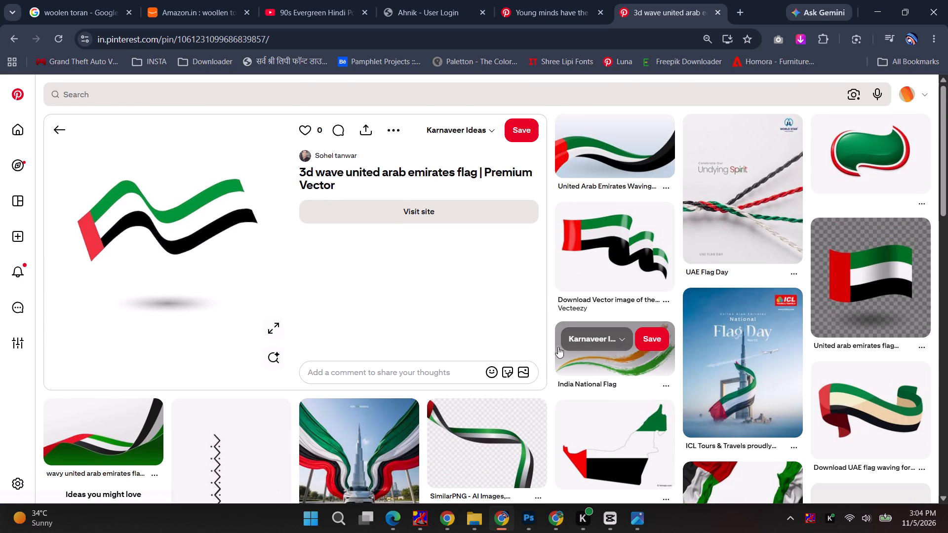
right_click(181, 223)
left_click(246, 275)
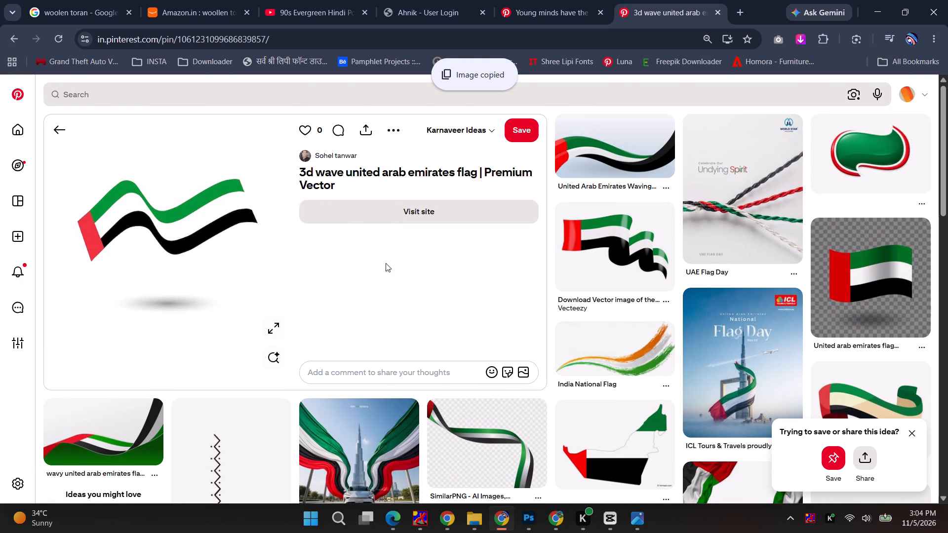
Browse the related images further and open the United Arab Emirates National Day ribbon pin to examine similar flag designs.
scroll(294, 329, "down", 9)
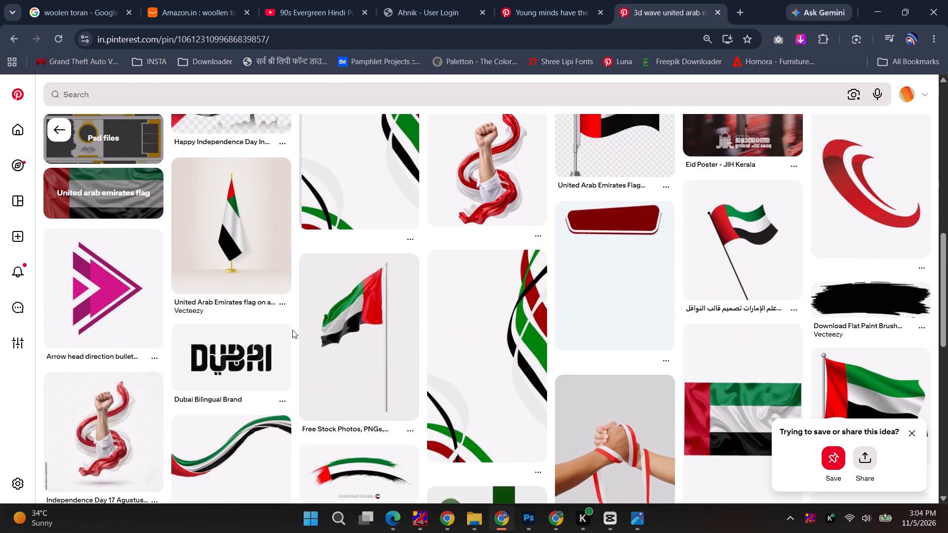
scroll(292, 330, "down", 5)
left_click(237, 145)
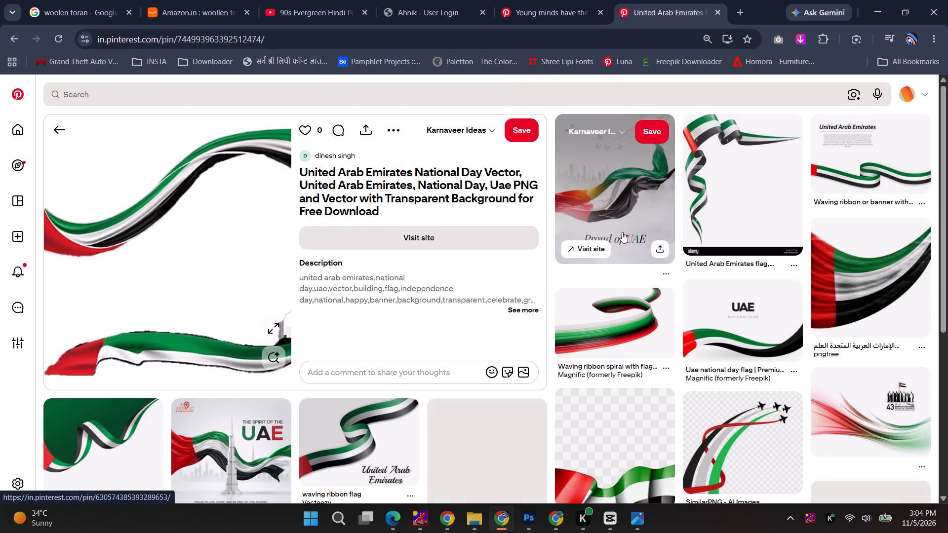
scroll(445, 350, "down", 3)
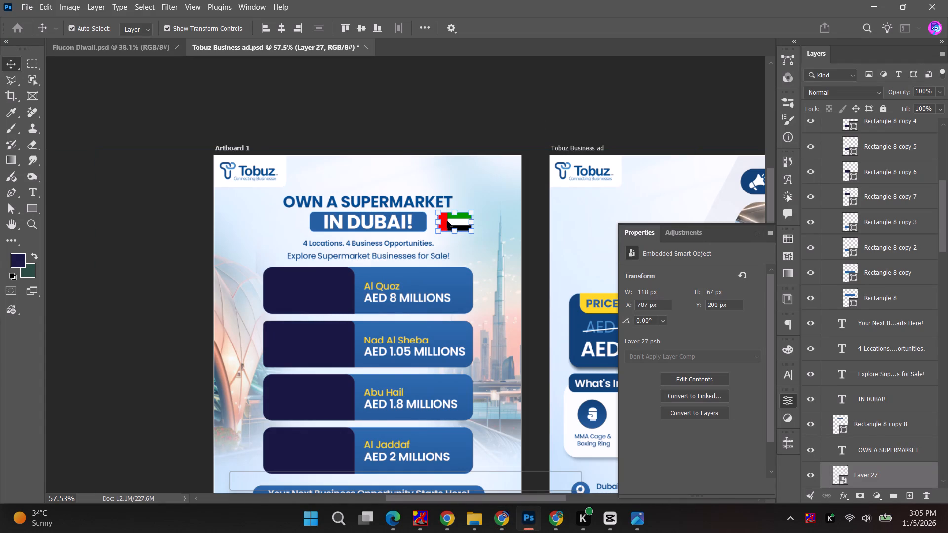
key("BackSpace")
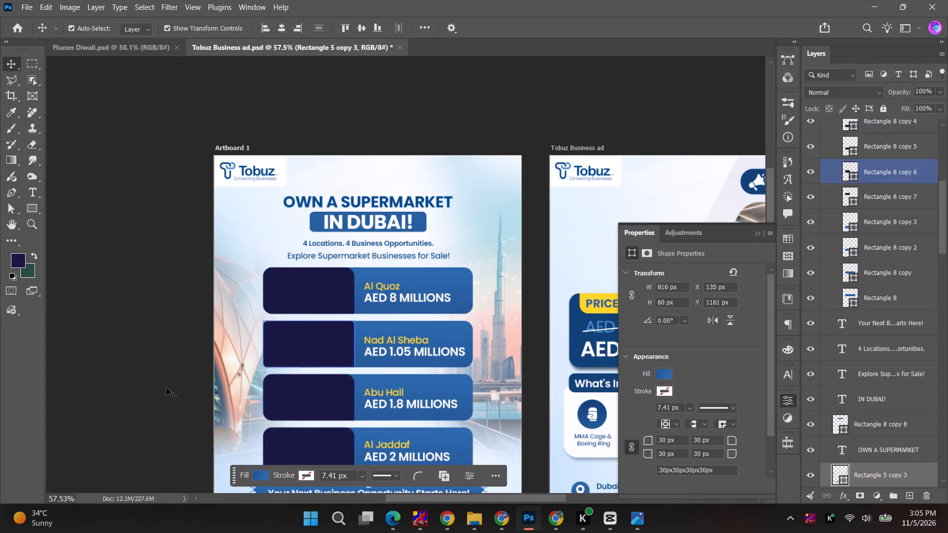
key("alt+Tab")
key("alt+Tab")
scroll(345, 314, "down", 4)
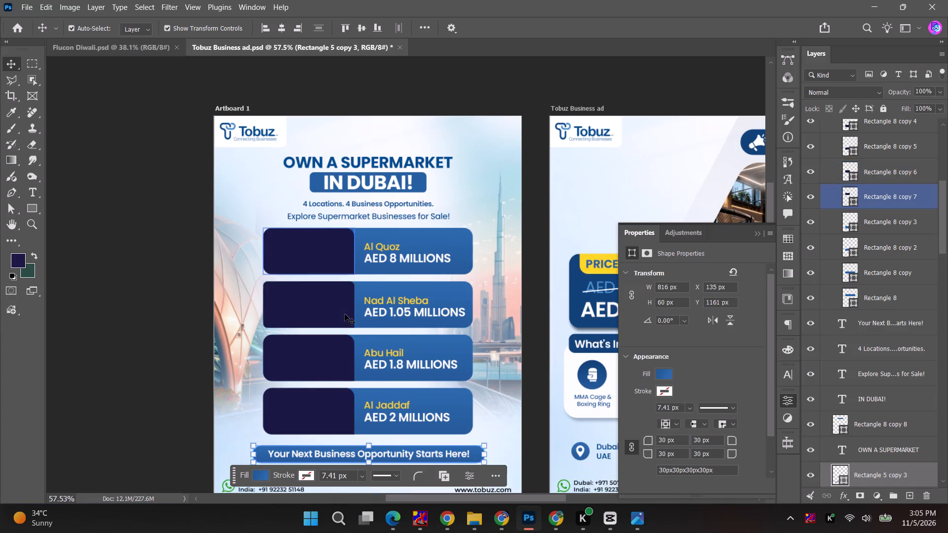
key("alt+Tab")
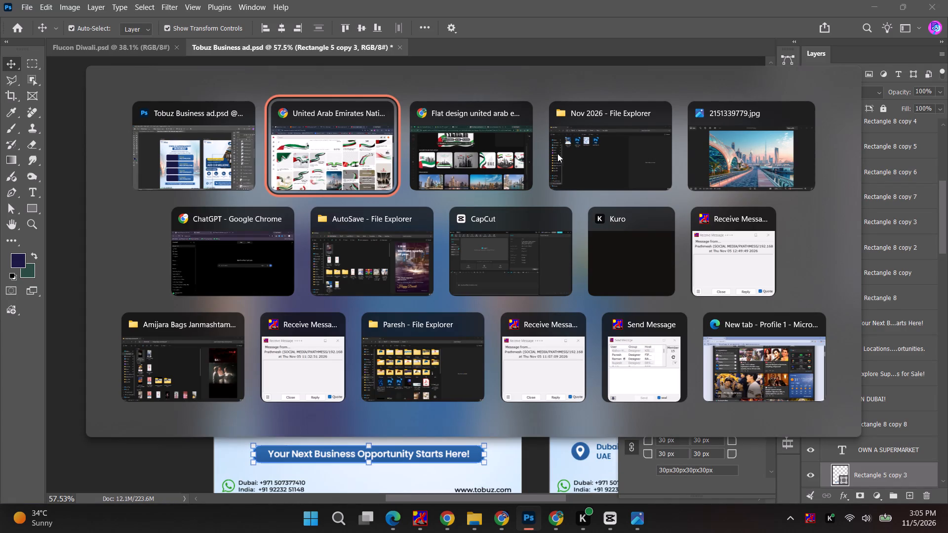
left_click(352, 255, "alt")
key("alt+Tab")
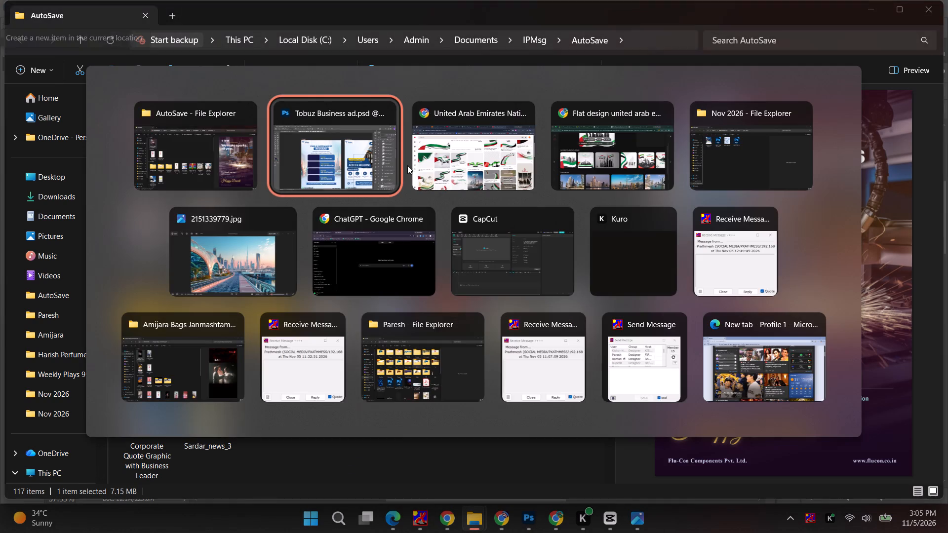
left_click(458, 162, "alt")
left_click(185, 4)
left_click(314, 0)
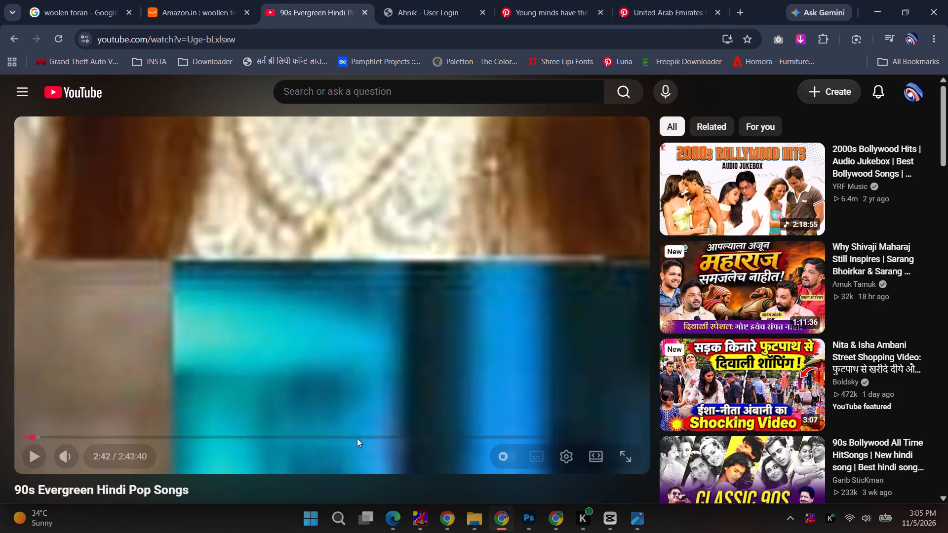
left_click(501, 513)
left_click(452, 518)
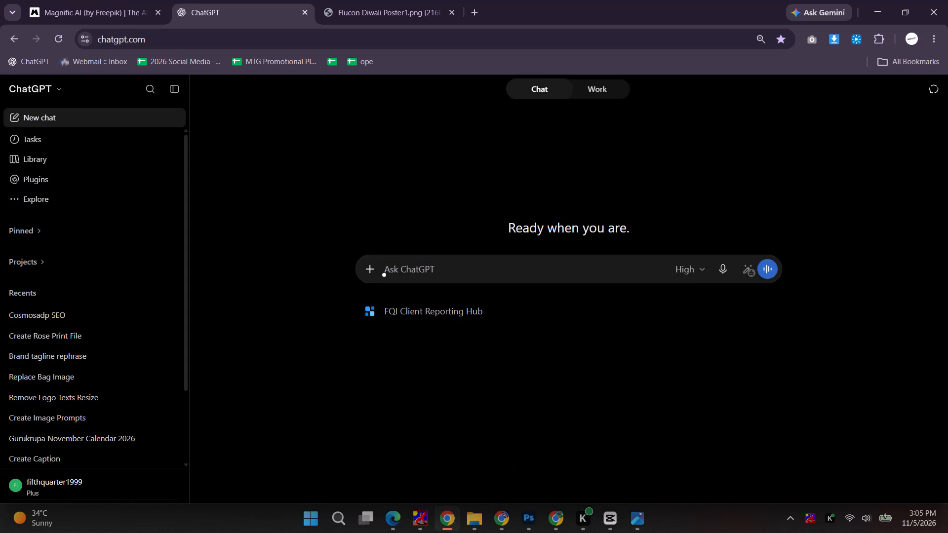
Switch to the Google Drive reference "Dubai Supermarket Opportunities.png" in Chrome and download it.
left_click(563, 522)
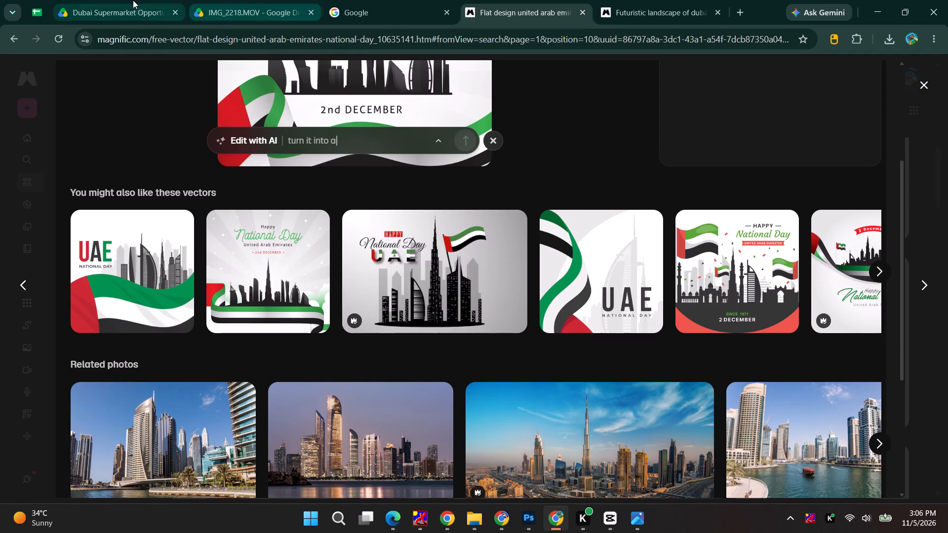
left_click(133, 0)
right_click(396, 275)
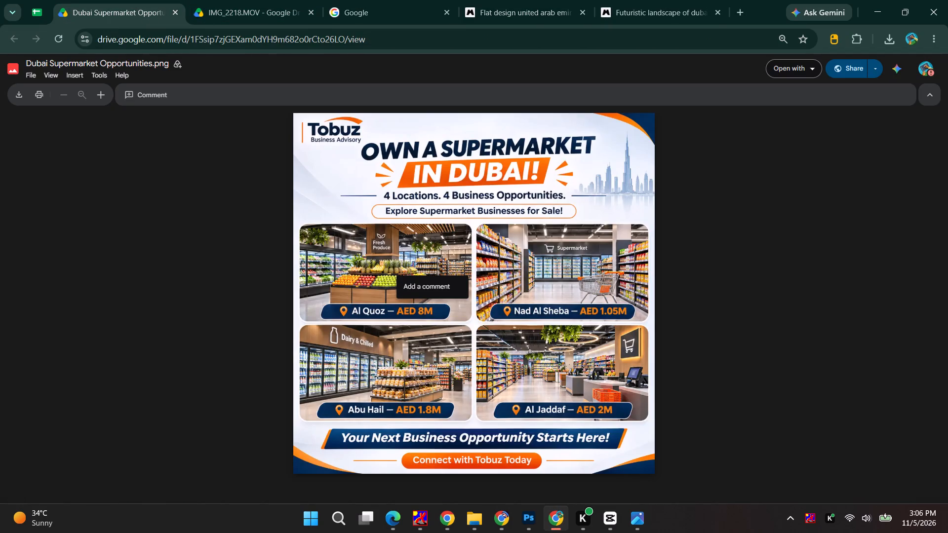
key("Escape")
left_click(493, 301)
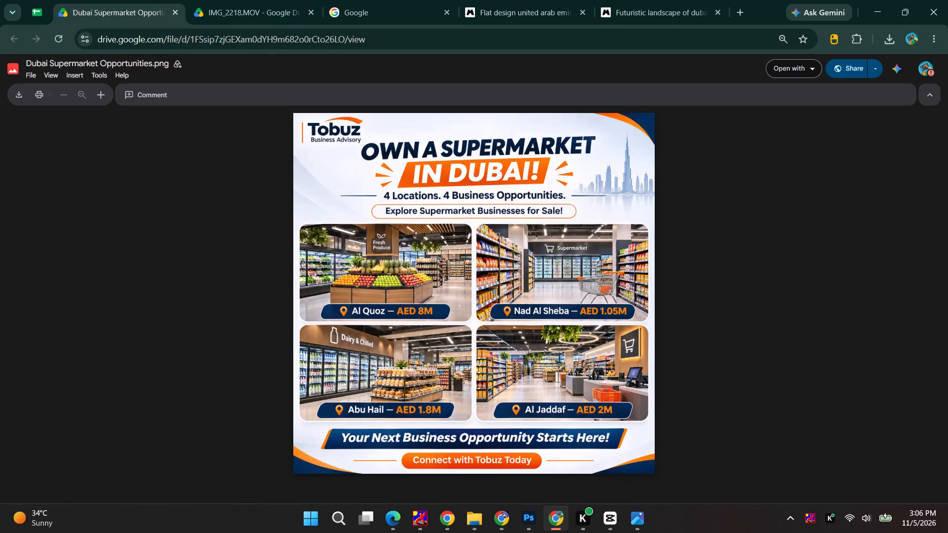
left_click(23, 90)
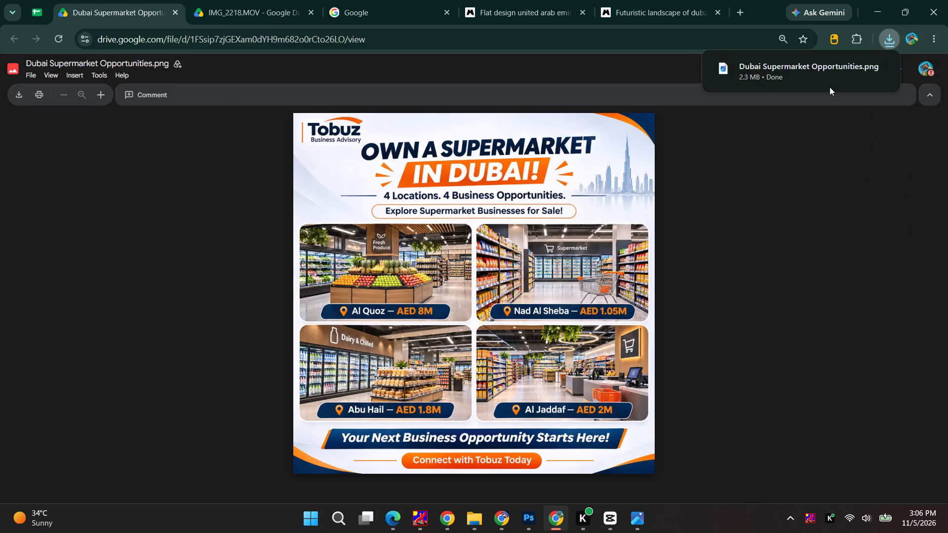
Place the downloaded Dubai Supermarket Opportunities image on Artboard 1 of Tobuz Business ad.psd in Photoshop.
left_click_drag(820, 72, 614, 216)
key("alt+Tab")
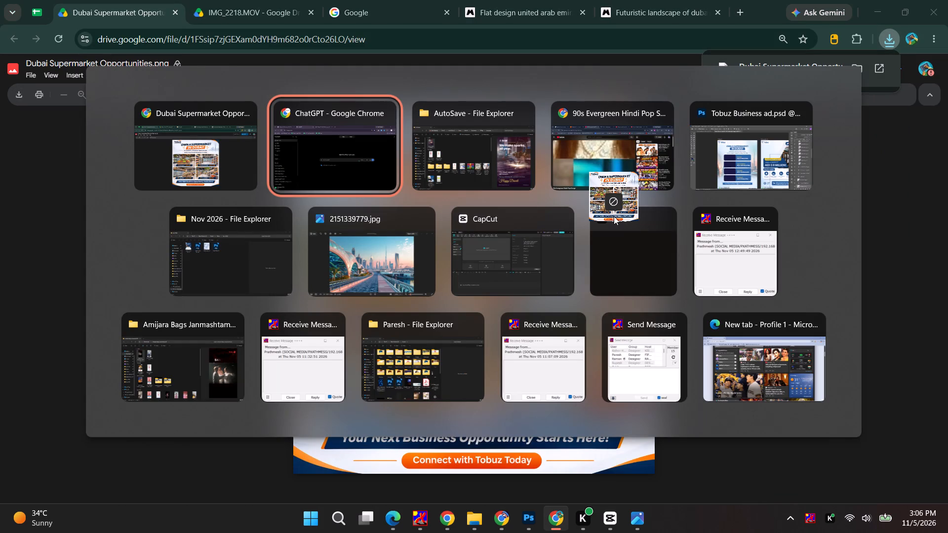
left_click_drag(614, 216, 287, 229)
key("alt+Tab")
key("alt+Tab")
key("alt+Tab")
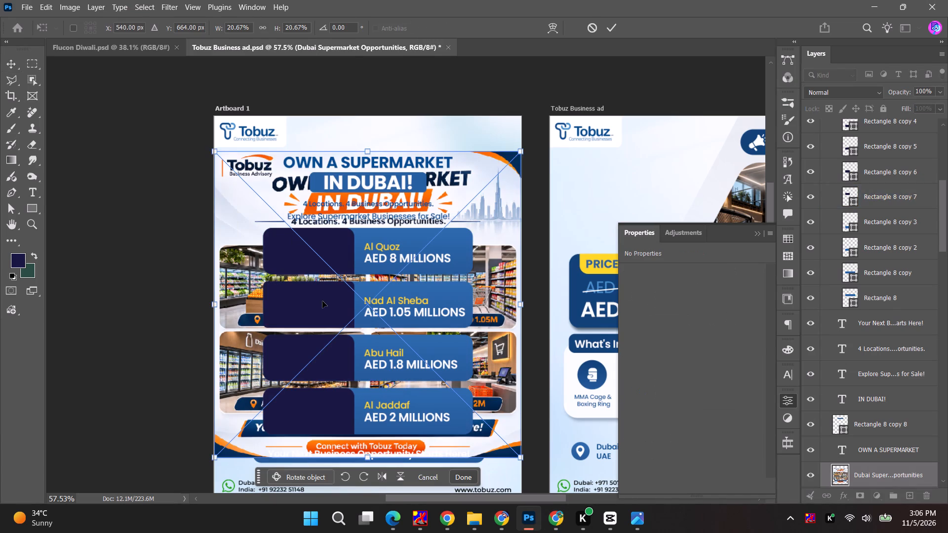
Scale the placed Dubai Supermarket Opportunities image to about 15% (790 × 795 px) and position it with its first photo over the Al Quoz box.
scroll(231, 288, "up", 8, "alt")
left_click_drag(249, 300, 315, 230)
left_click_drag(222, 266, 290, 189)
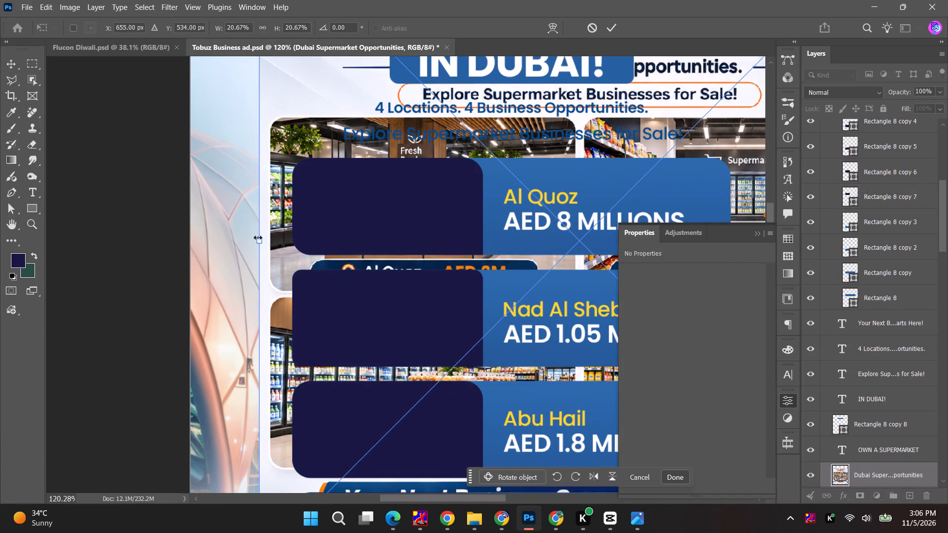
left_click_drag(265, 238, 342, 228, "alt+shift")
left_click_drag(259, 239, 332, 234, "shift")
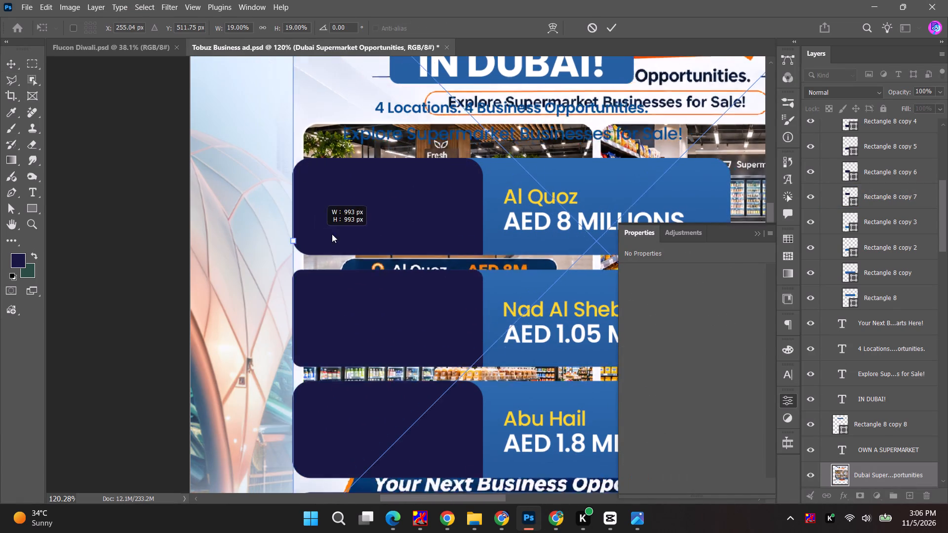
left_click_drag(332, 234, 542, 229, "shift")
left_click_drag(761, 212, 501, 176)
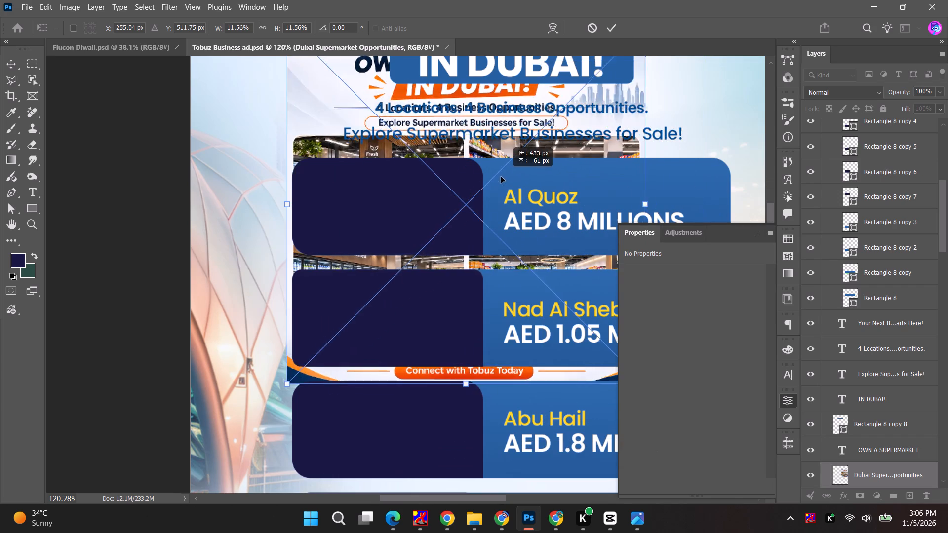
left_click_drag(501, 176, 521, 200)
left_click_drag(303, 230, 293, 230, "shift")
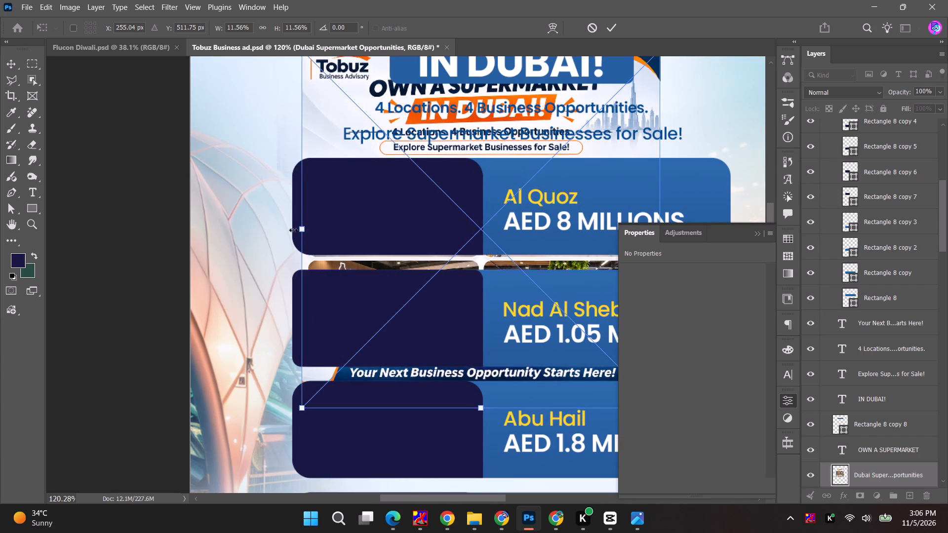
left_click_drag(293, 230, 252, 229, "shift")
left_click_drag(268, 183, 304, 193)
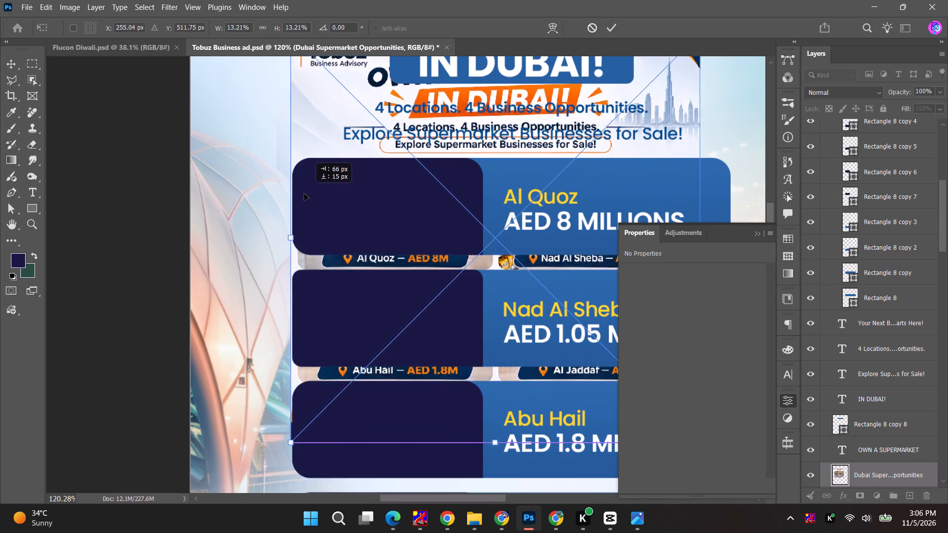
left_click_drag(304, 193, 294, 177)
left_click_drag(275, 224, 249, 214, "alt+shift")
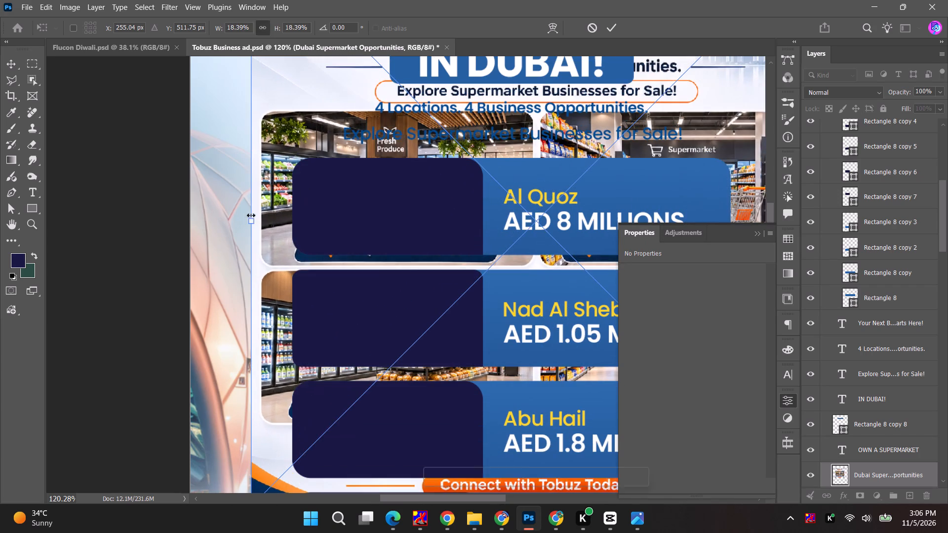
left_click_drag(274, 199, 267, 231)
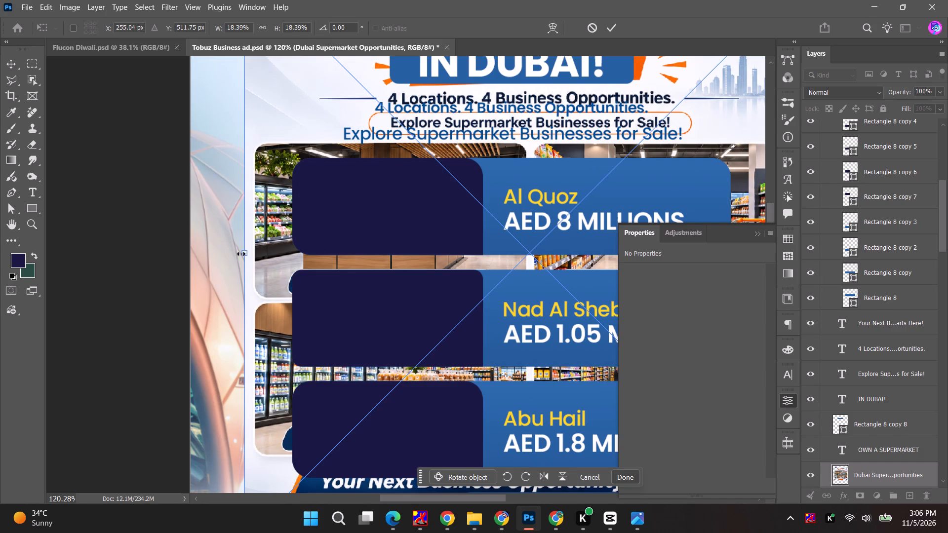
left_click_drag(241, 254, 258, 252, "alt+shift")
left_click_drag(258, 202, 261, 194)
left_click(314, 137)
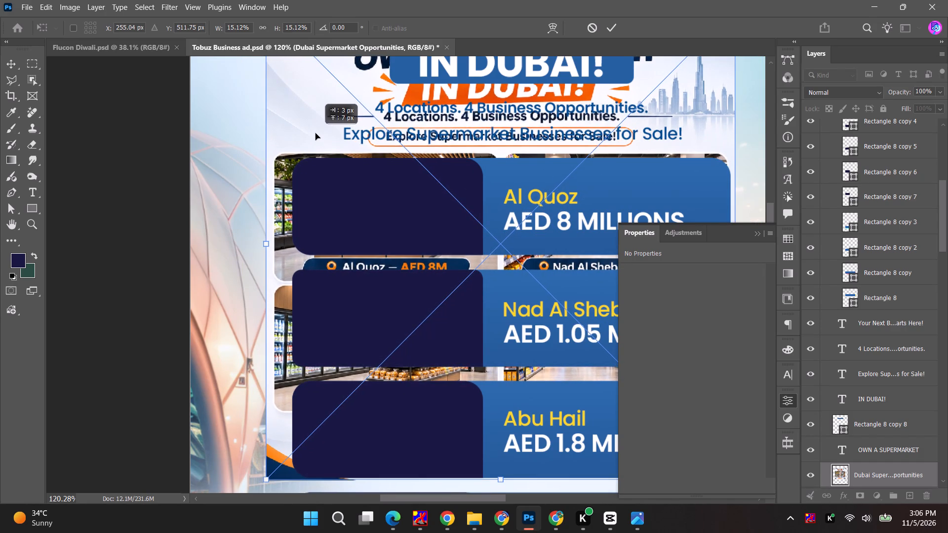
Restack the supermarket image directly above the Al Quoz bar's dark box, clip it to that box, and centre the Fresh Produce photo inside.
scroll(872, 459, "down", 4)
left_click(871, 413)
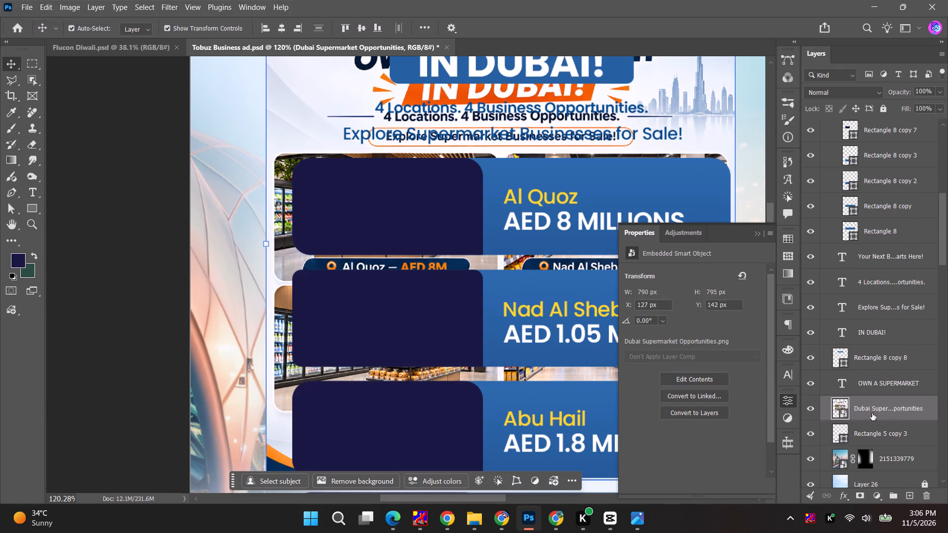
left_click_drag(892, 414, 869, 125)
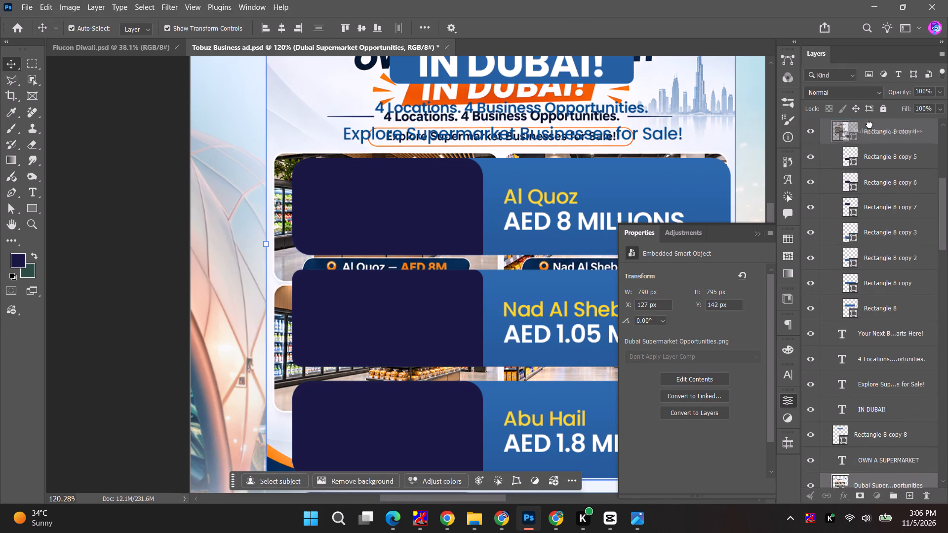
left_click_drag(869, 125, 875, 130)
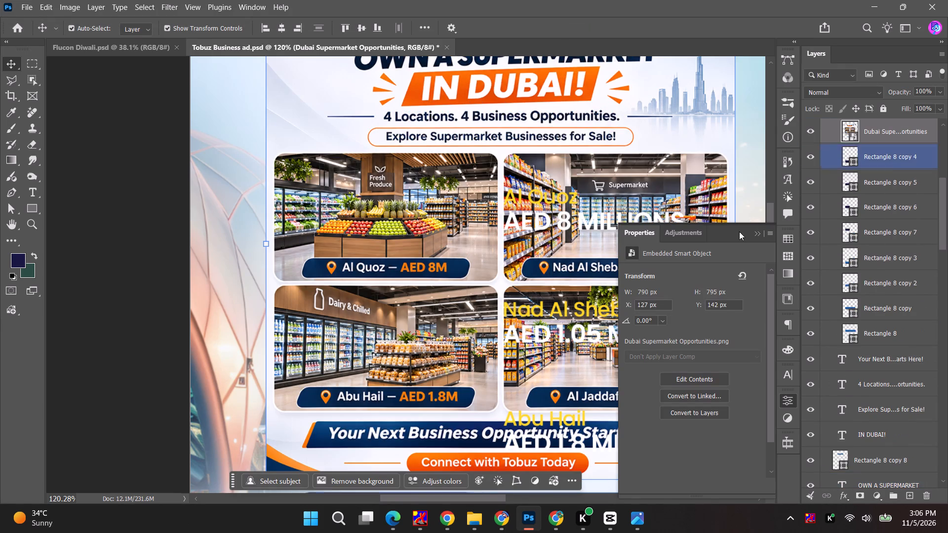
left_click(809, 132)
left_click(447, 188)
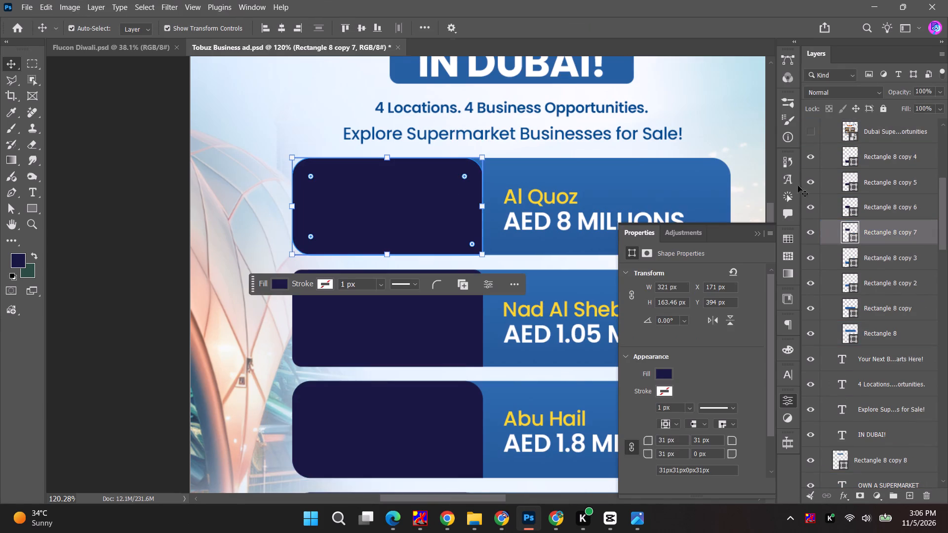
left_click_drag(908, 129, 899, 212)
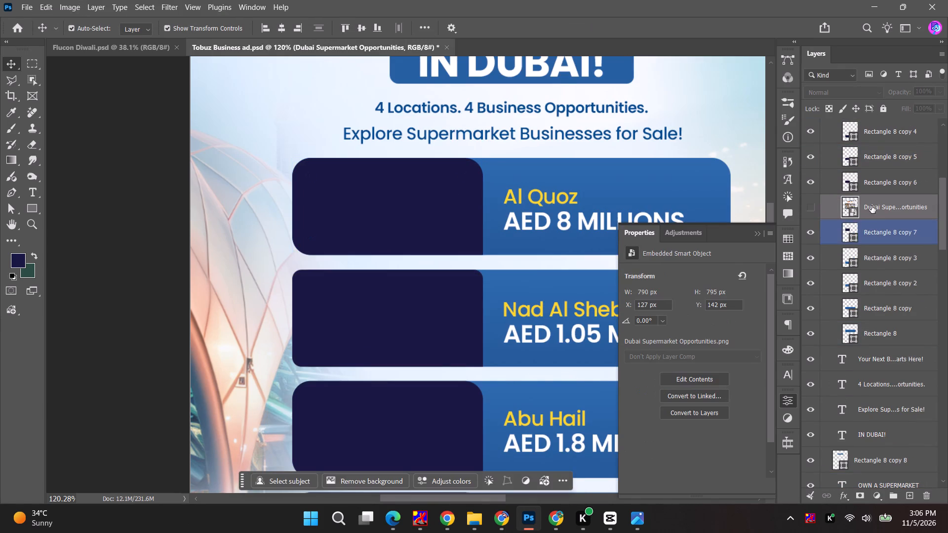
left_click(871, 219, "alt")
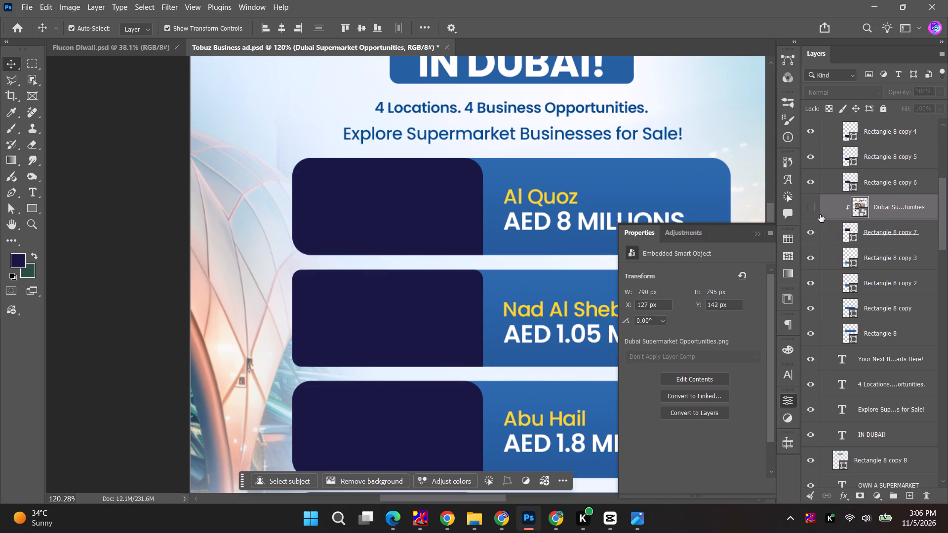
left_click(811, 209)
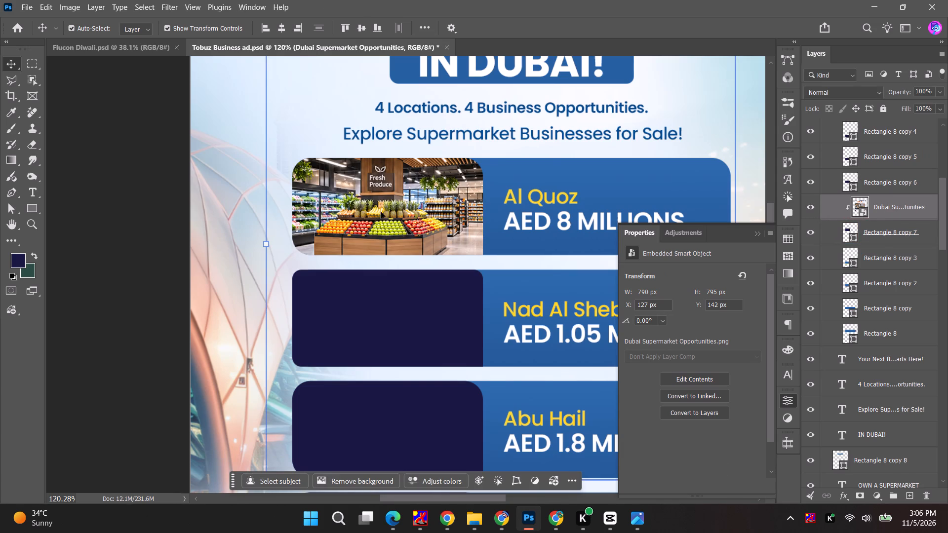
left_click_drag(381, 212, 389, 210)
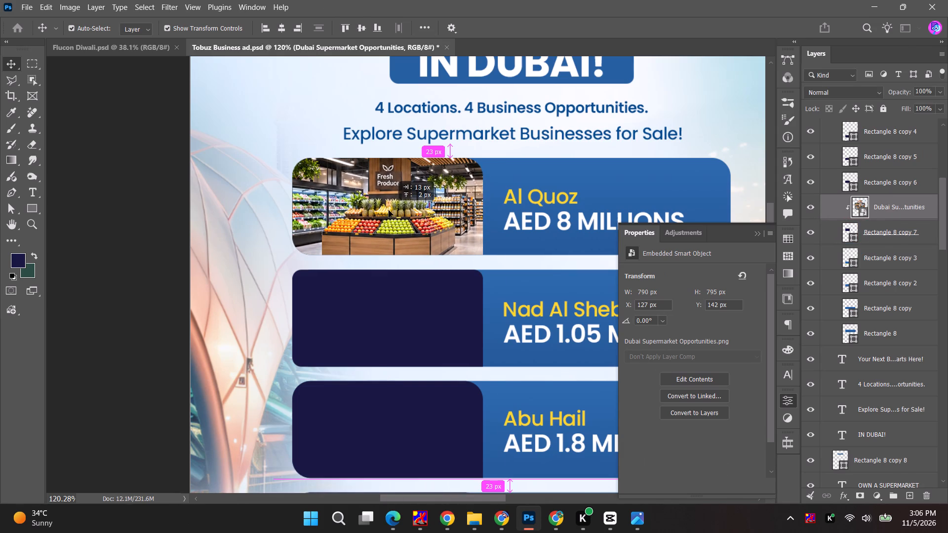
left_click_drag(389, 210, 389, 212)
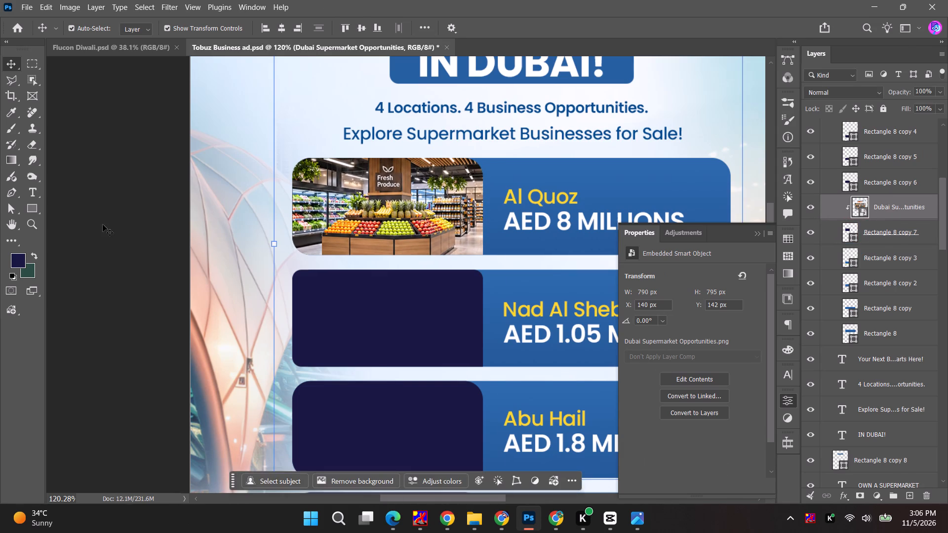
left_click(102, 225)
Duplicate the image above the Nad Al Sheba bar's dark box, clip the copy to it, and position the Supermarket aisle photo inside.
scroll(111, 234, "down", 3, "alt")
key("space")
key("space")
key("space")
key("space")
key("space")
key("space")
key("space")
key("space")
key("space")
key("space")
key("space")
key("space")
key("space")
key("space")
key("space")
key("space")
left_click_drag(181, 268, 177, 259)
left_click(321, 198)
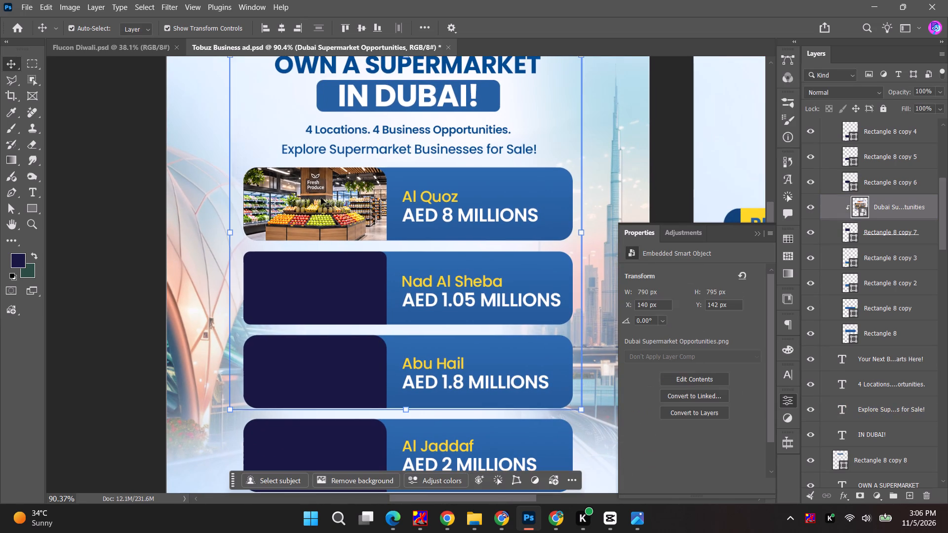
left_click(890, 209)
left_click_drag(895, 205, 893, 172, "alt")
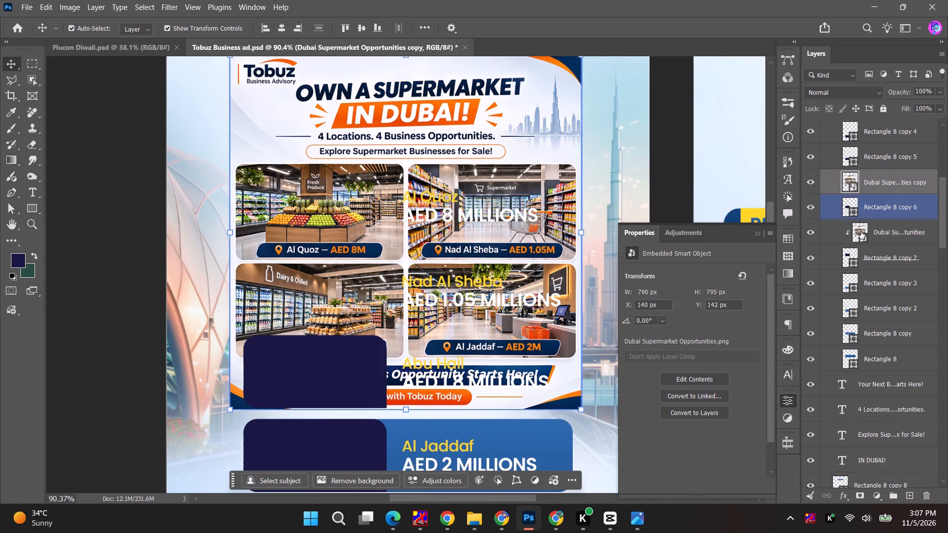
left_click(880, 209)
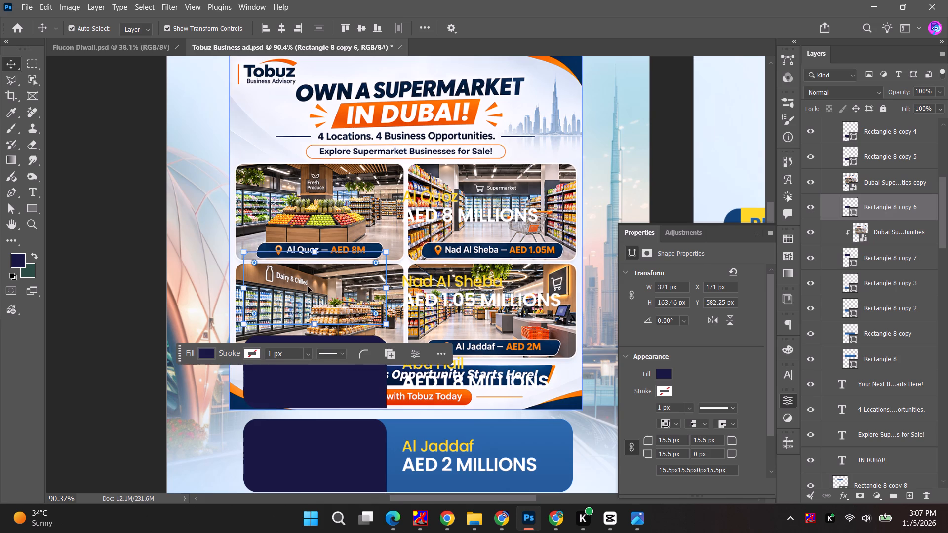
left_click_drag(380, 208, 221, 222)
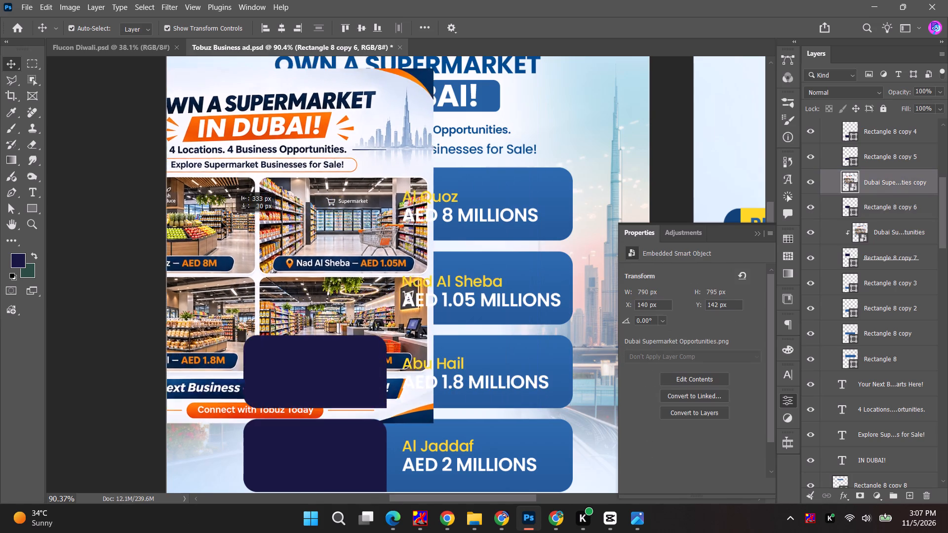
left_click_drag(221, 222, 142, 247)
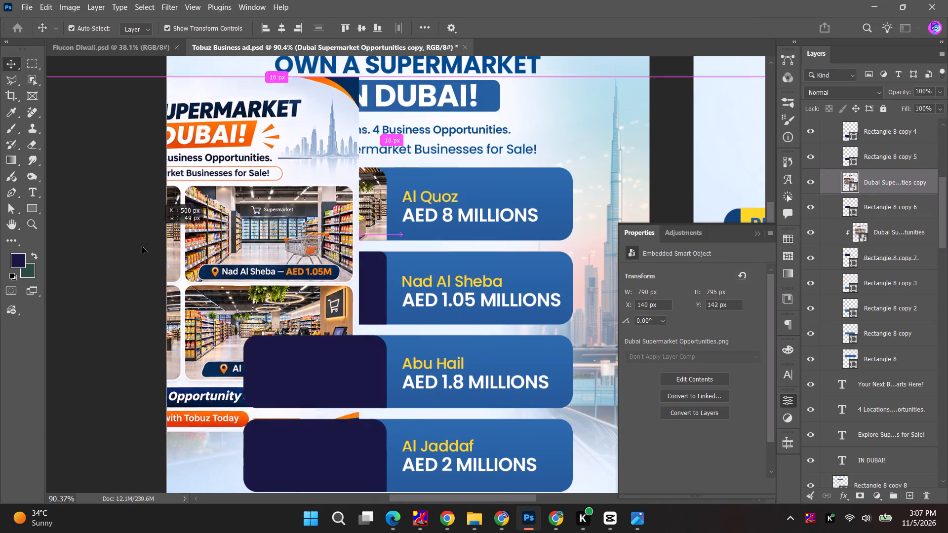
left_click_drag(142, 247, 194, 307)
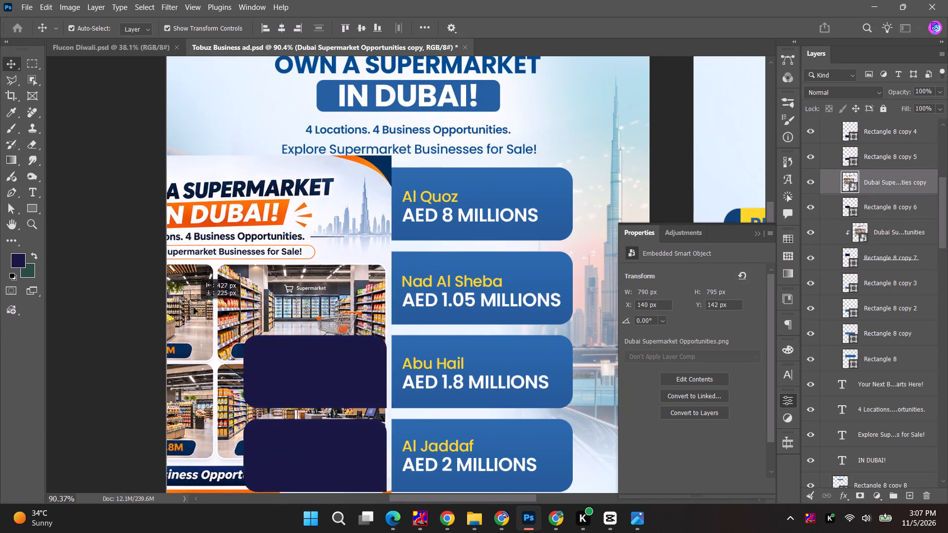
left_click_drag(194, 307, 196, 297)
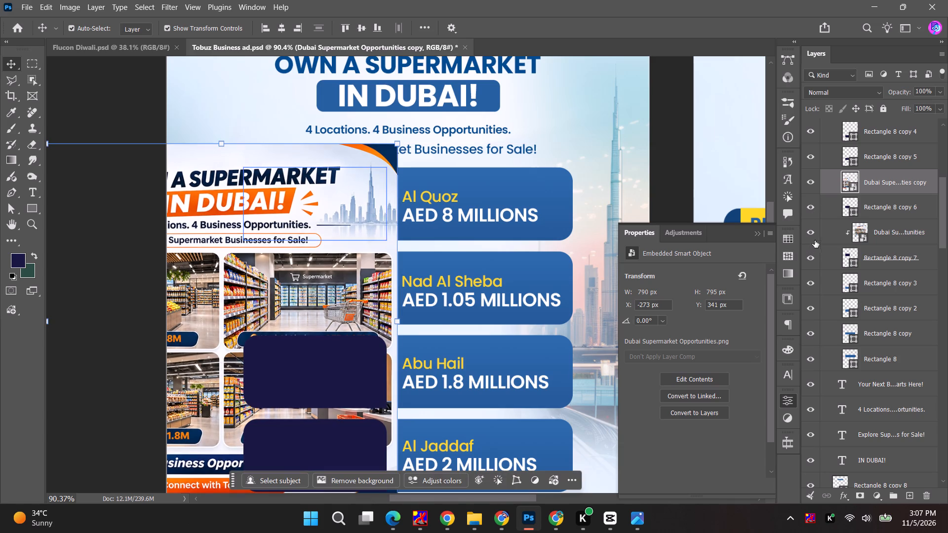
left_click(874, 193, "alt")
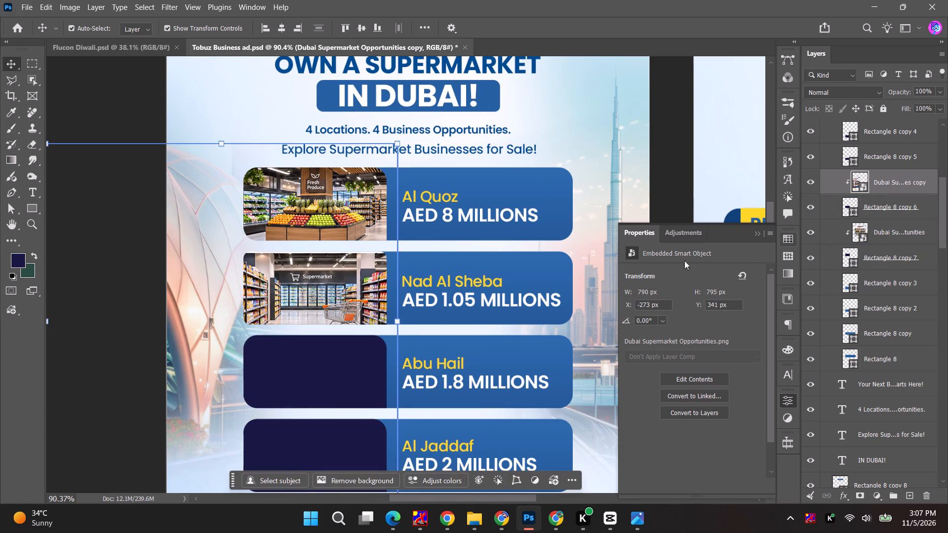
left_click_drag(325, 305, 332, 300)
left_click(331, 300)
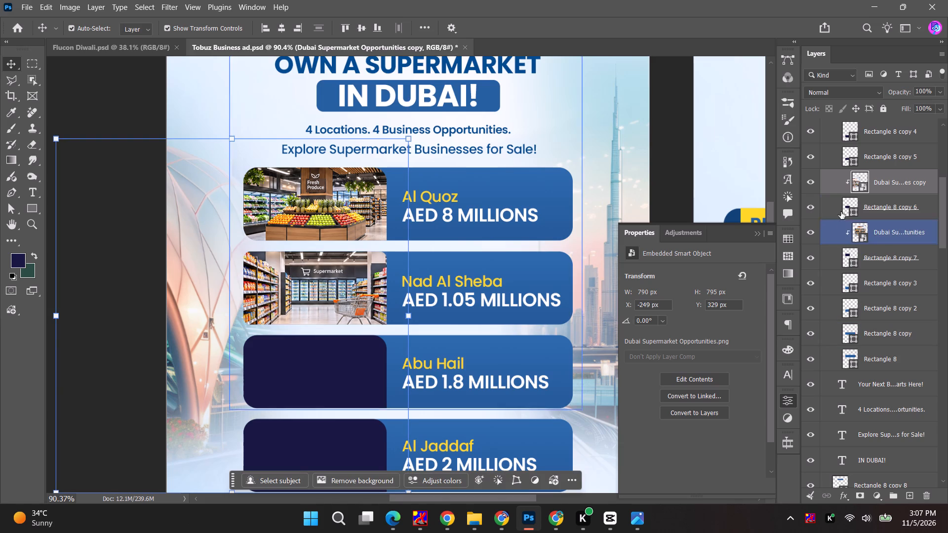
Duplicate the image above the Abu Hail bar's dark box, clip the copy to it, and position the Dairy & Chilled photo inside.
left_click_drag(900, 179, 895, 150, "alt")
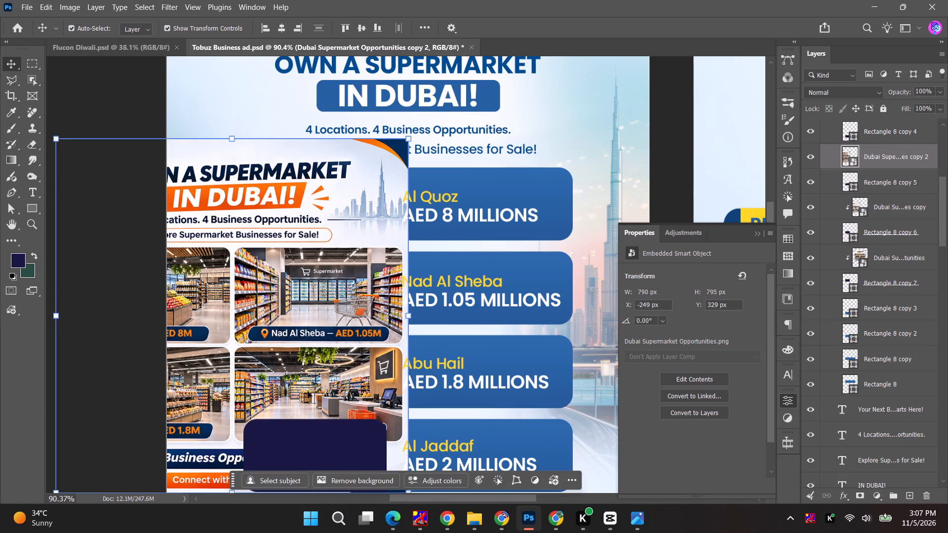
key("space")
key("space")
key("space")
key("space")
left_click_drag(308, 395, 406, 276)
left_click_drag(349, 268, 498, 262)
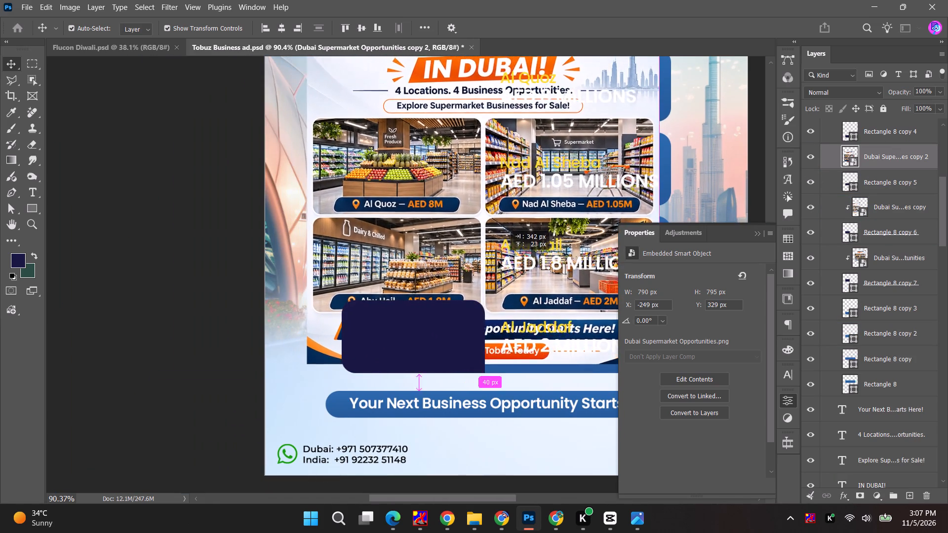
left_click_drag(498, 262, 513, 267)
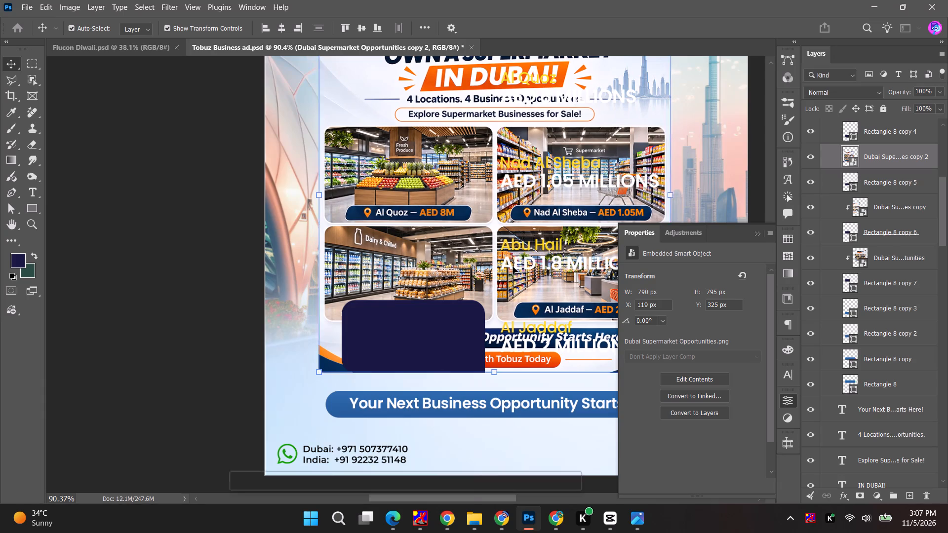
left_click(881, 171, "alt")
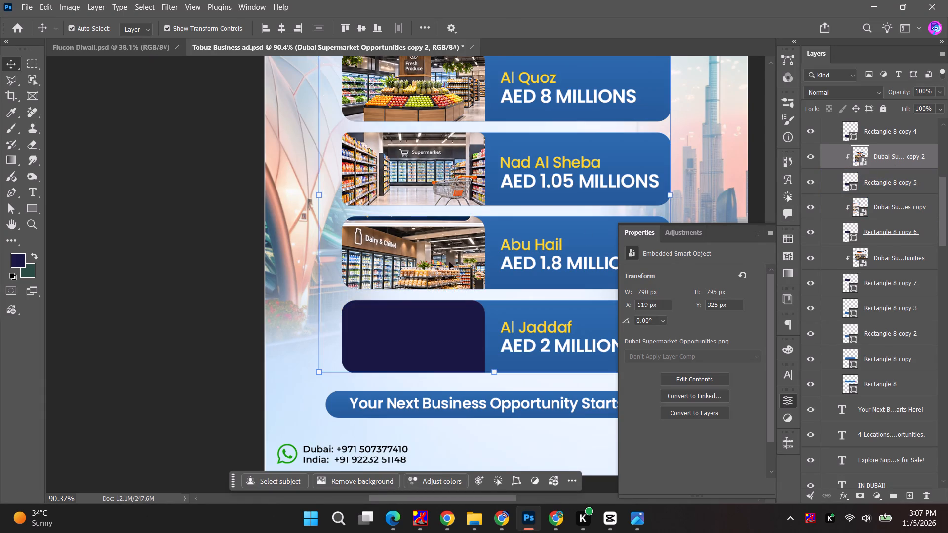
left_click_drag(389, 266, 403, 259)
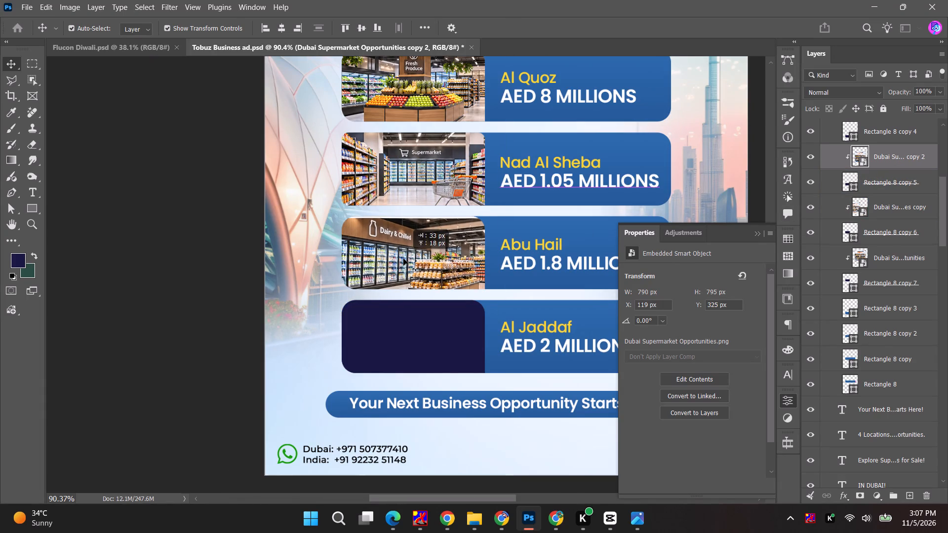
left_click_drag(403, 259, 403, 256)
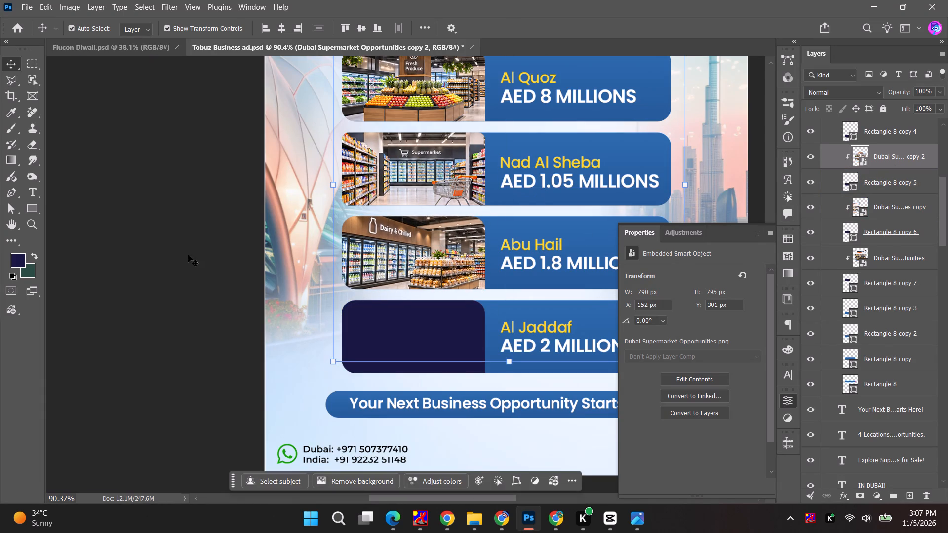
Duplicate the supermarket image above the Al Jaddaf bar's dark box, clip the copy to it, and position the checkout-counter photo inside.
scroll(892, 159, "up", 2)
left_click_drag(883, 190, 885, 172, "alt")
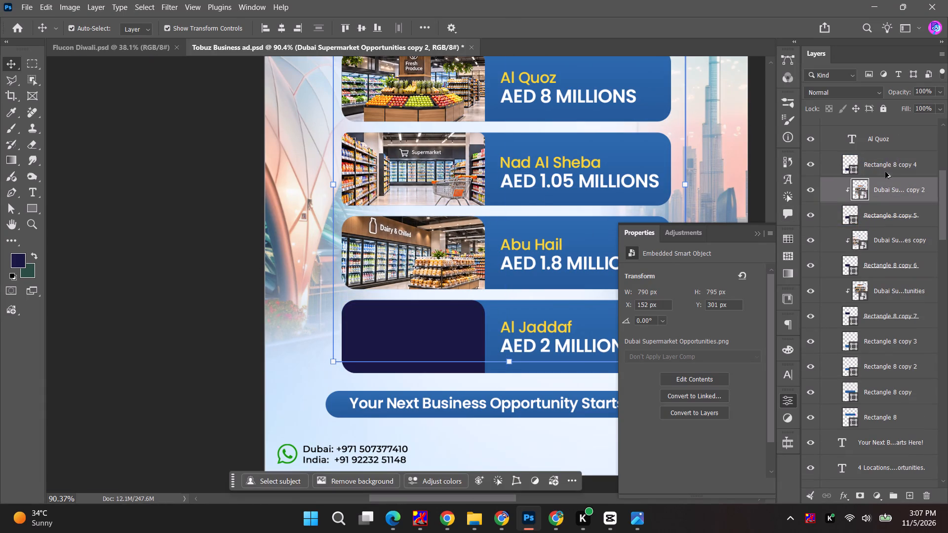
left_click_drag(885, 172, 885, 161, "alt")
left_click(880, 177, "alt")
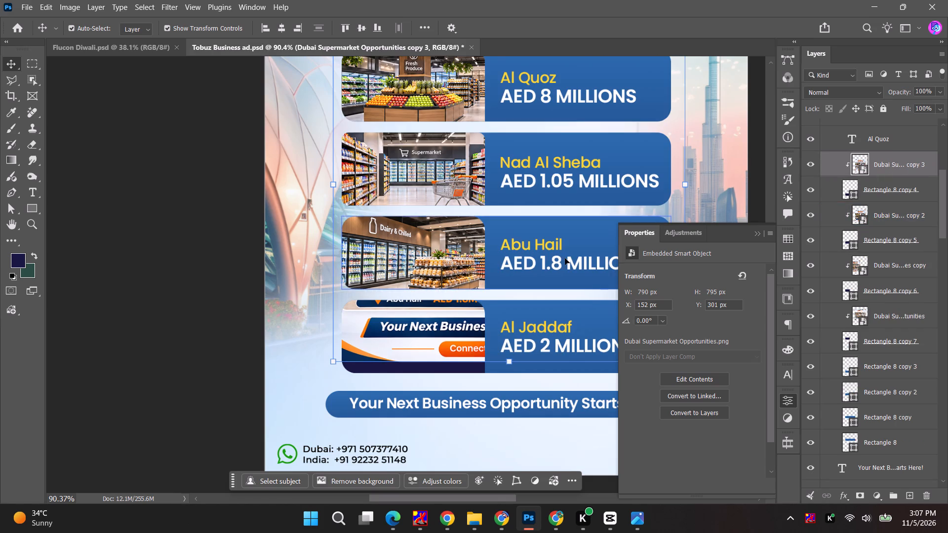
left_click_drag(411, 318, 218, 380)
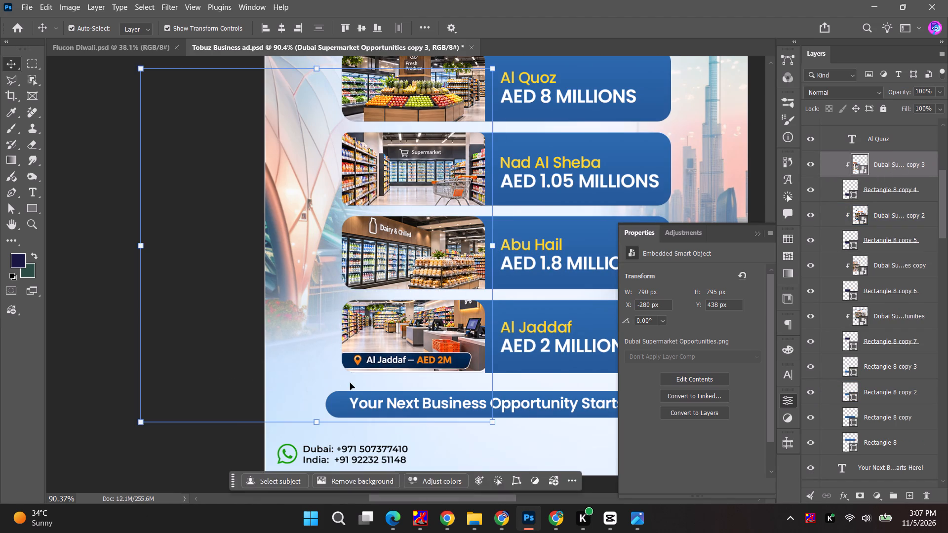
left_click_drag(403, 335, 394, 359)
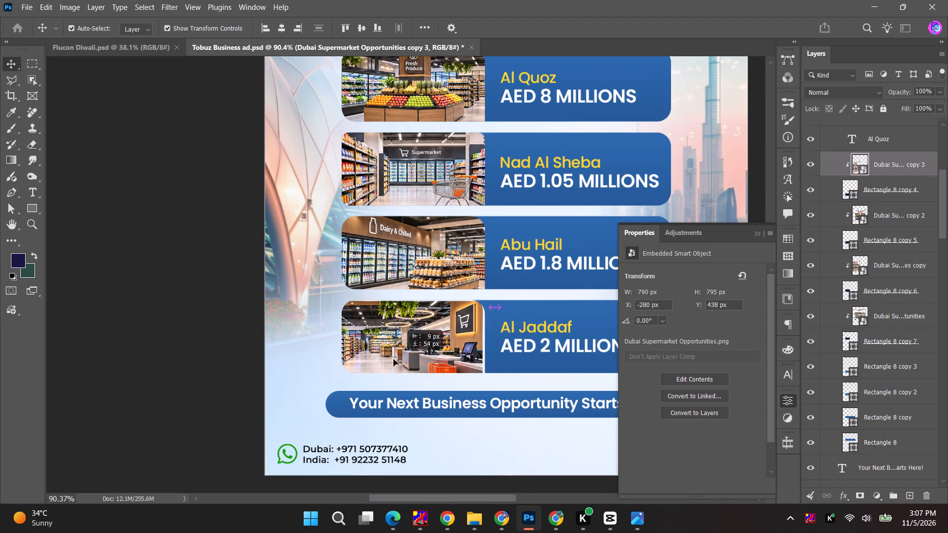
left_click_drag(394, 359, 405, 355)
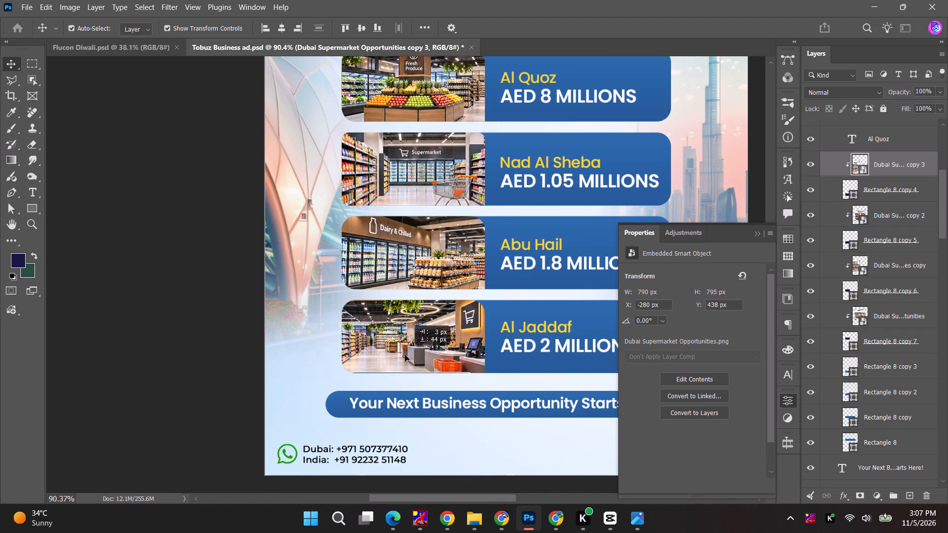
left_click_drag(405, 355, 405, 357)
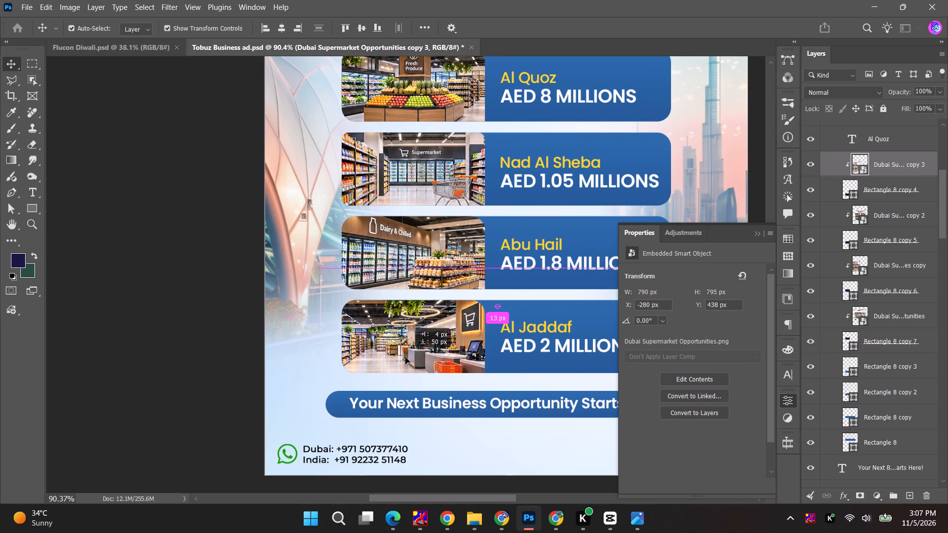
left_click_drag(405, 357, 406, 358)
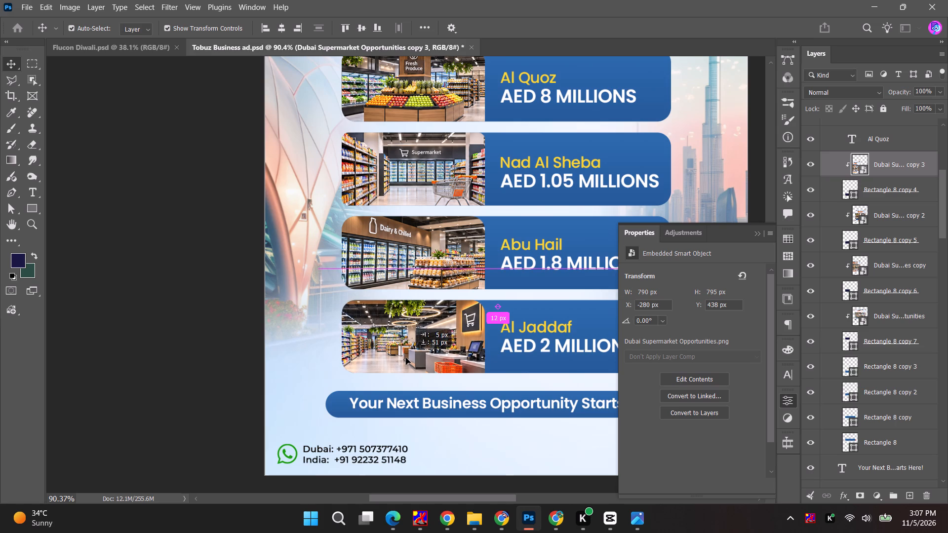
left_click_drag(406, 358, 406, 358)
Add a new empty layer directly above the Abu Hail photo and clip it to the same box.
left_click(888, 161)
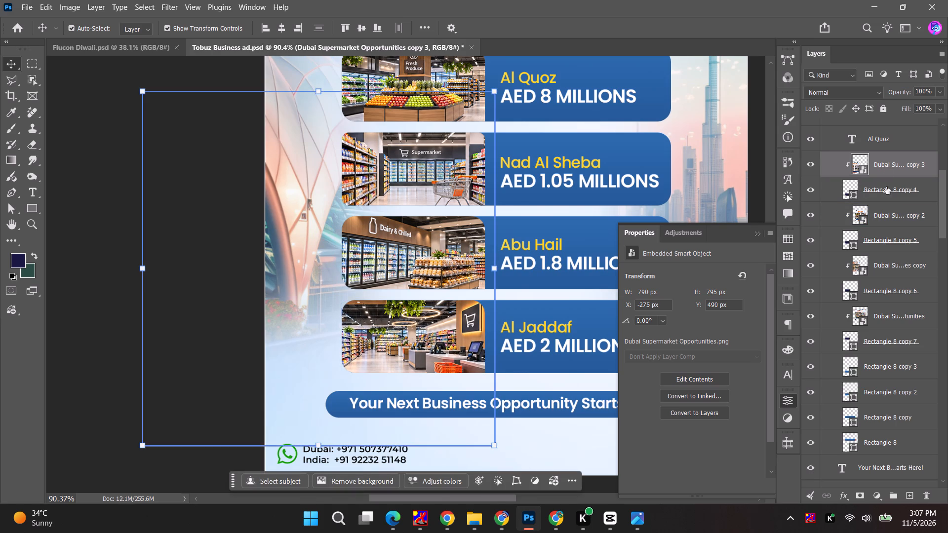
left_click(891, 216)
left_click(909, 495)
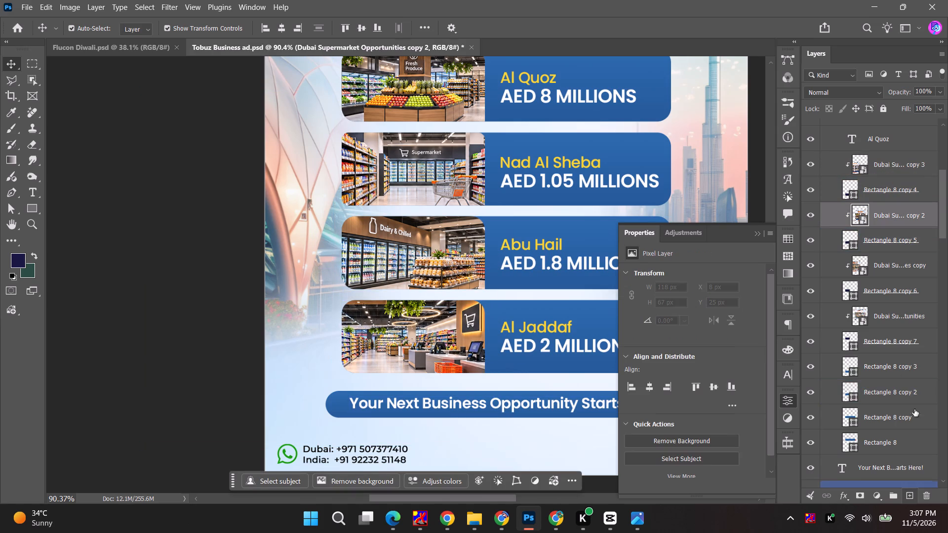
left_click(888, 226, "alt")
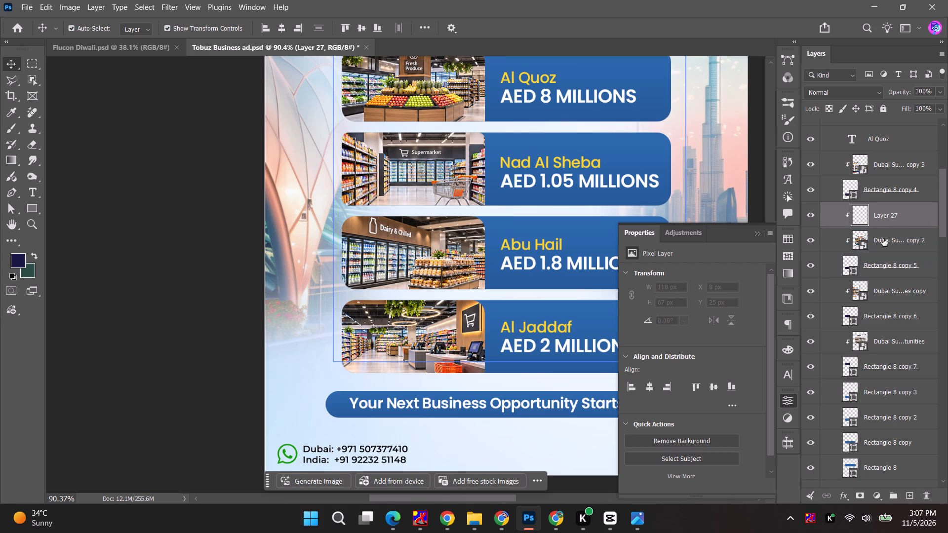
key("b")
double_click(809, 239)
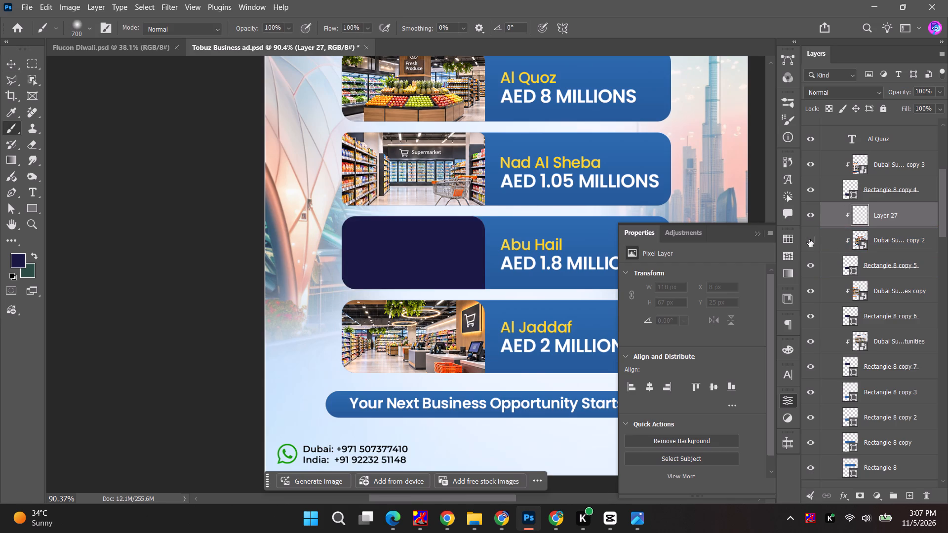
Ready the Brush for shading: sample the navy of the neighbouring design's price-drop panel and reduce the brush size to 125 px.
key("b")
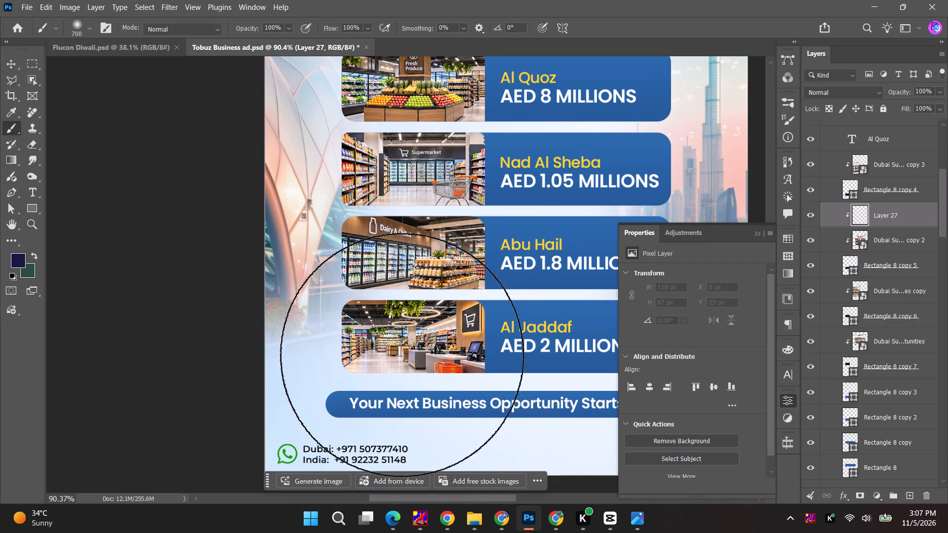
key("space")
key("space")
key("space")
key("space")
key("space")
key("space")
key("space")
key("space")
left_click_drag(419, 311, 378, 315)
scroll(381, 318, "down", 2, "alt")
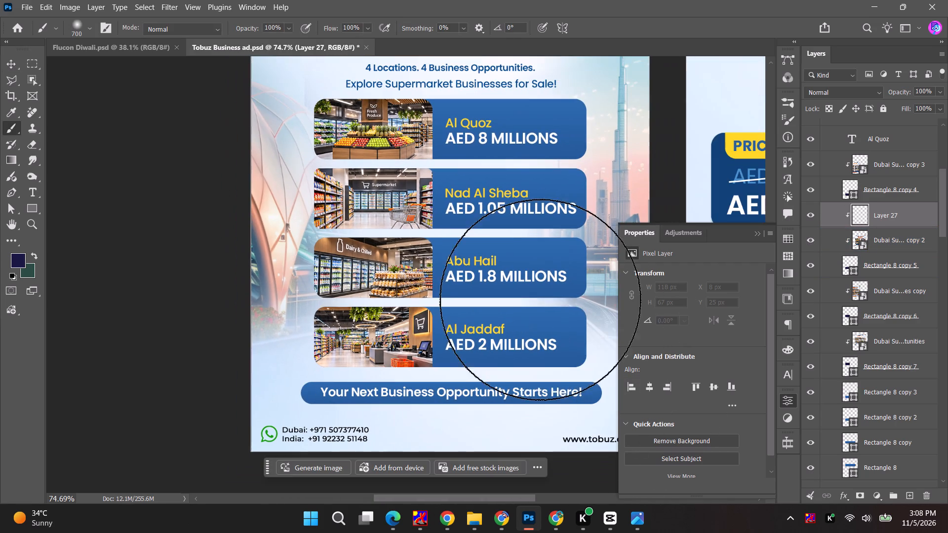
left_click(715, 194, "alt")
key("bracketleft")
key("bracketleft")
key("bracketleft")
key("bracketleft")
key("bracketleft")
key("bracketleft")
key("bracketleft")
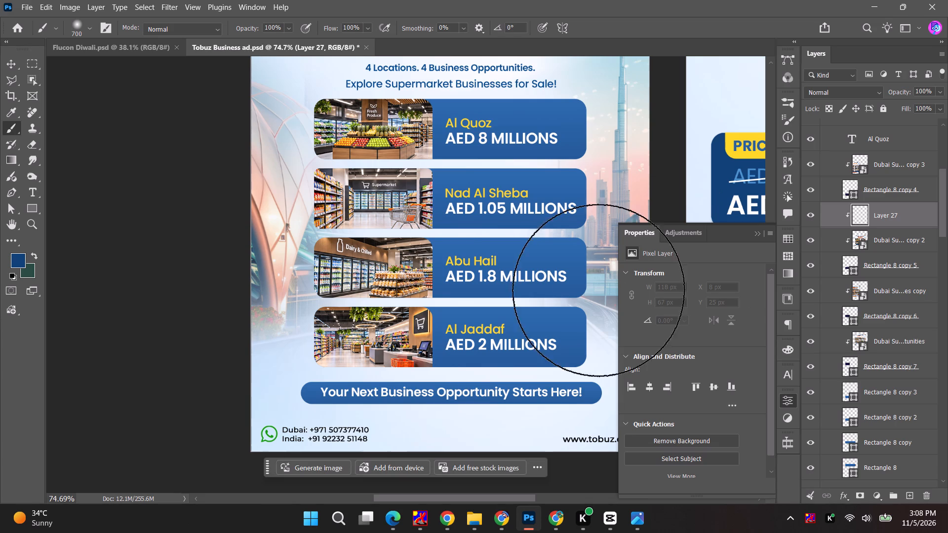
key("bracketleft")
key("bracketleft")
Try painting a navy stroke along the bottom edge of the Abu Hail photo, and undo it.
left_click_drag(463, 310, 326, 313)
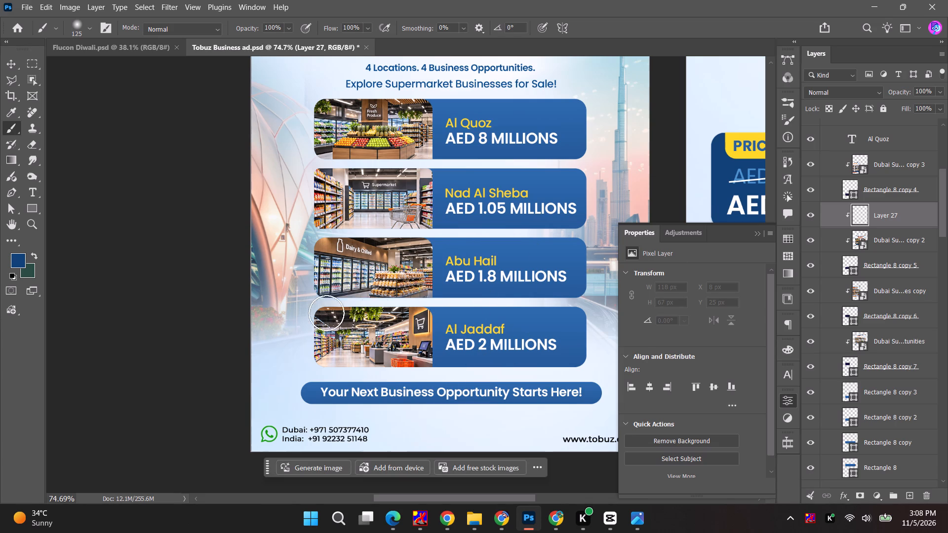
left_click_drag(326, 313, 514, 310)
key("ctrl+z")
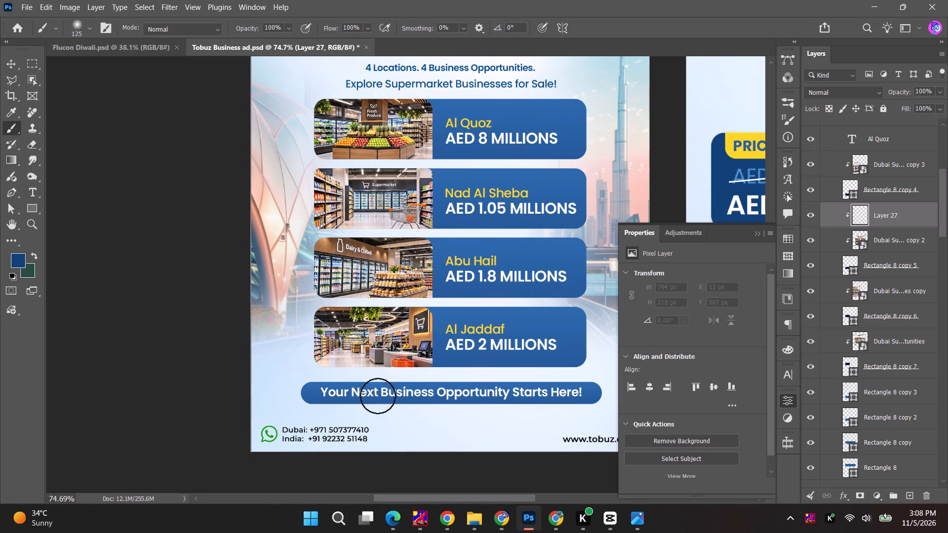
Darken the foreground colour to #092544 and paint a soft shadow along the bottom edge of the Abu Hail photo.
left_click(724, 207, "alt")
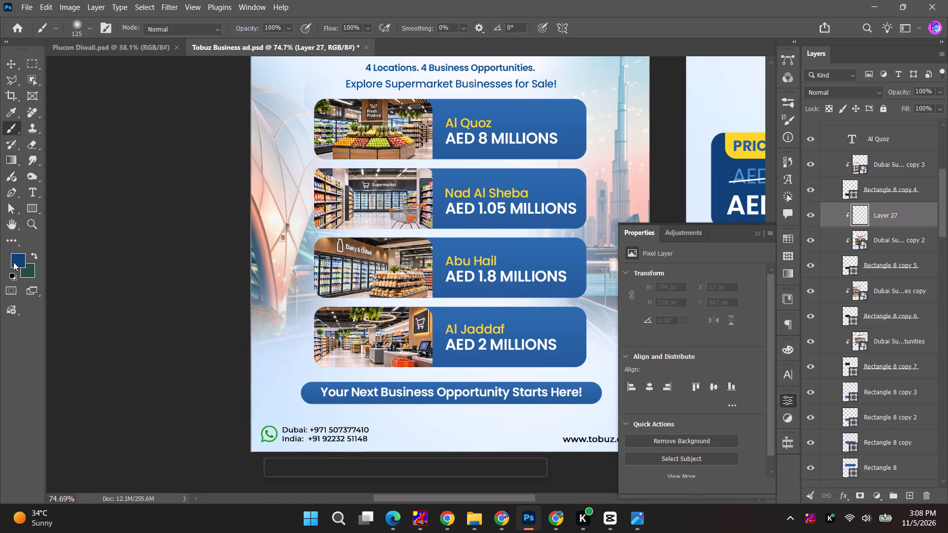
double_click(13, 262)
left_click(714, 172)
left_click(732, 163)
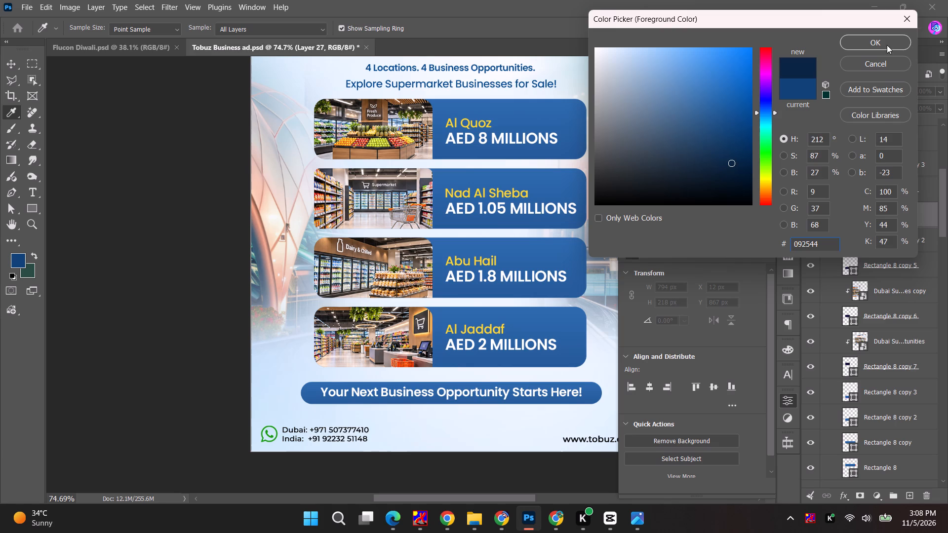
left_click(887, 45)
left_click_drag(456, 237, 316, 244)
key("ctrl+z")
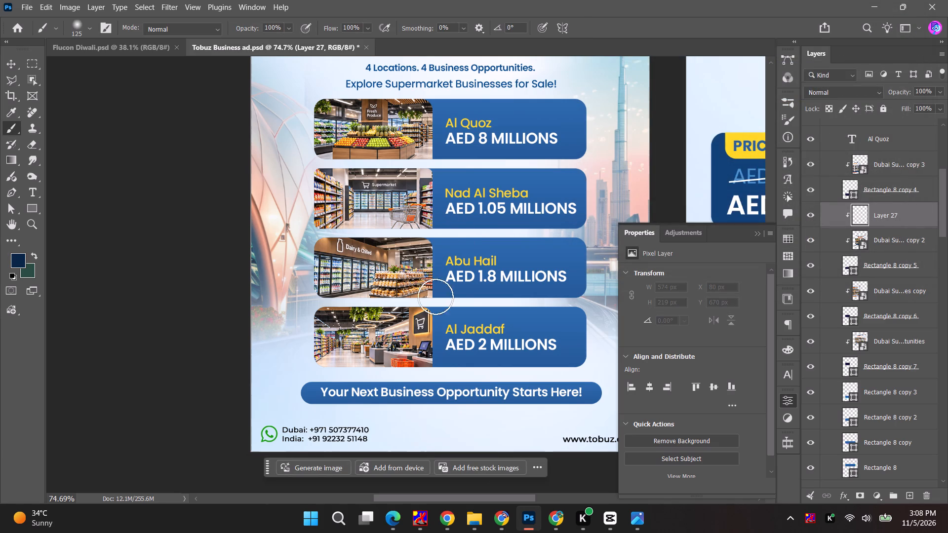
left_click_drag(448, 312, 500, 310)
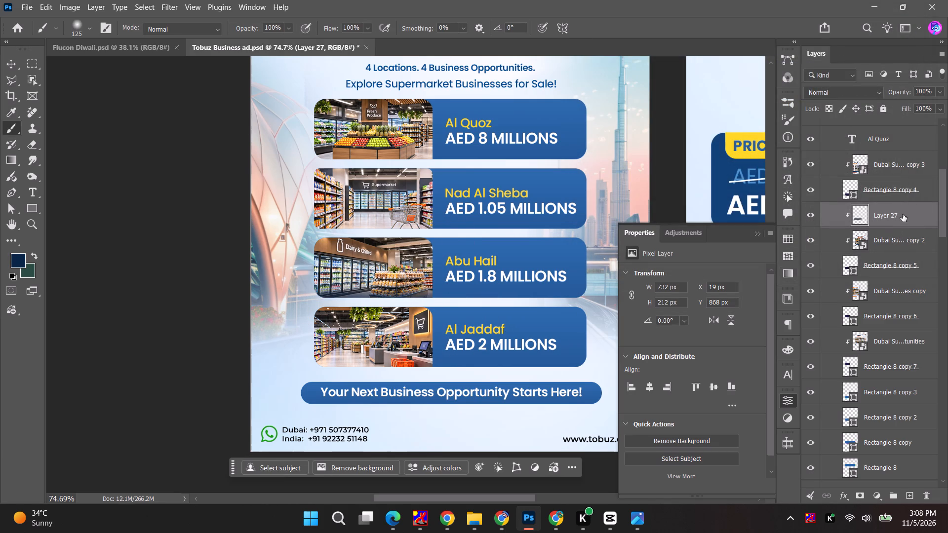
Duplicate the painted shadow layer above the Al Jaddaf photo, move it to that photo's bottom edge, and clip it to the box.
left_click_drag(903, 214, 897, 156, "alt")
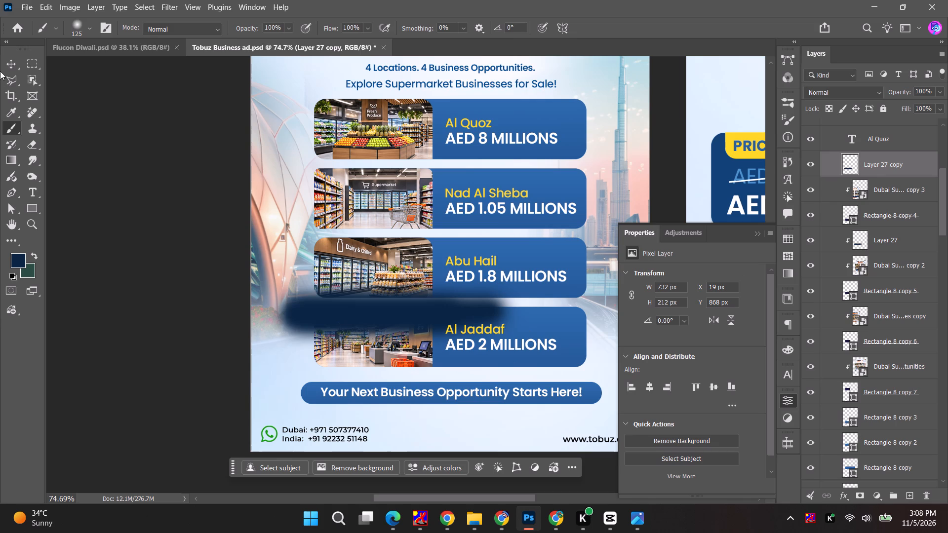
left_click(8, 59)
left_click_drag(351, 316, 346, 383)
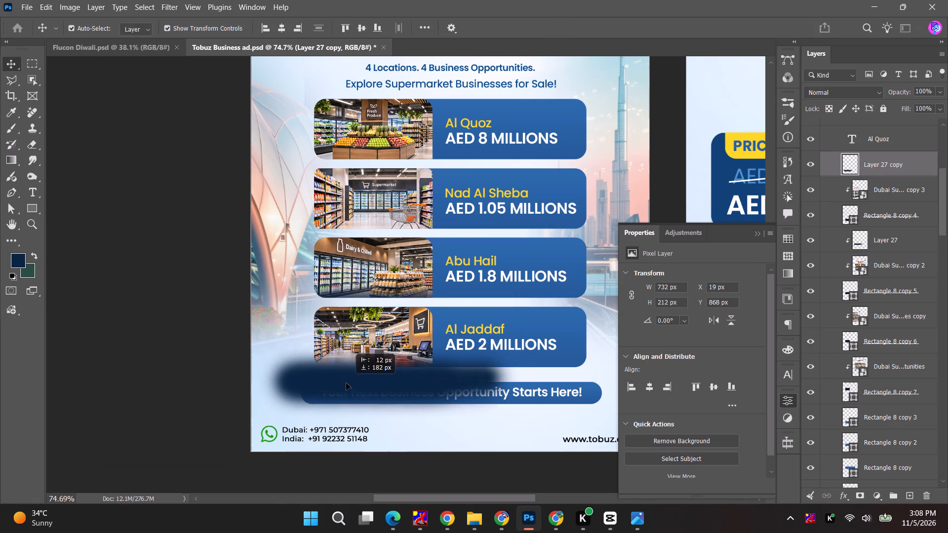
left_click_drag(346, 383, 347, 381)
left_click(888, 177, "alt")
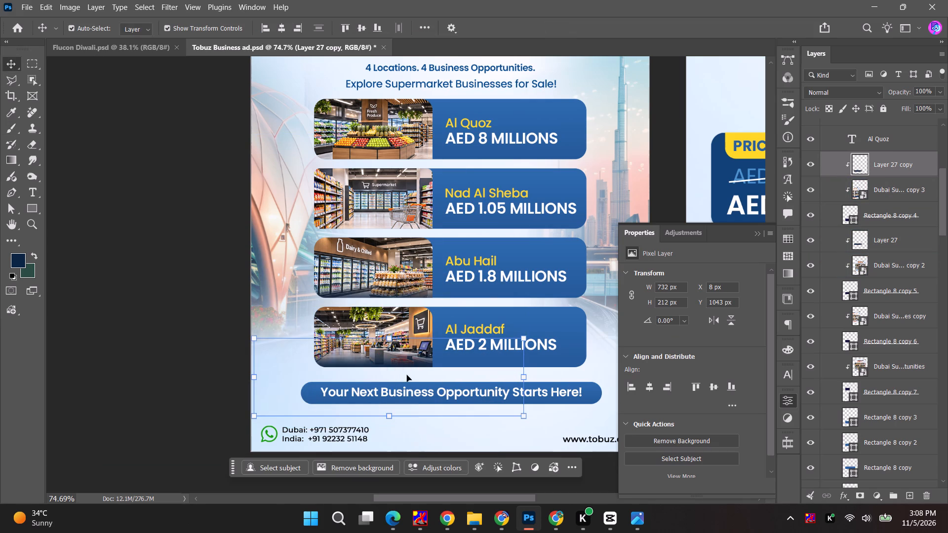
left_click_drag(407, 372, 406, 381)
key("ctrl+z")
left_click(888, 163)
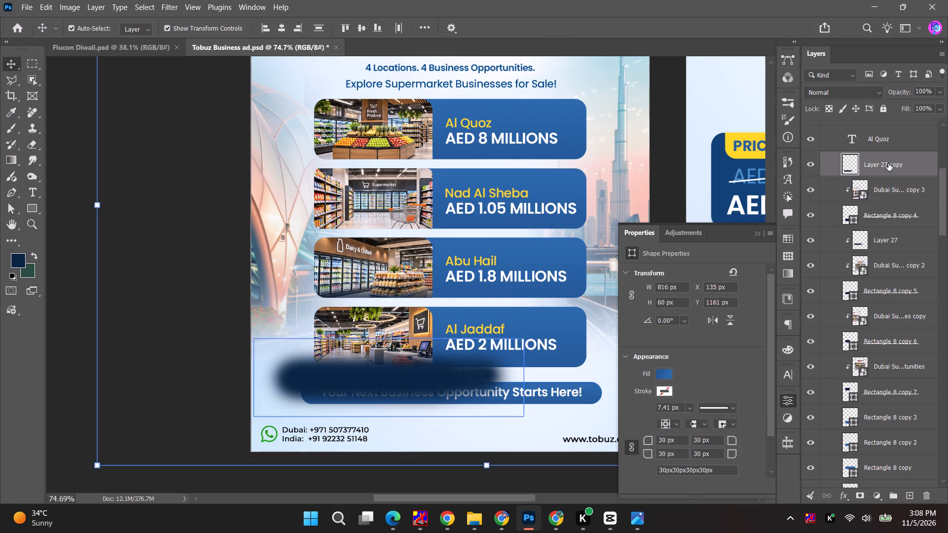
left_click_drag(431, 373, 432, 378)
left_click(901, 178, "alt")
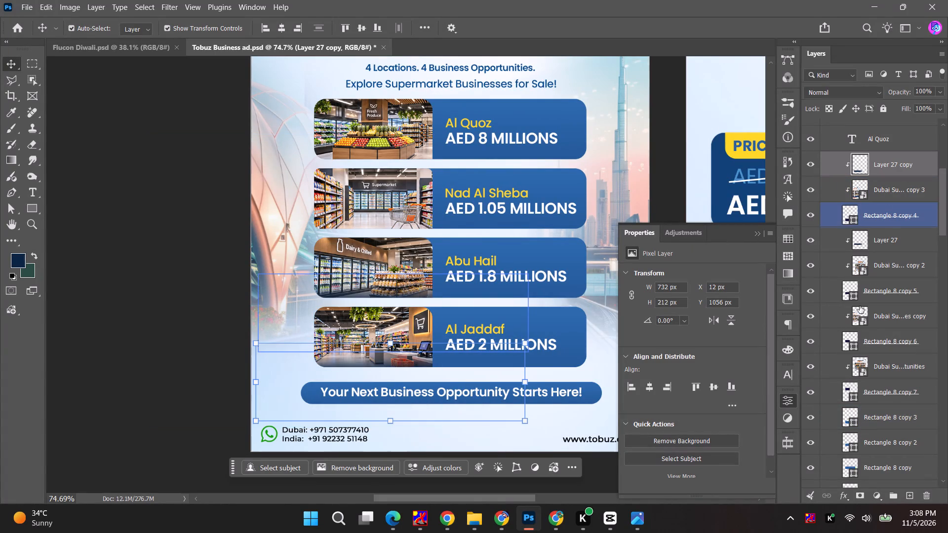
Add a clipped layer above the Nad Al Sheba photo and brush a #092544 shadow along the photo's bottom edge.
left_click(878, 314)
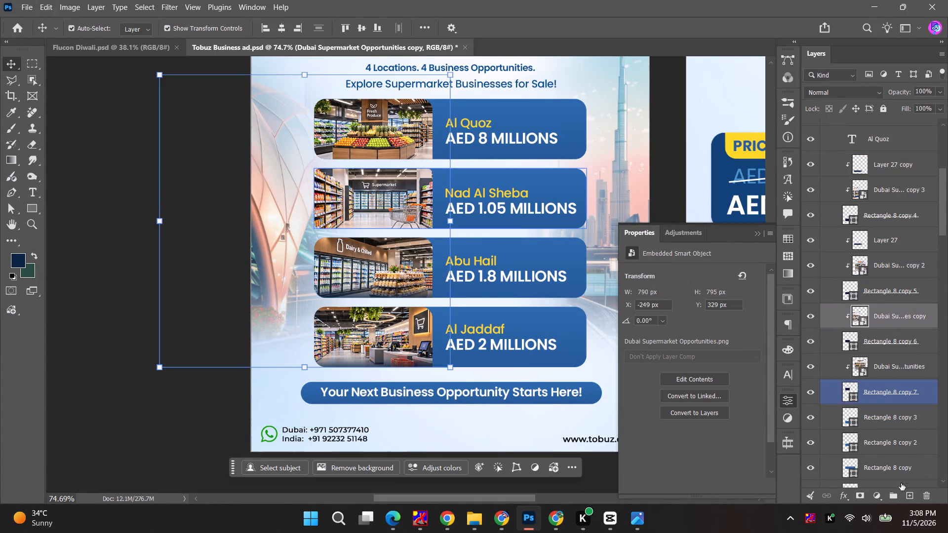
left_click(907, 490)
left_click(891, 331, "alt")
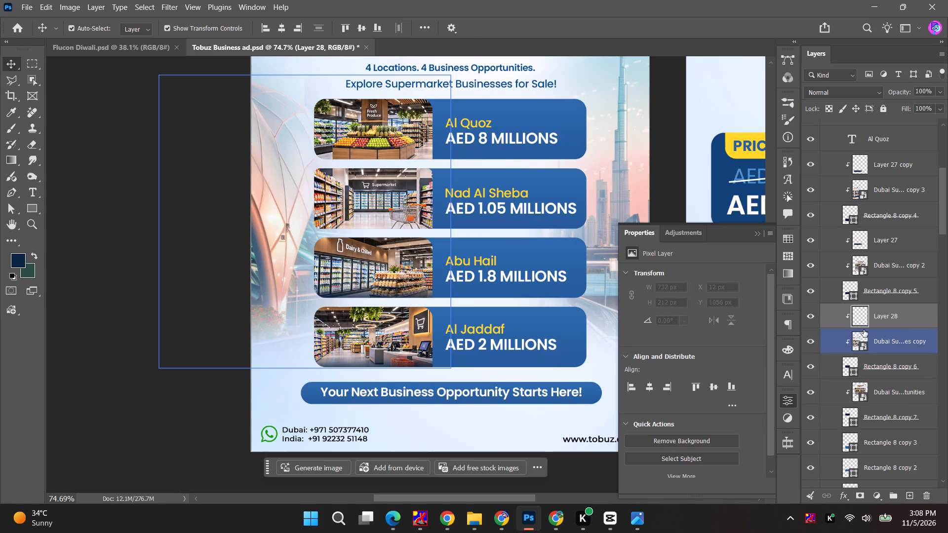
key("b")
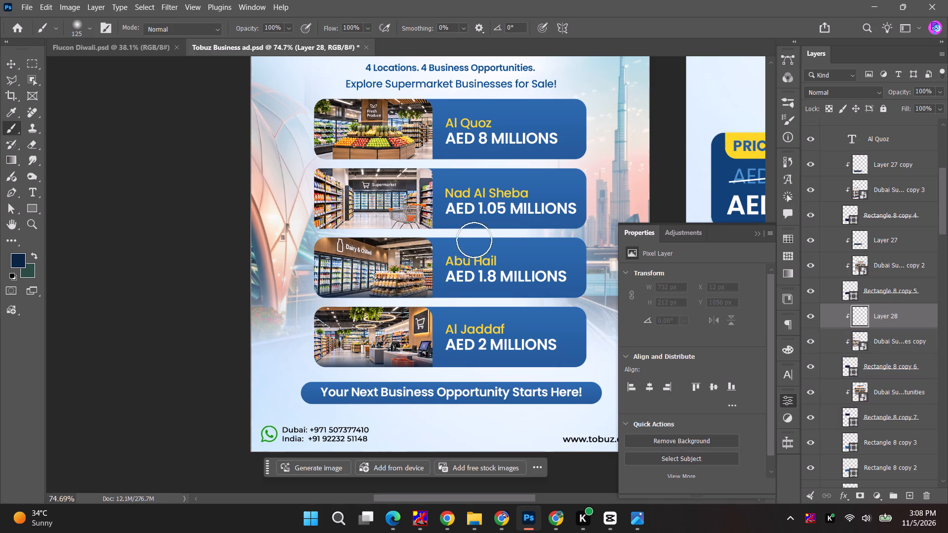
left_click_drag(472, 240, 283, 247)
left_click_drag(453, 245, 237, 245)
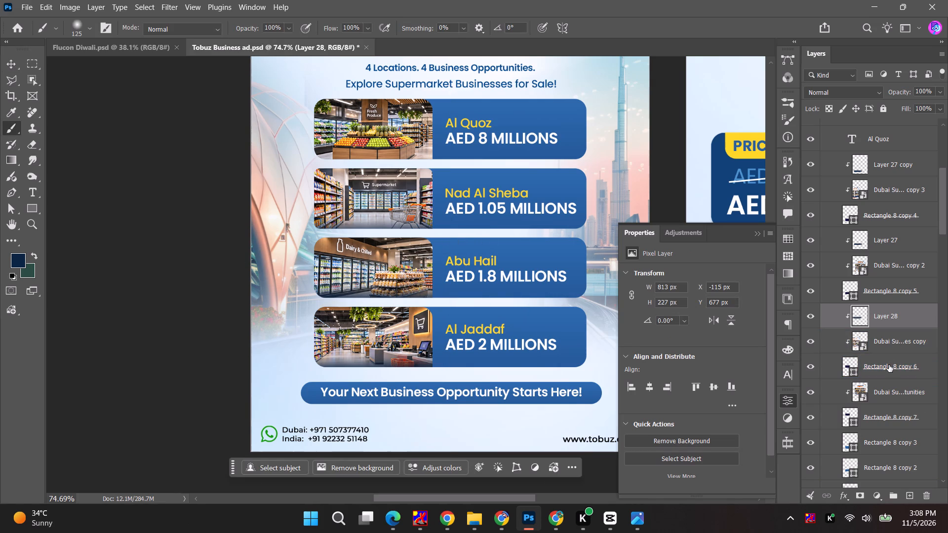
Add a clipped layer above the Al Quoz photo, brush the same dark shadow along the photo's bottom edge, and deselect the layer.
left_click(887, 390)
left_click(907, 492)
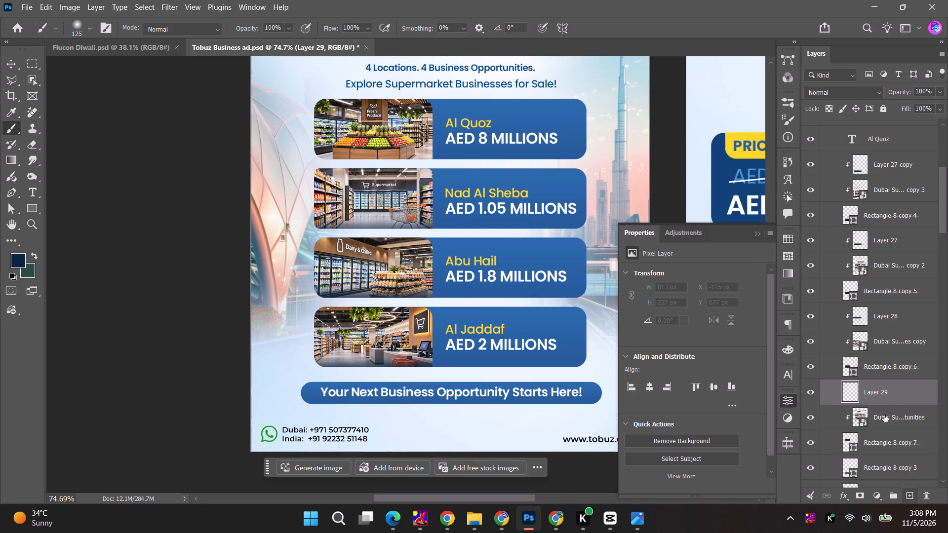
left_click(885, 404, "alt")
key("b")
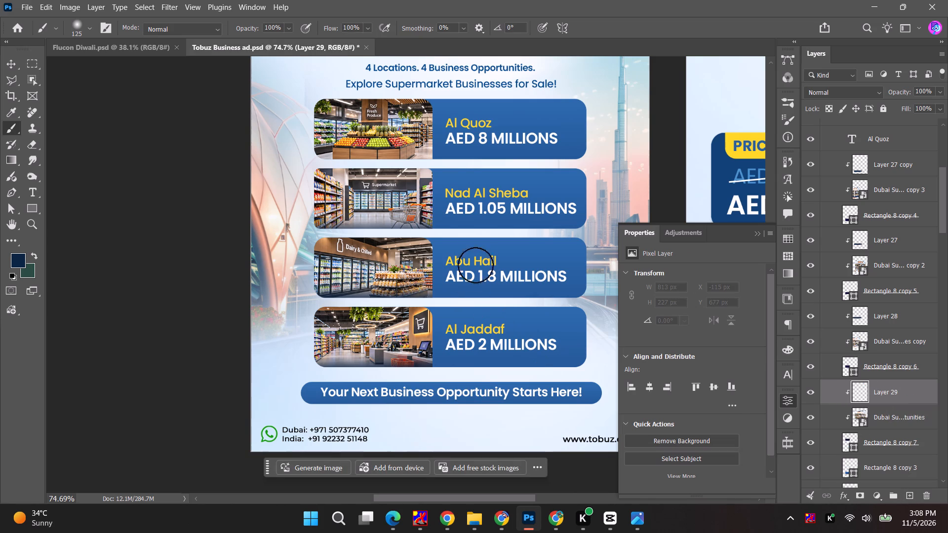
left_click_drag(441, 171, 251, 179)
left_click_drag(447, 164, 432, 170)
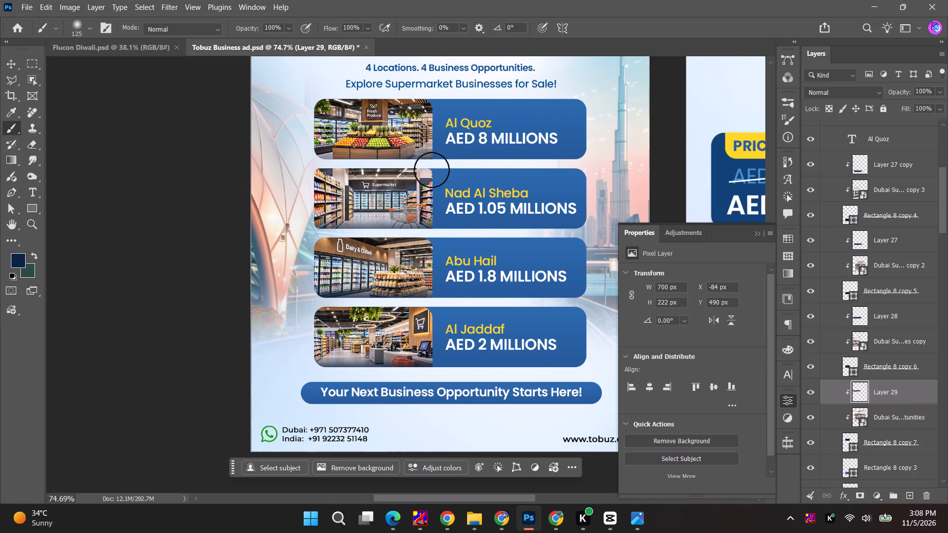
left_click_drag(432, 170, 208, 194)
key("ctrl+z")
left_click_drag(435, 176, 49, 195)
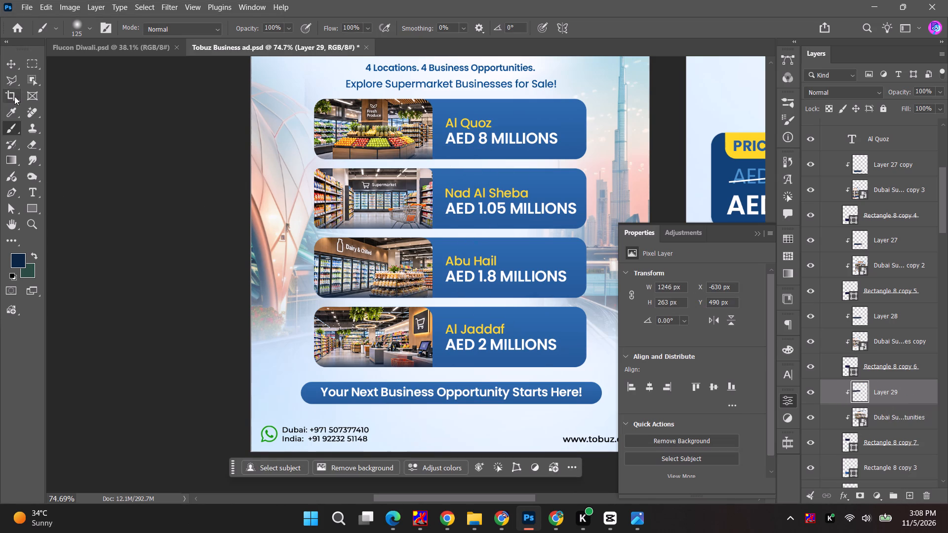
left_click(9, 64)
left_click(168, 229)
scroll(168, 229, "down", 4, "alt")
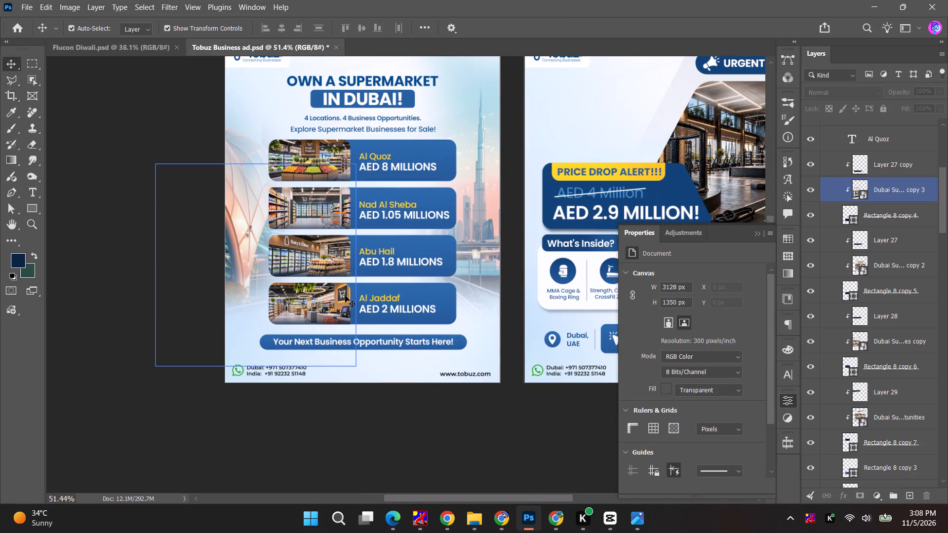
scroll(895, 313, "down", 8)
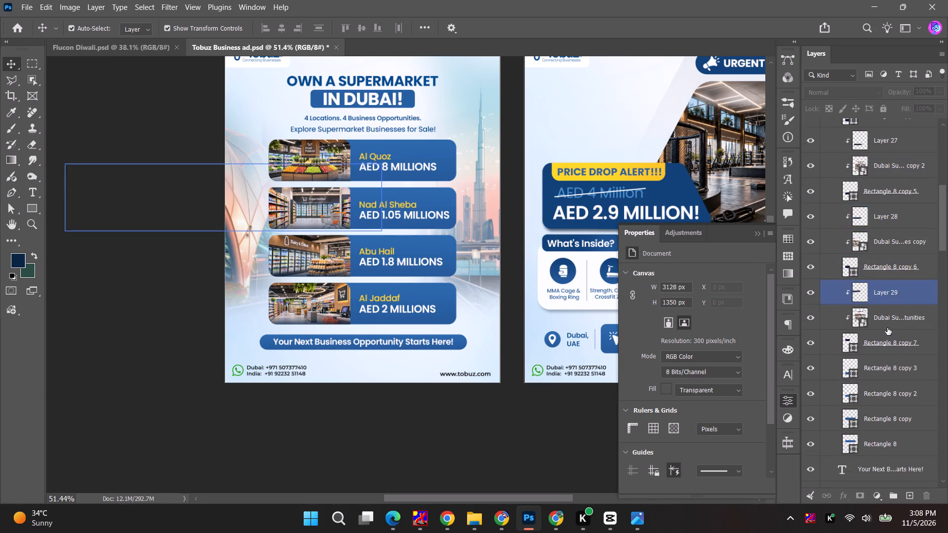
Group the four blue rounded price-bar rectangles, Rectangle 8 through Rectangle 8 copy 3, into one layer group.
scroll(887, 328, "down", 3)
left_click(887, 352)
left_click(889, 326, "ctrl")
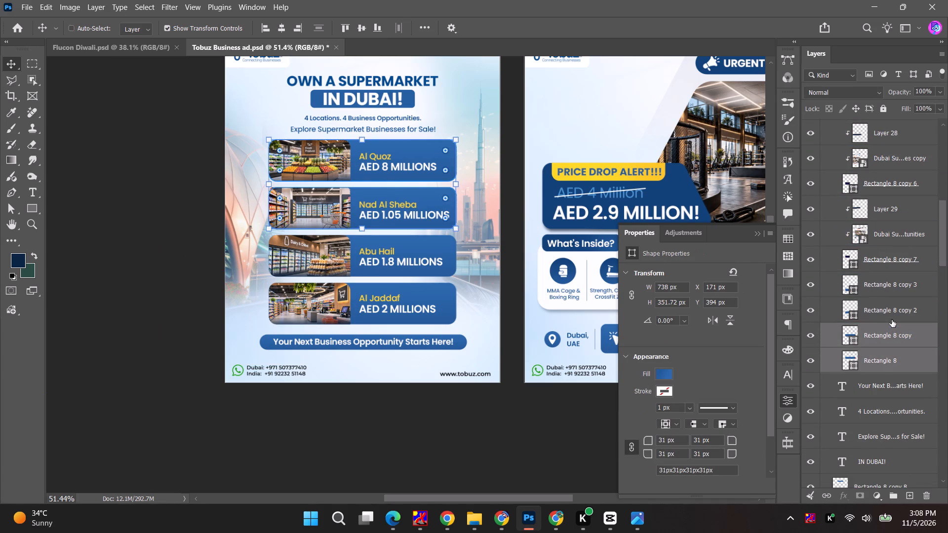
left_click(888, 312, "ctrl")
left_click(887, 292, "ctrl")
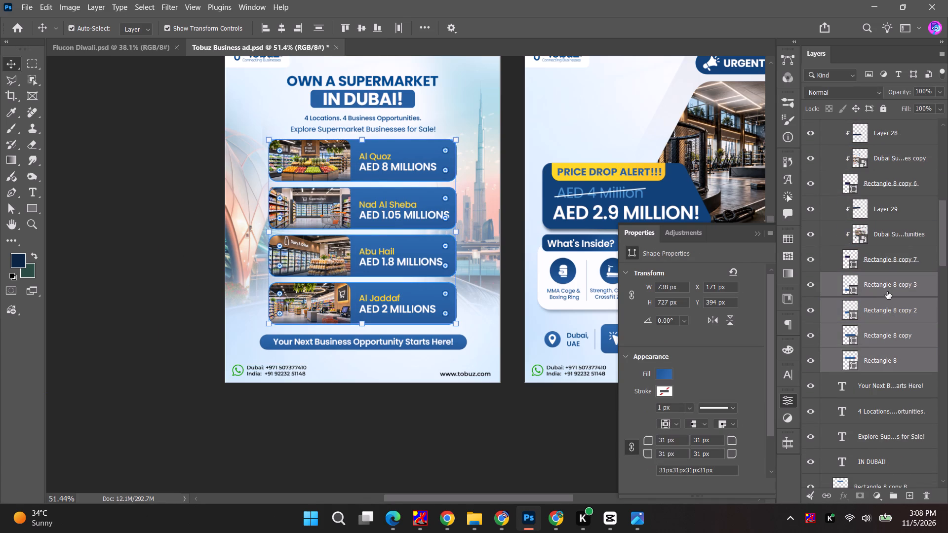
key("ctrl+g")
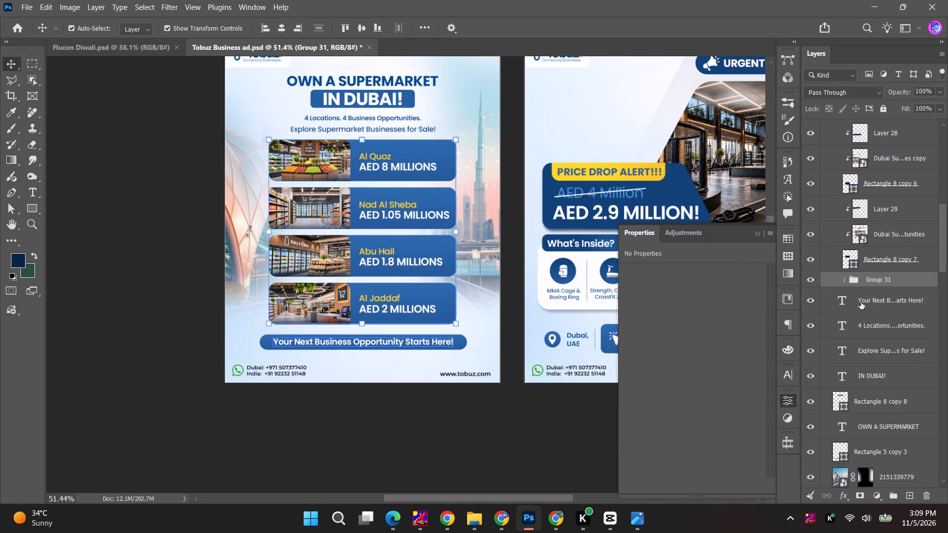
Add a drop shadow to the price-bar group with 78% opacity, 115° angle, 3 px distance and 3 px size, and deselect it.
left_click(845, 499)
left_click(863, 495)
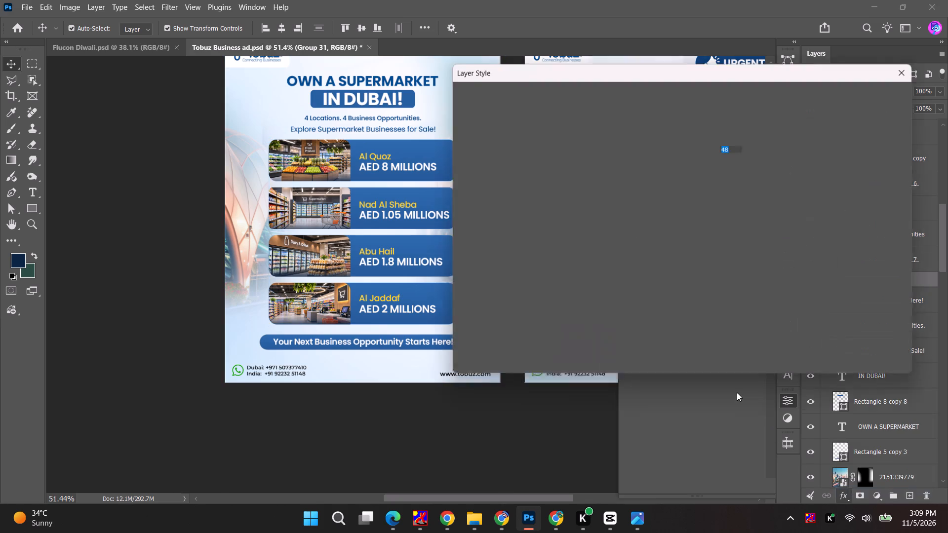
left_click(663, 213)
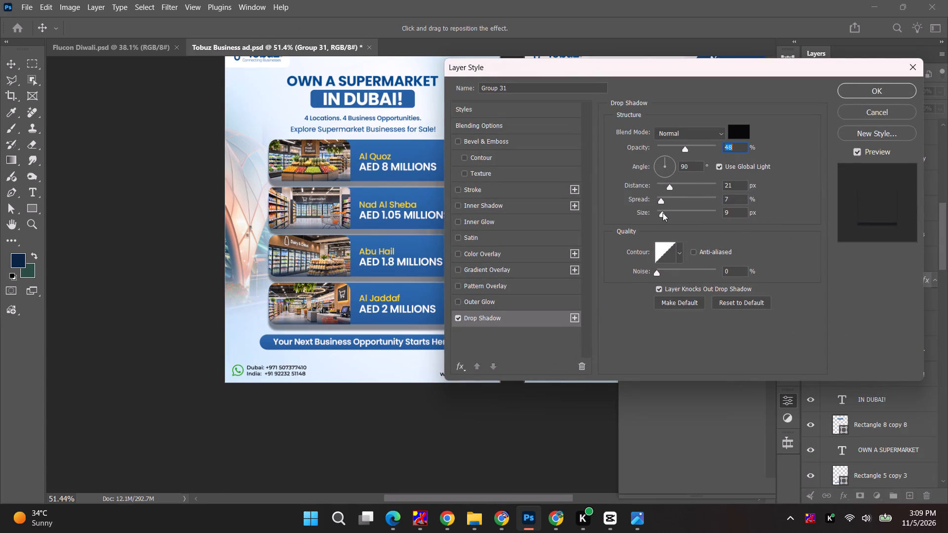
left_click_drag(671, 185, 661, 183)
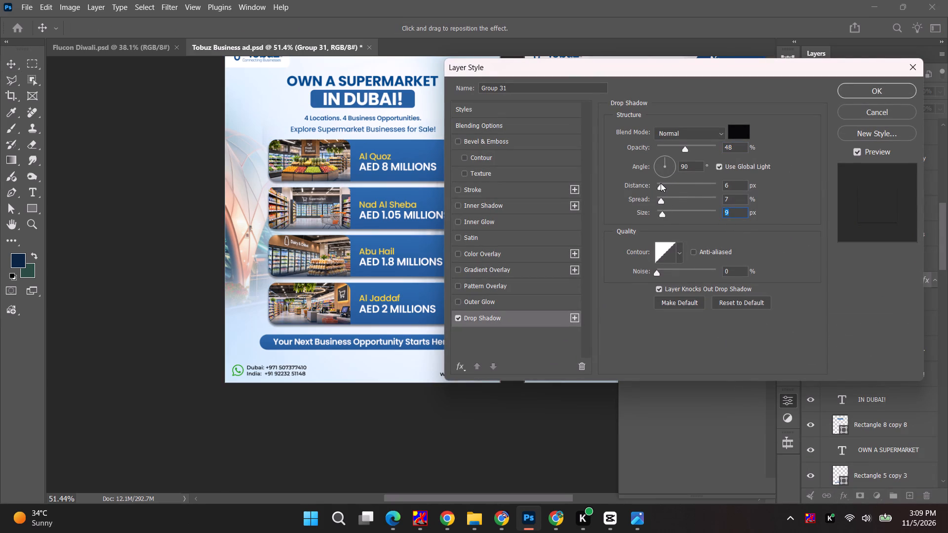
left_click_drag(661, 183, 660, 183)
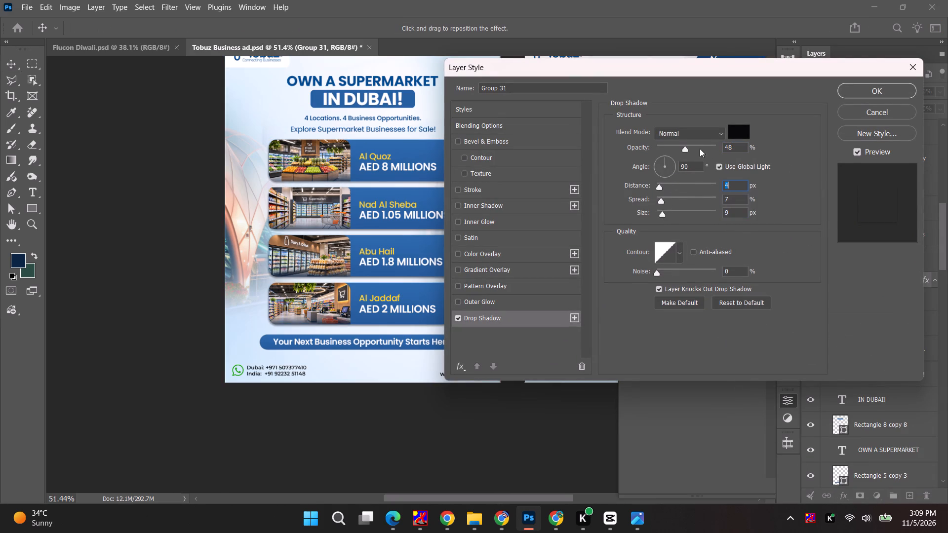
left_click_drag(684, 146, 703, 147)
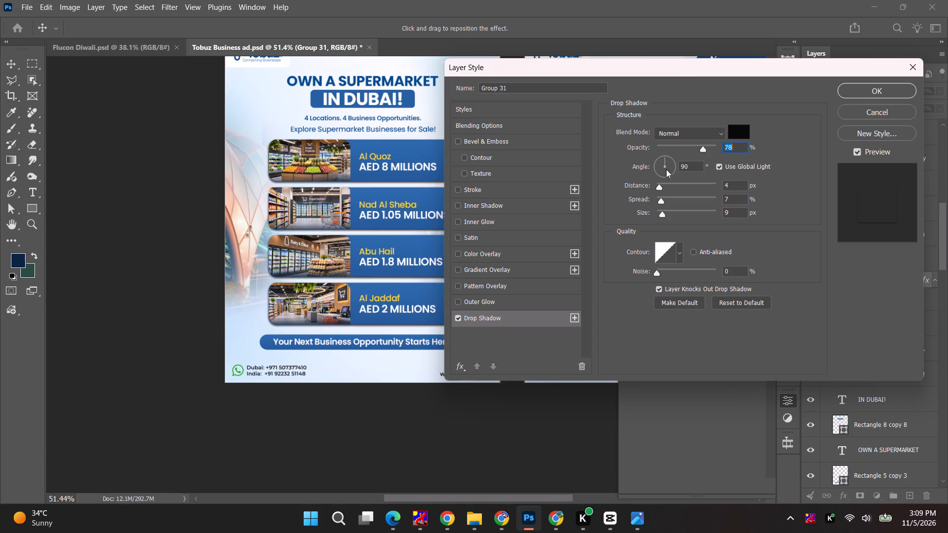
left_click_drag(664, 160, 659, 153)
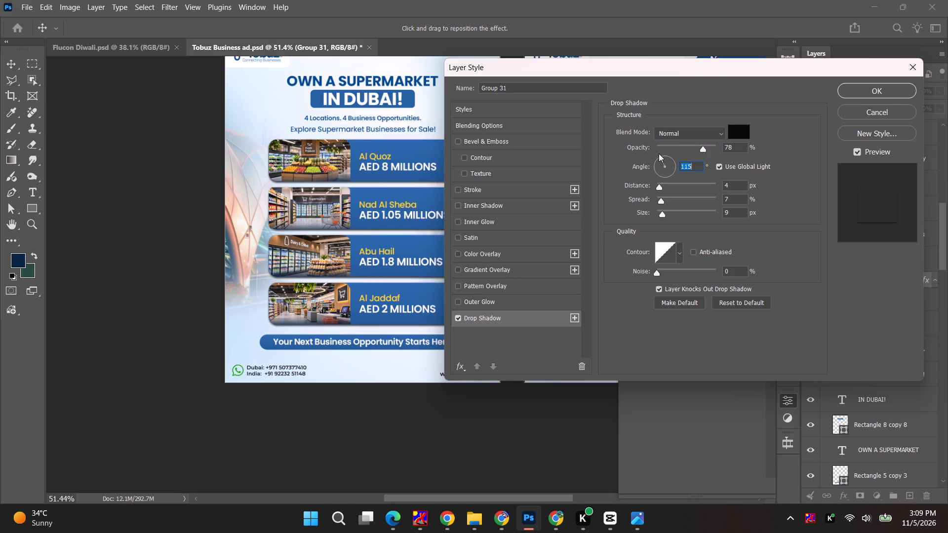
left_click_drag(663, 186, 663, 183)
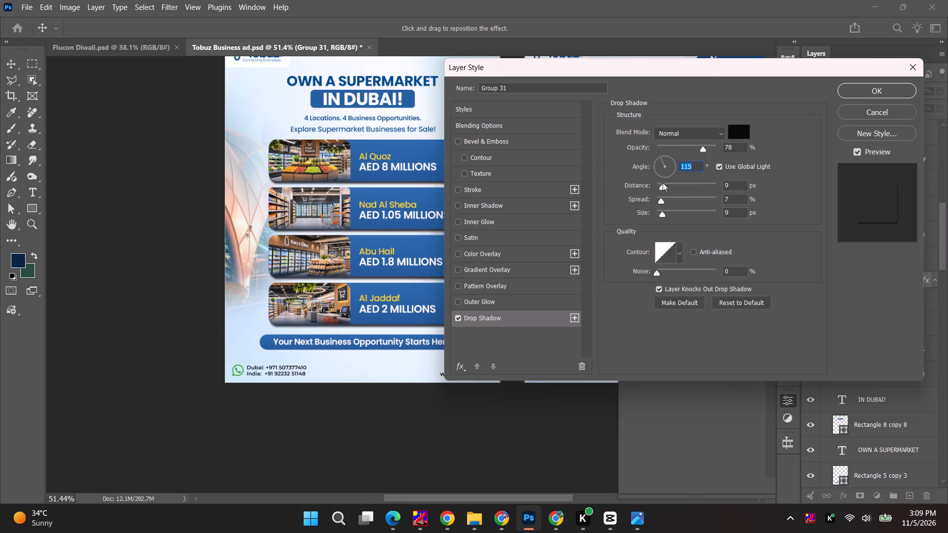
left_click_drag(663, 183, 660, 181)
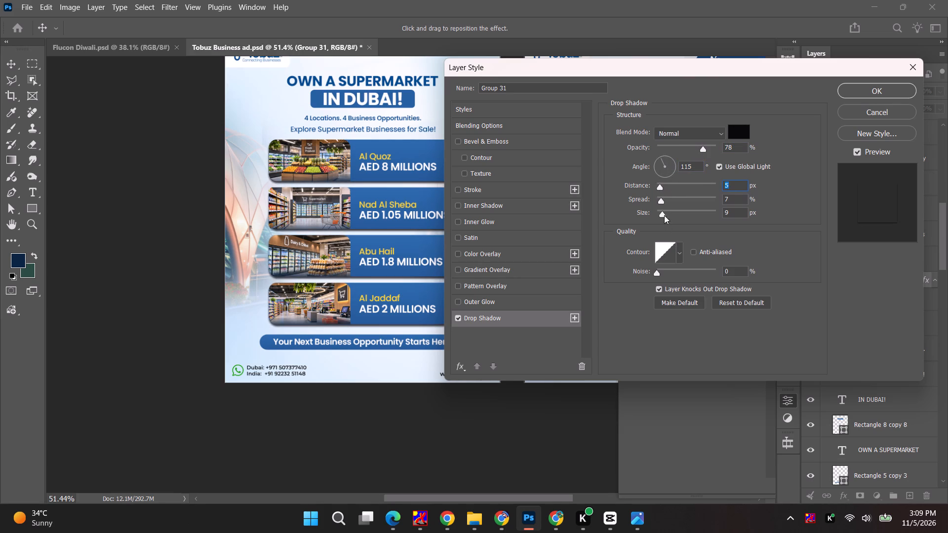
left_click_drag(664, 215, 659, 210)
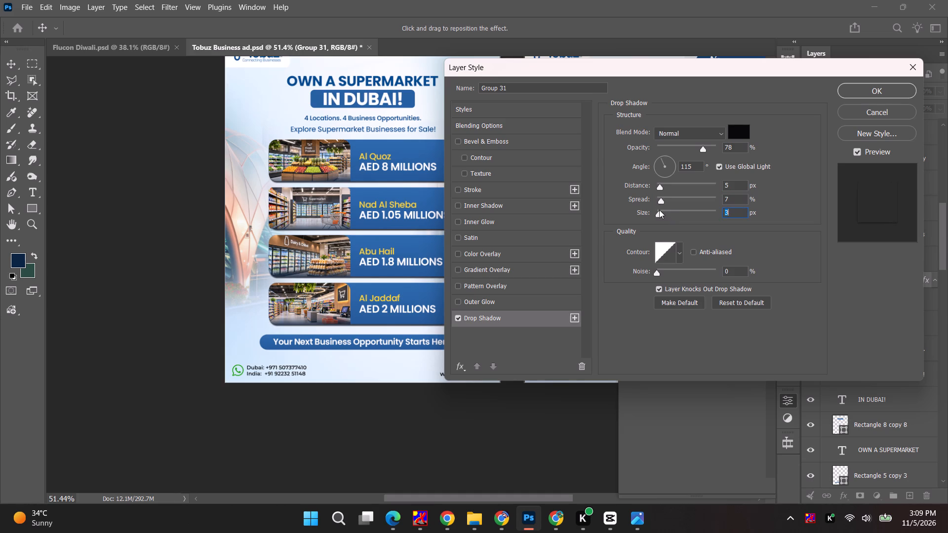
left_click(662, 190)
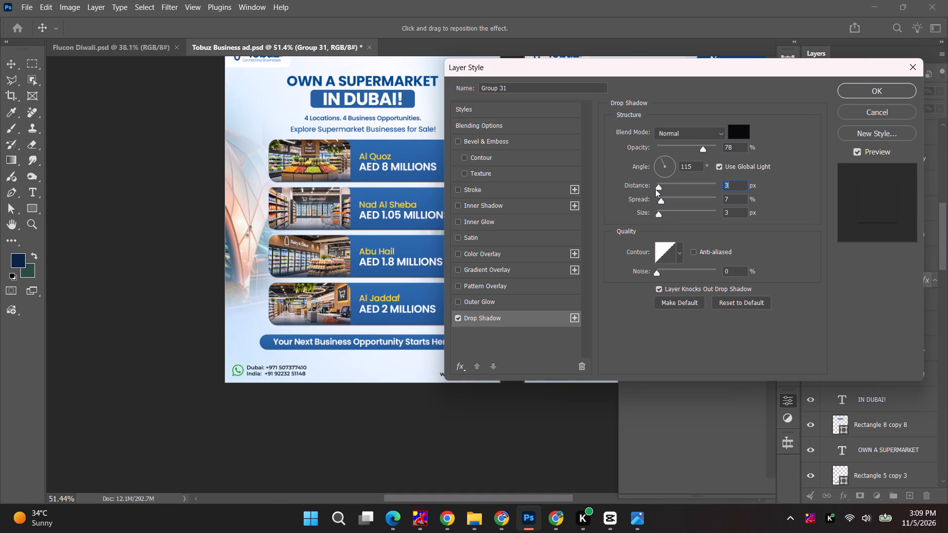
left_click(875, 88)
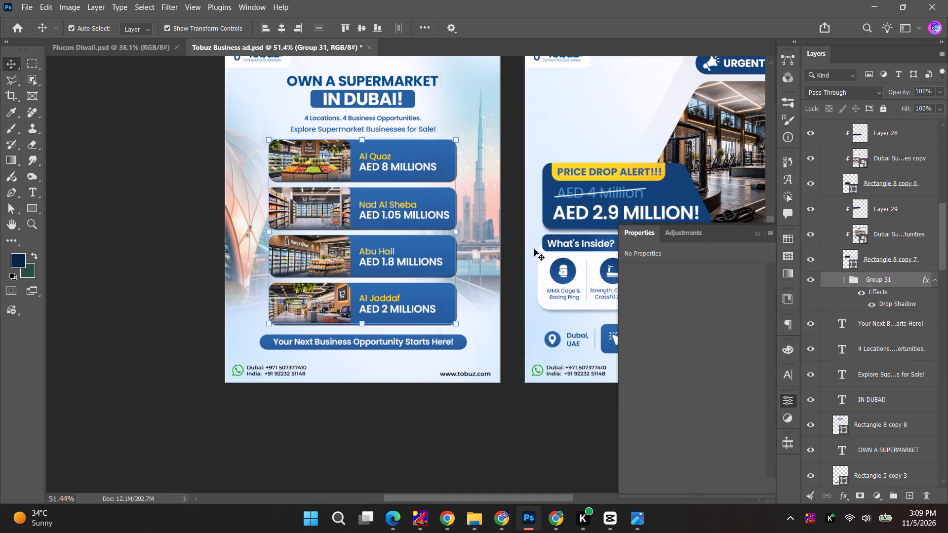
left_click(415, 409)
Compare the supermarket post's overall layout and heading with the reference image Dubai Supermarket Opportunities.png open in Chrome.
scroll(414, 408, "down", 4, "alt")
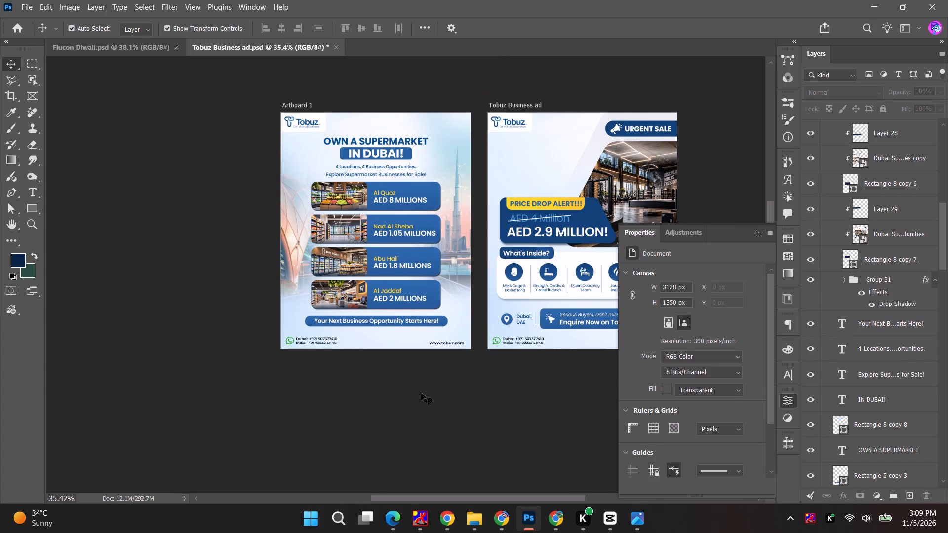
key("space")
key("space")
left_click_drag(431, 373, 433, 410)
key("alt+Tab")
key("alt+Tab")
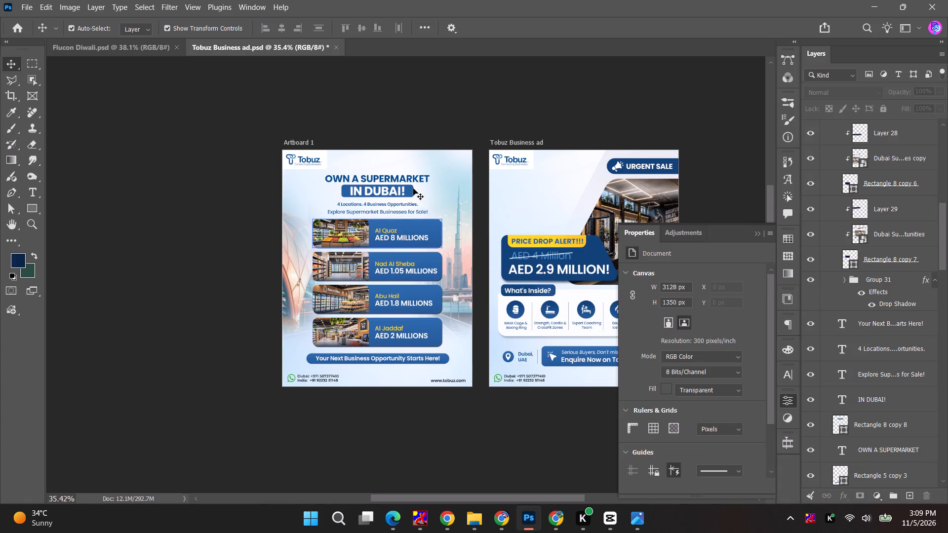
scroll(362, 190, "up", 10, "alt")
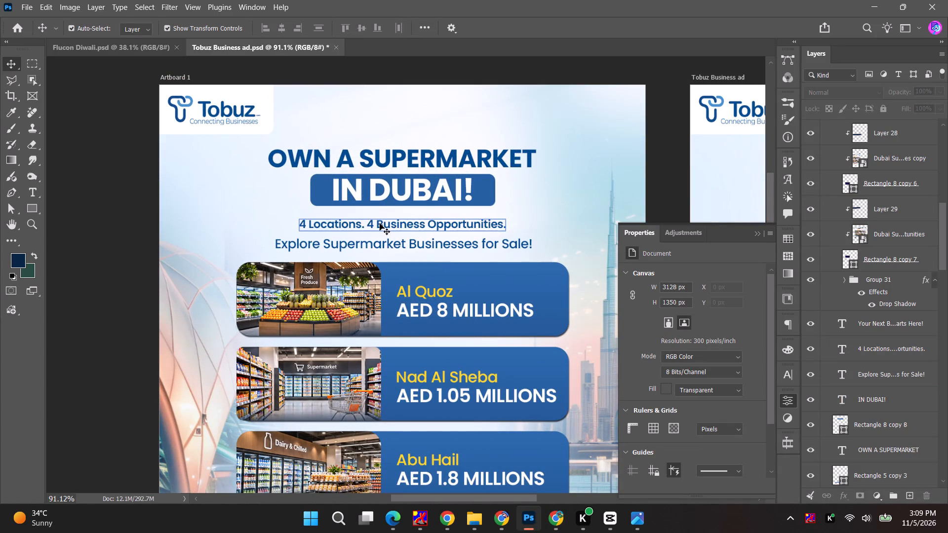
key("alt+Tab")
key("alt+Tab")
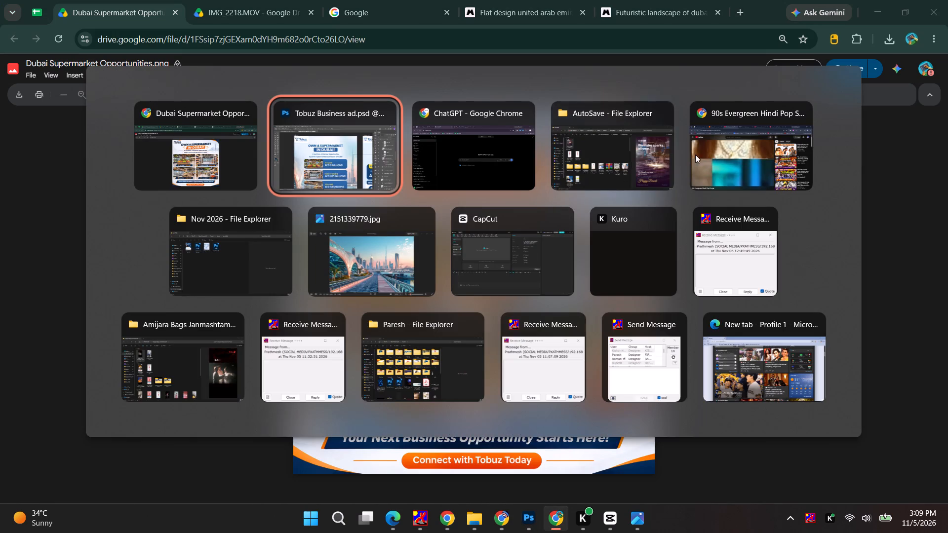
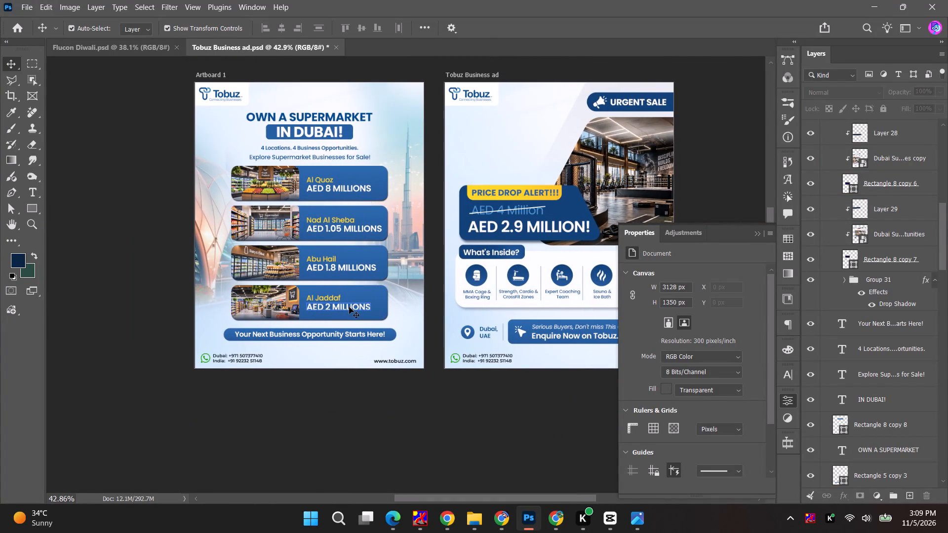
left_click(402, 157)
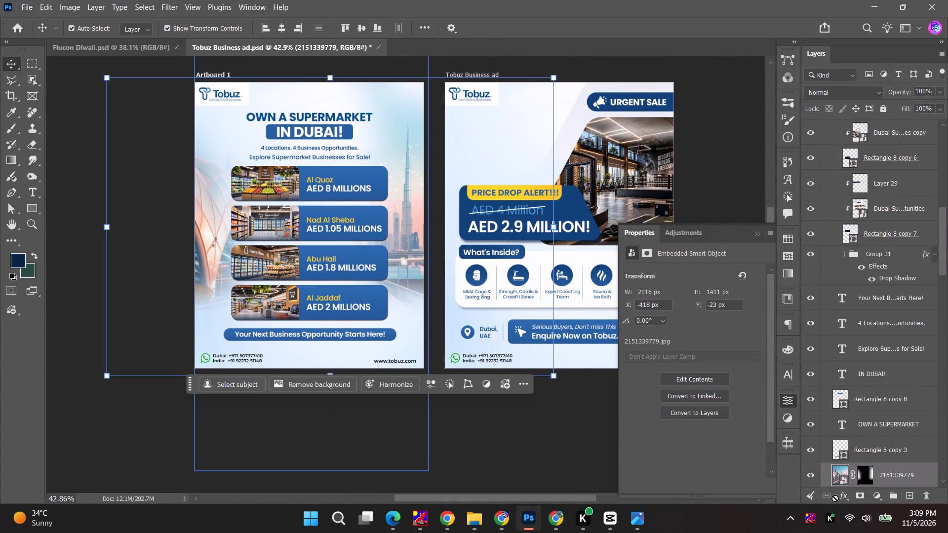
left_click(841, 497)
key("Escape")
left_click(876, 497)
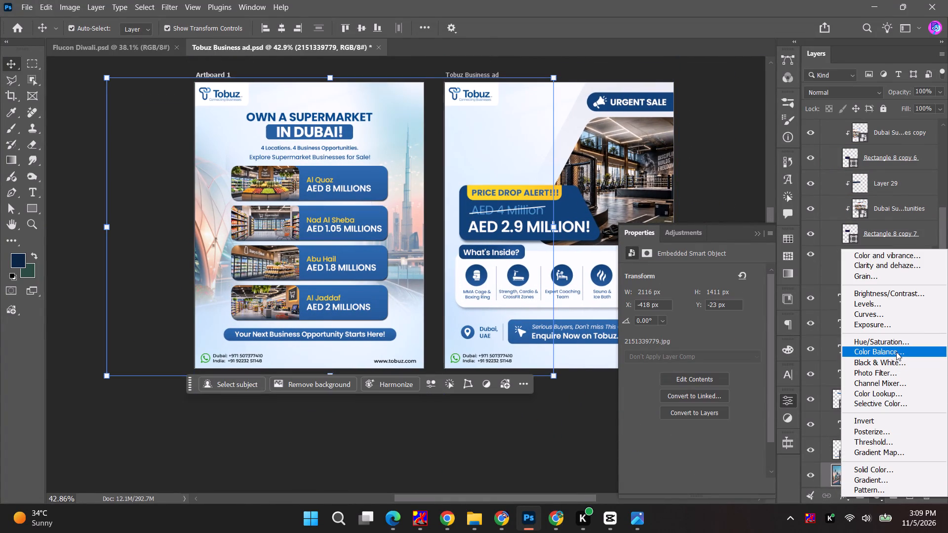
left_click(895, 345)
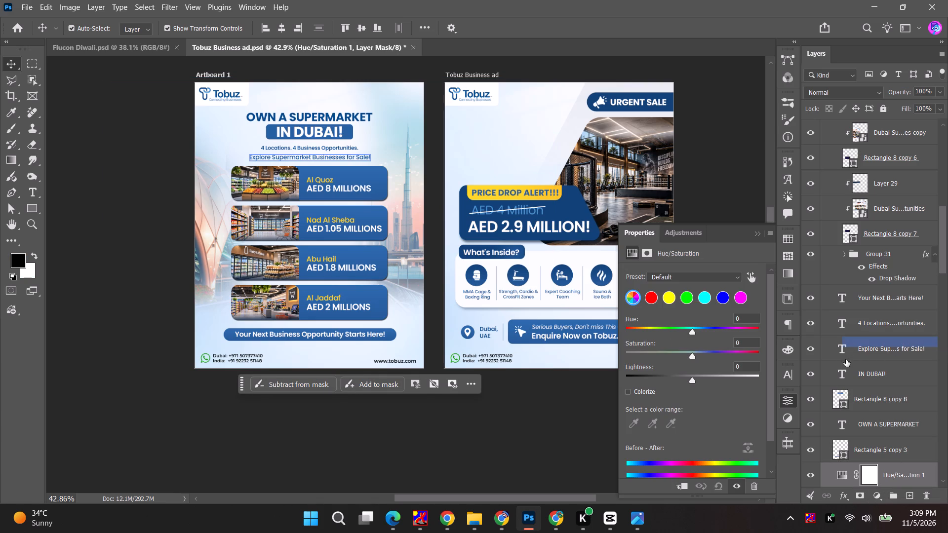
scroll(840, 475, "down", 4)
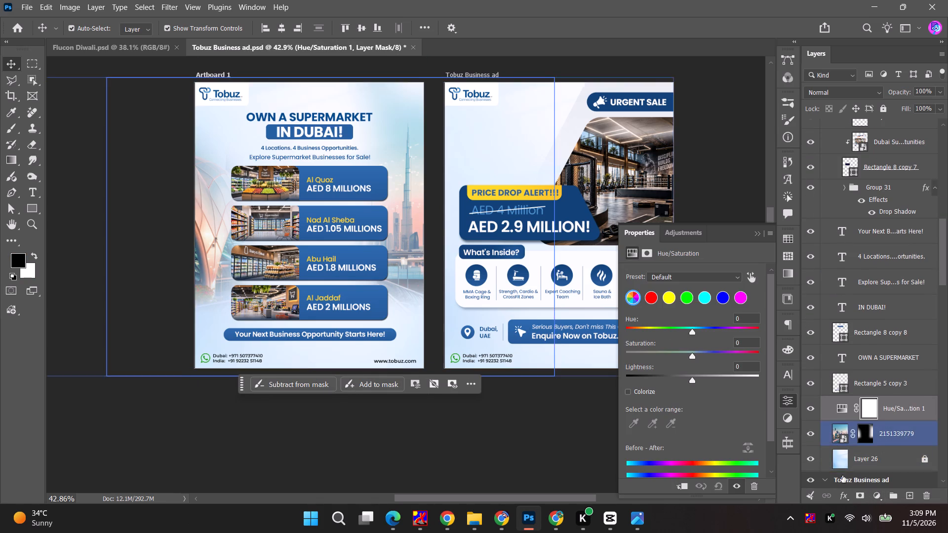
left_click(841, 420, "alt")
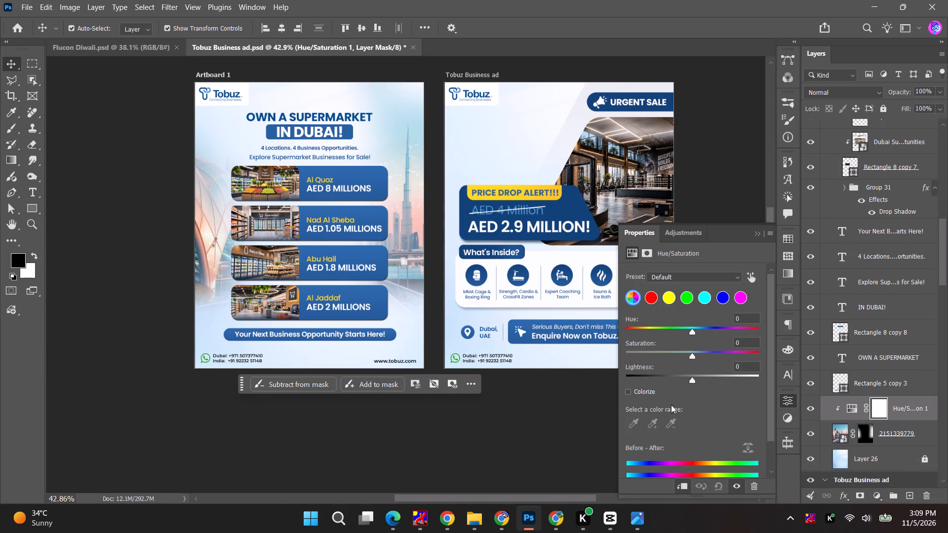
Colorize the skyline photo with hue 215 and saturation 46, and deselect the adjustment layer.
left_click(627, 389)
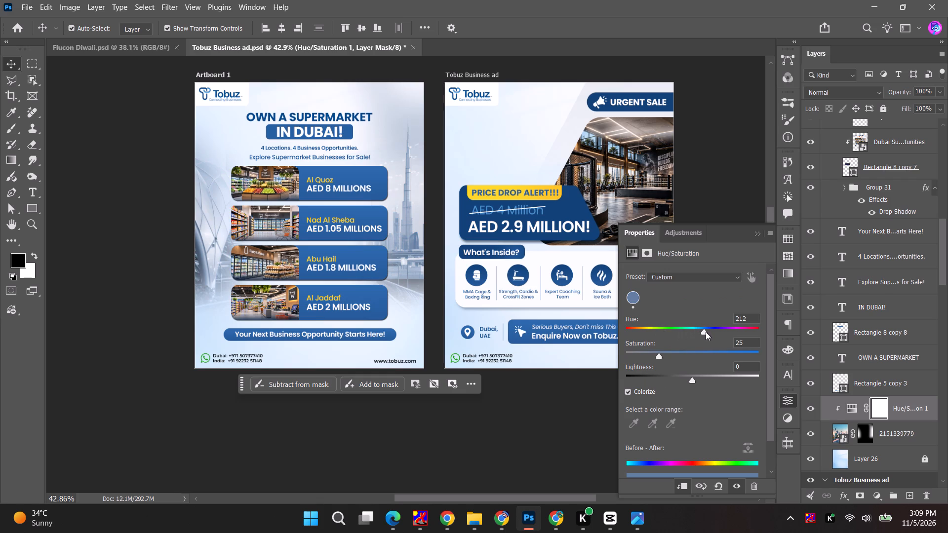
left_click_drag(706, 332, 713, 332)
left_click_drag(670, 352, 686, 352)
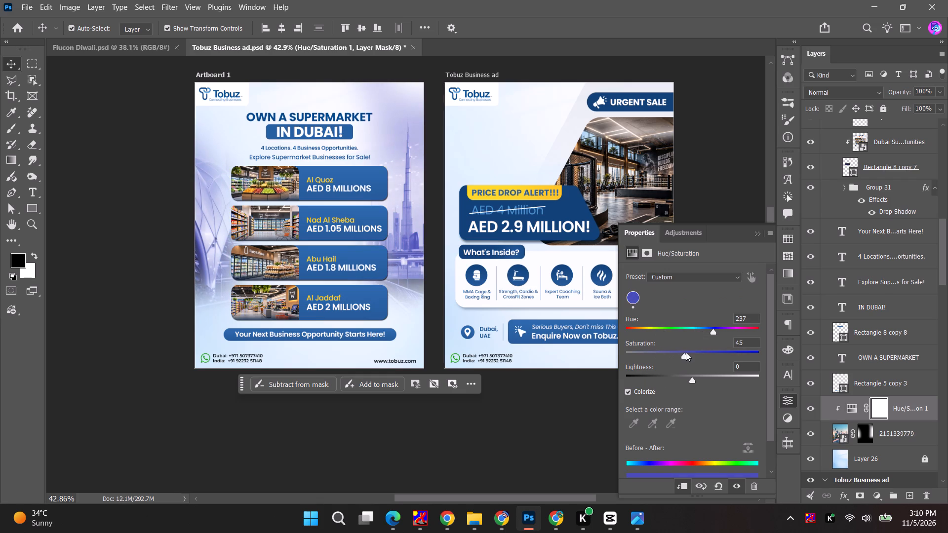
left_click_drag(686, 352, 687, 350)
scroll(673, 326, "up", 2)
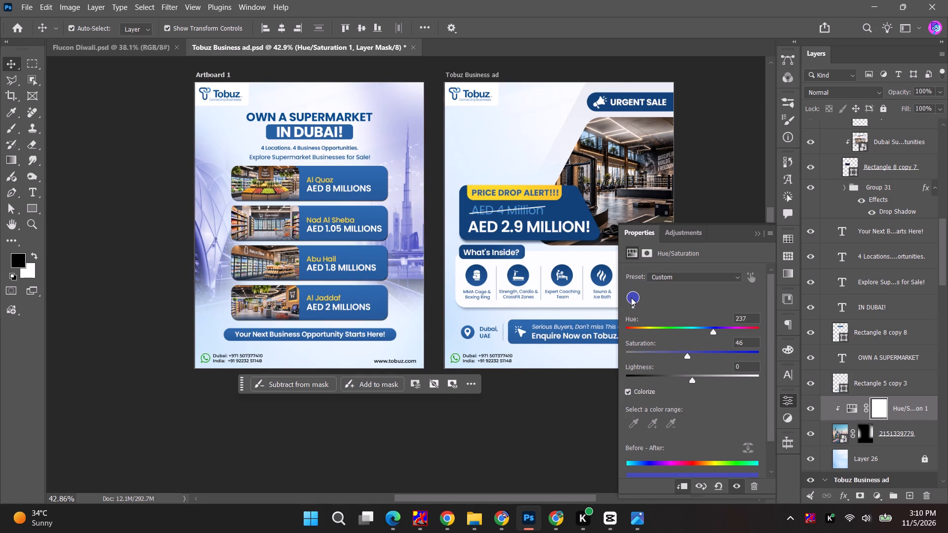
left_click(632, 298)
left_click(632, 298)
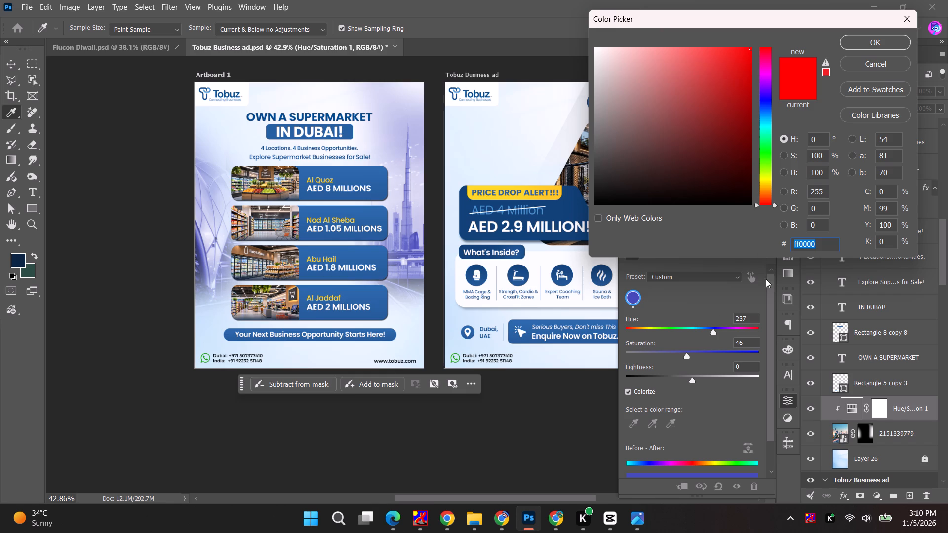
left_click(864, 36)
left_click_drag(714, 333, 713, 333)
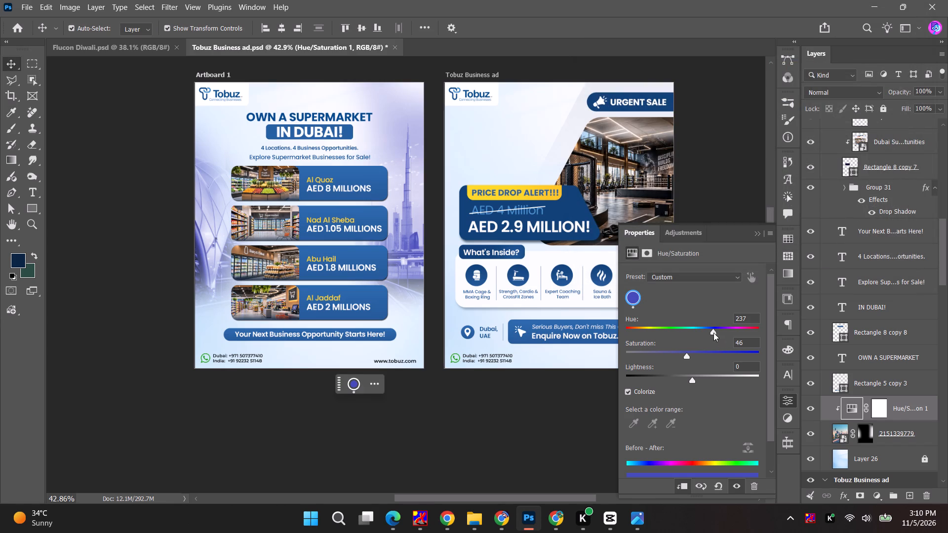
left_click_drag(713, 333, 706, 327)
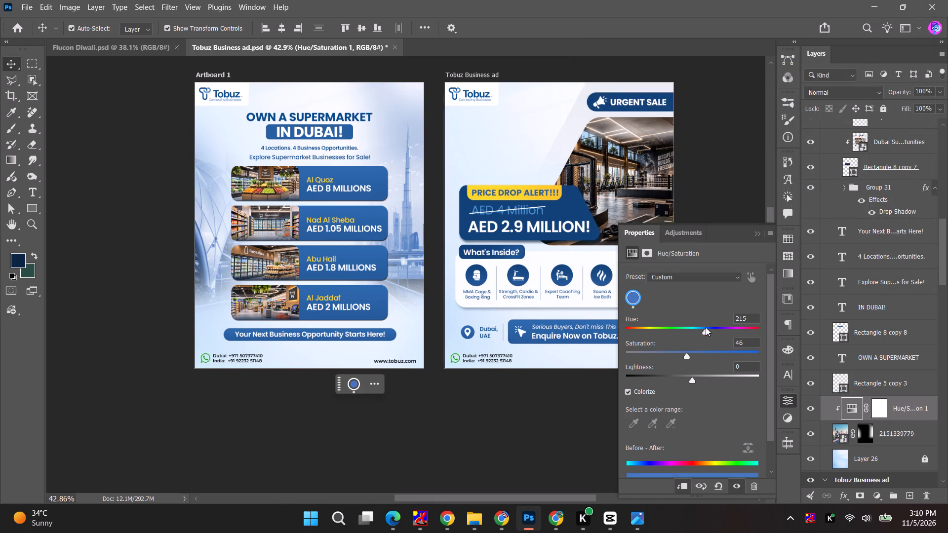
left_click(756, 234)
left_click(167, 180)
Widen the blue rectangle behind IN DUBAI! symmetrically to 144.53% so it matches the width of OWN A SUPERMARKET.
scroll(165, 185, "down", 2, "alt")
key("space")
left_click_drag(168, 189, 155, 220)
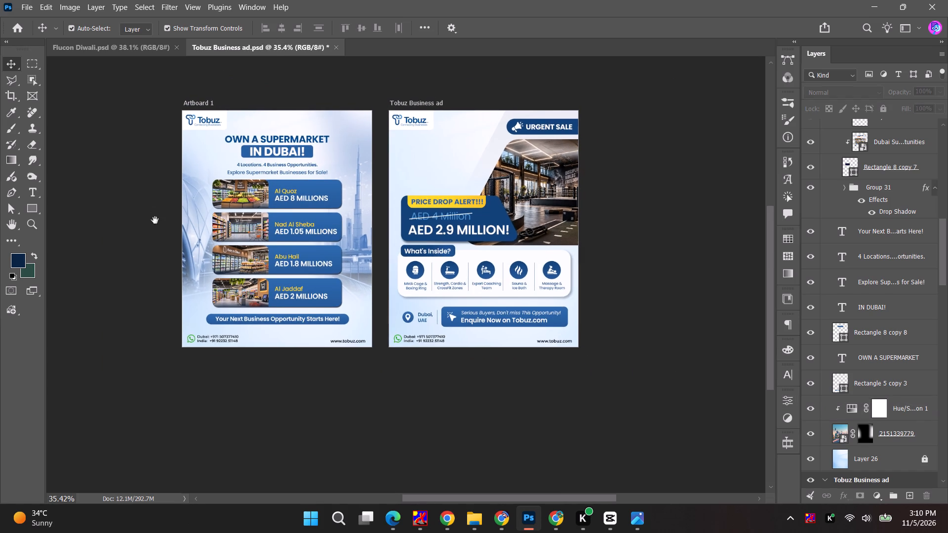
left_click_drag(155, 220, 156, 221)
scroll(262, 175, "up", 6, "alt")
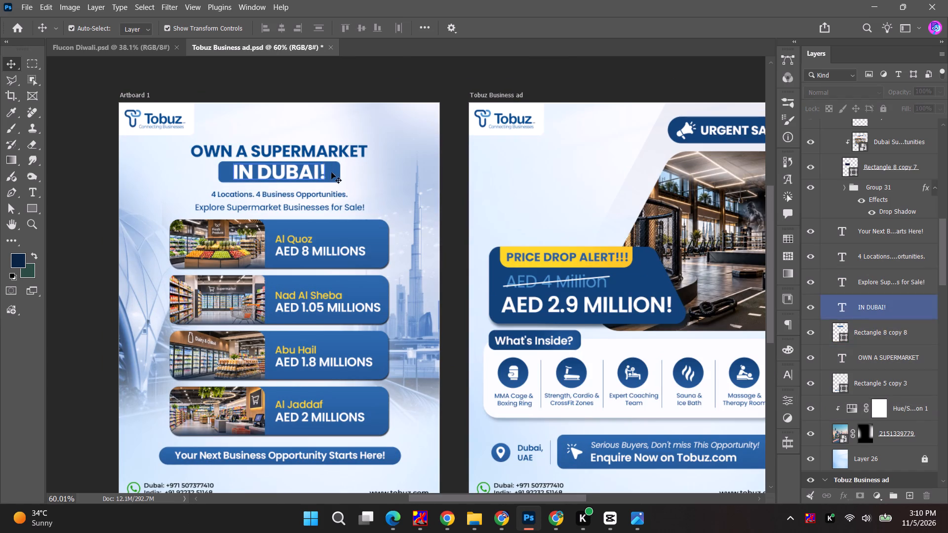
left_click(329, 177)
left_click_drag(340, 170, 367, 169, "alt")
left_click(611, 27)
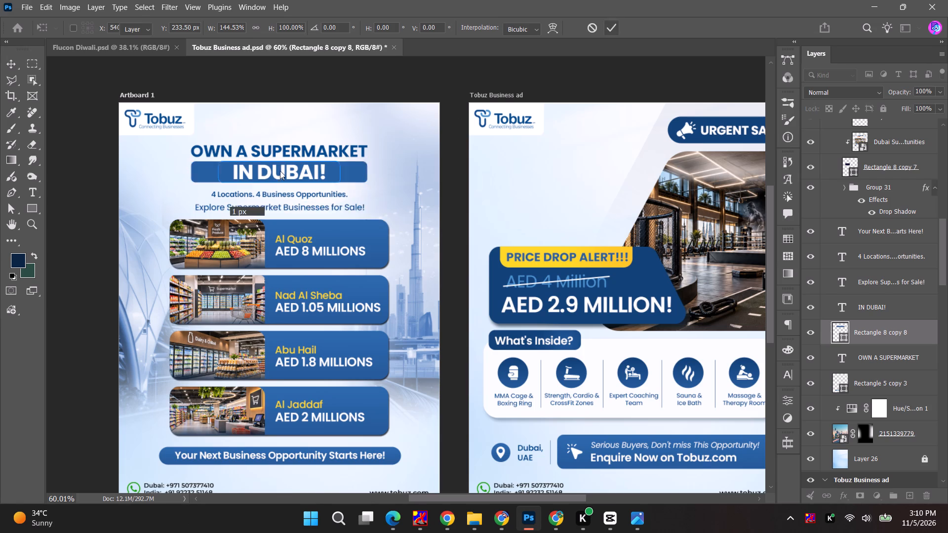
Set the IN DUBAI! text to 14 pt with tracking of 60.
scroll(281, 172, "up", 5, "alt")
double_click(283, 172)
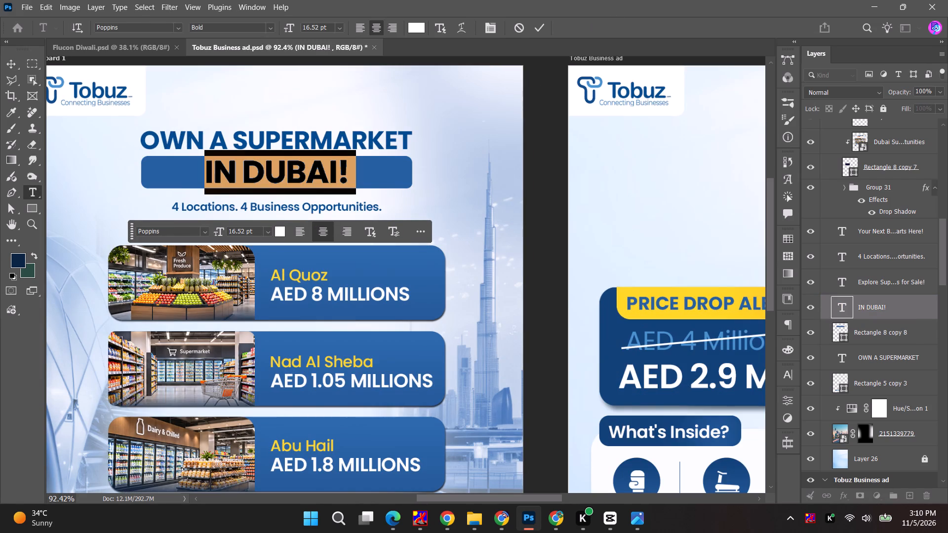
left_click(251, 232)
scroll(251, 232, "down", 3)
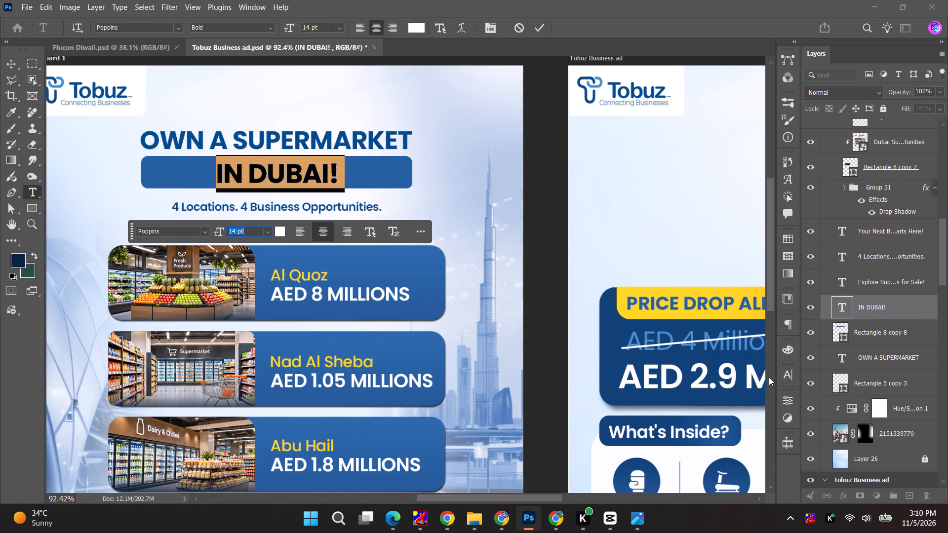
left_click(792, 378)
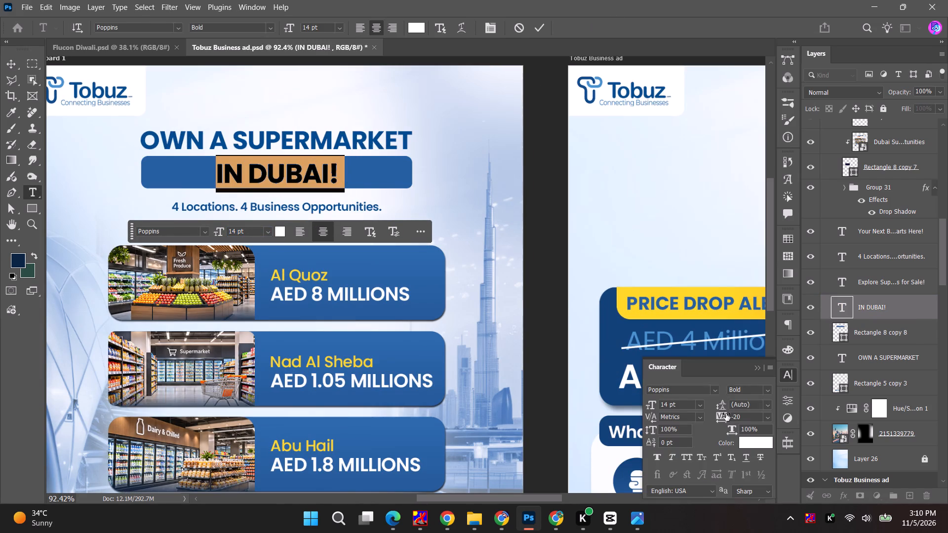
left_click(722, 416)
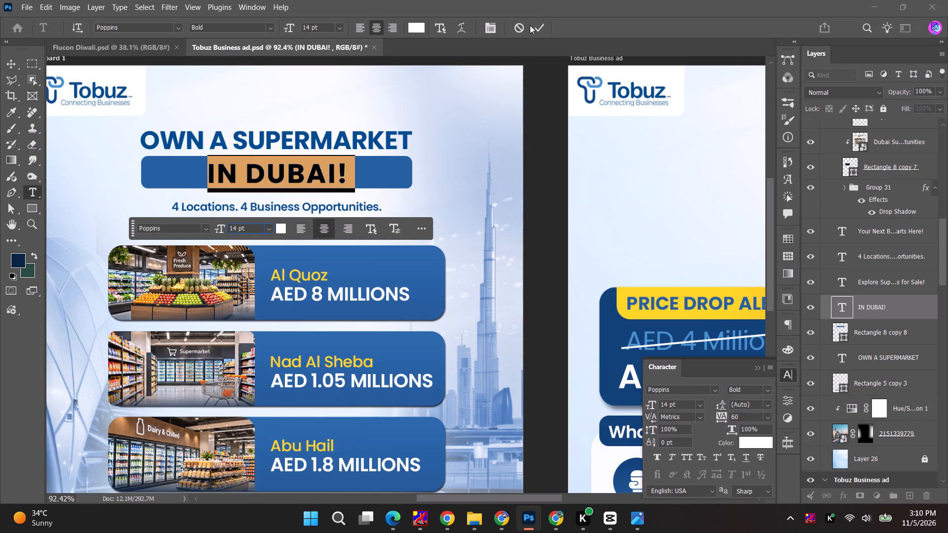
left_click(530, 25)
left_click(539, 26)
left_click(547, 145)
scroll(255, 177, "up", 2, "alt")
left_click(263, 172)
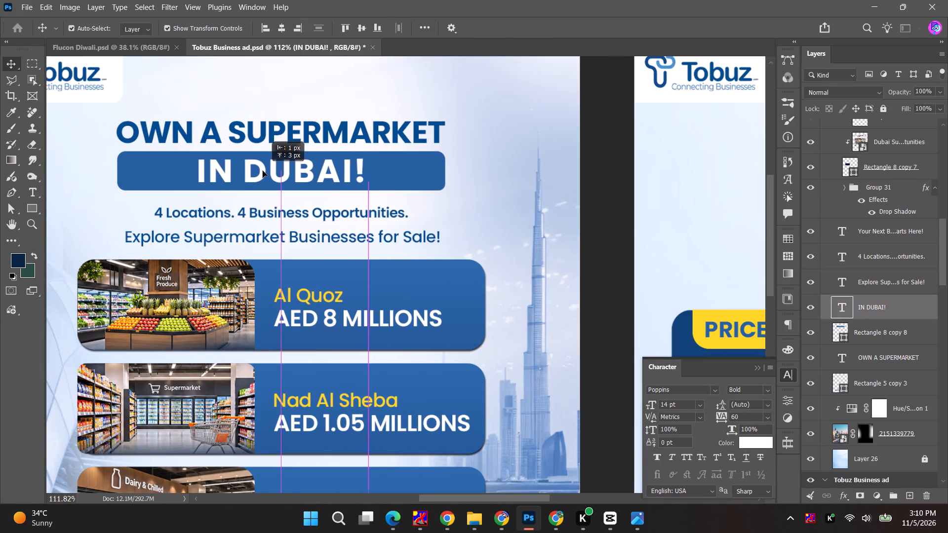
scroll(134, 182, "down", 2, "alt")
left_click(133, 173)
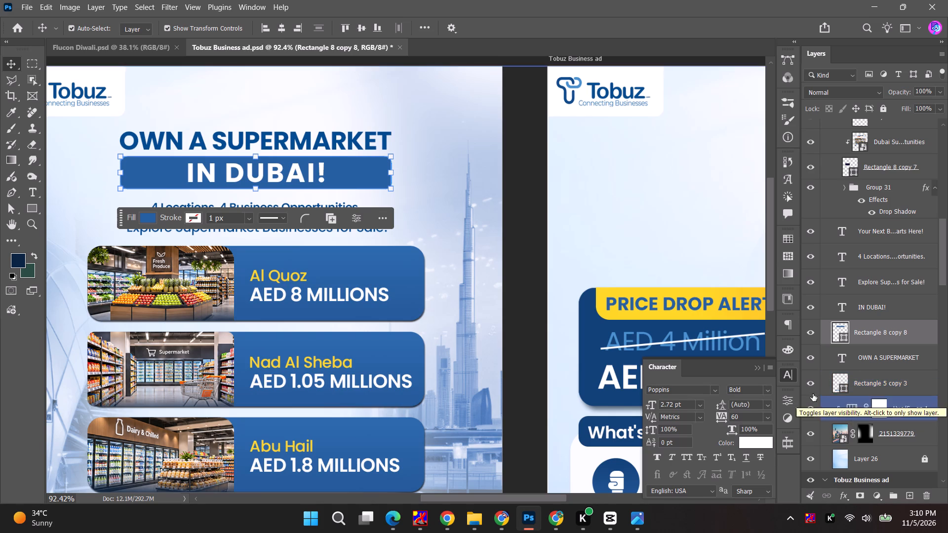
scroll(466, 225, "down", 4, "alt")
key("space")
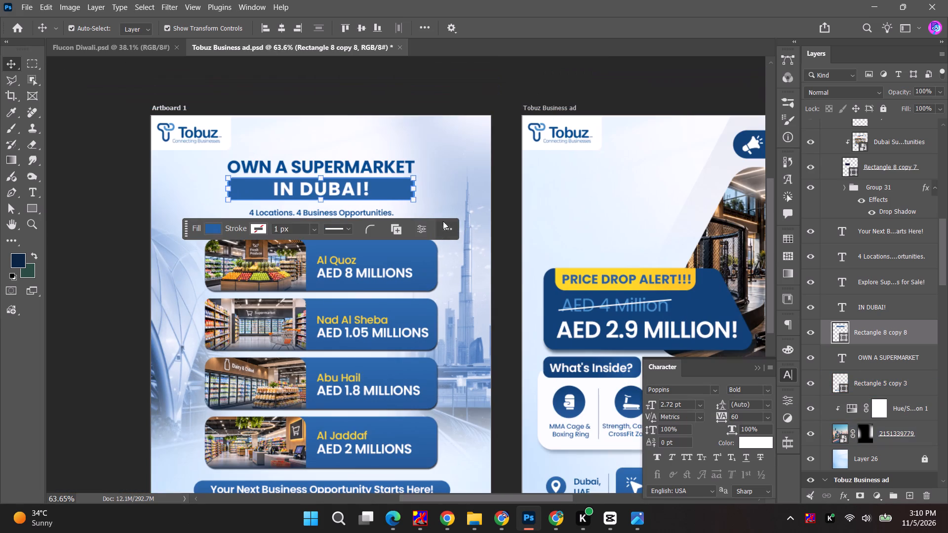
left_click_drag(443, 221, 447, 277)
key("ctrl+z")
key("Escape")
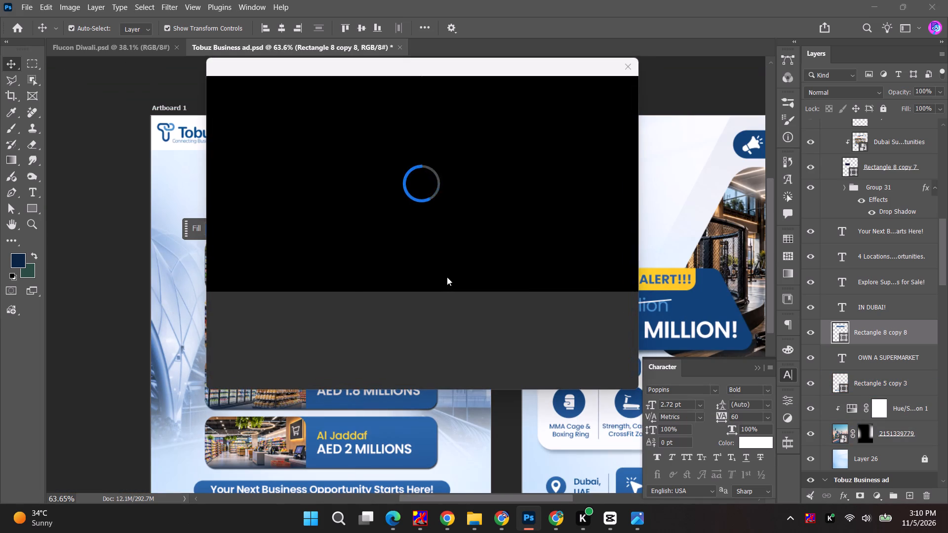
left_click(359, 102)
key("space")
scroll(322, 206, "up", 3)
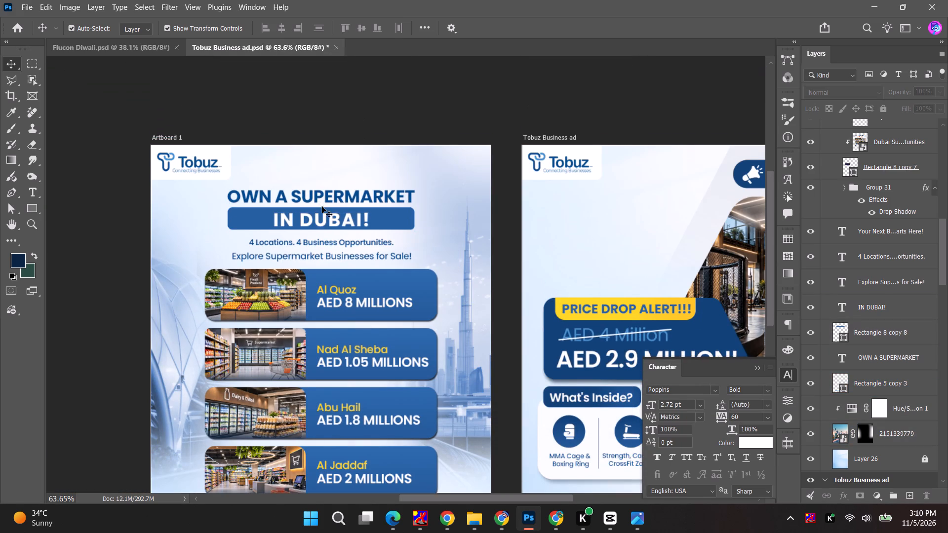
Move the OWN A SUPERMARKET line down about 8 px, closer to the blue bar.
scroll(320, 210, "up", 4, "alt")
left_click(339, 190)
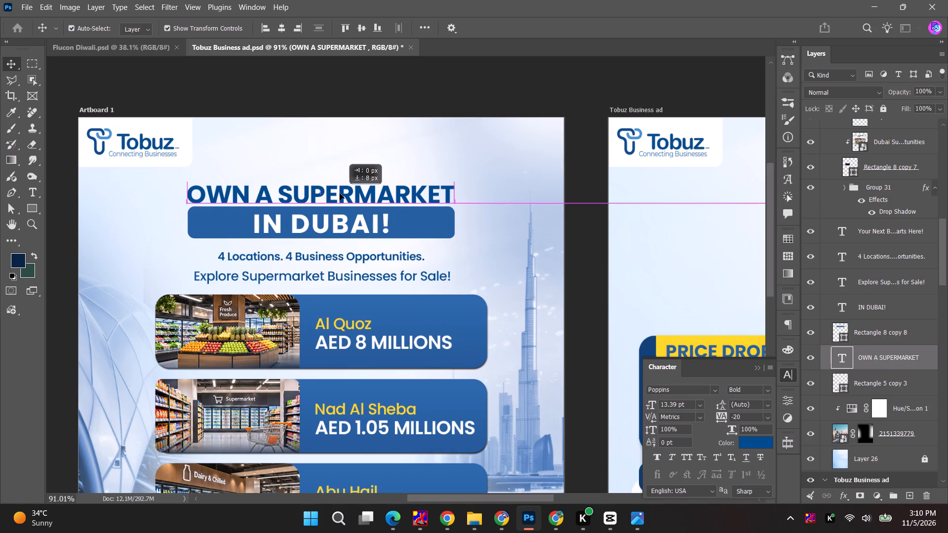
Nudge the IN DUBAI! text upward and reduce the blue bar's height to 87.32% from its bottom edge.
scroll(403, 219, "up", 7, "alt")
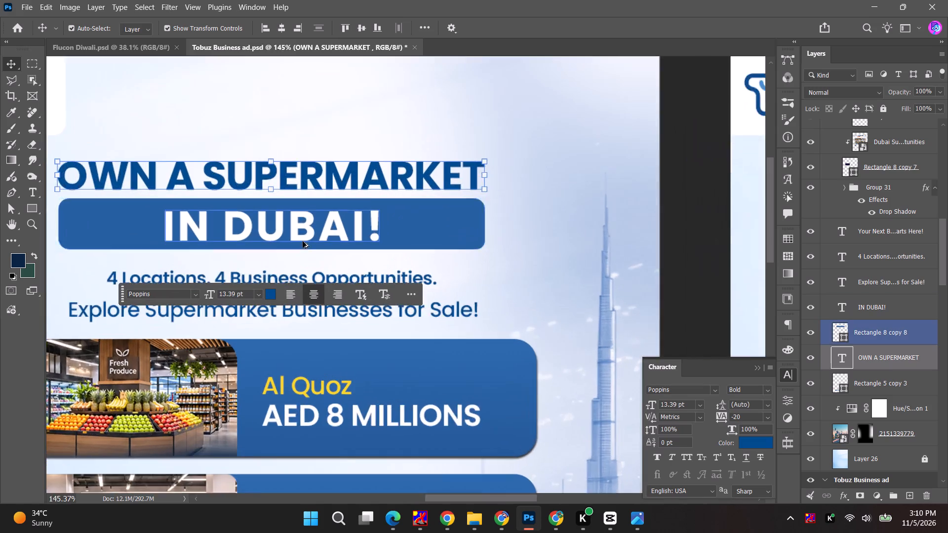
scroll(303, 241, "up", 2, "alt")
left_click_drag(284, 233, 284, 226)
left_click(467, 228)
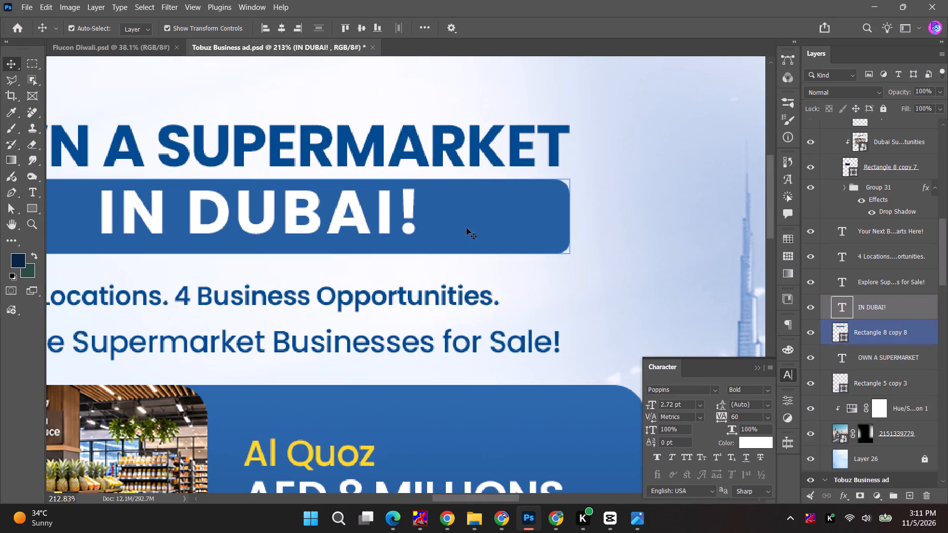
left_click_drag(260, 255, 261, 245)
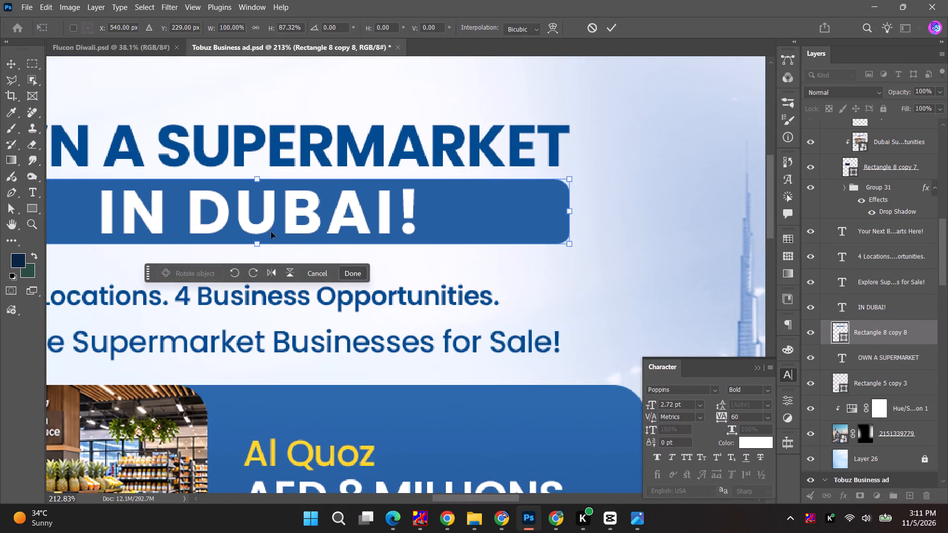
left_click(616, 29)
Align IN DUBAI! to the blue bar's vertical centre, and align both with OWN A SUPERMARKET on their horizontal centres.
left_click(340, 225, "shift")
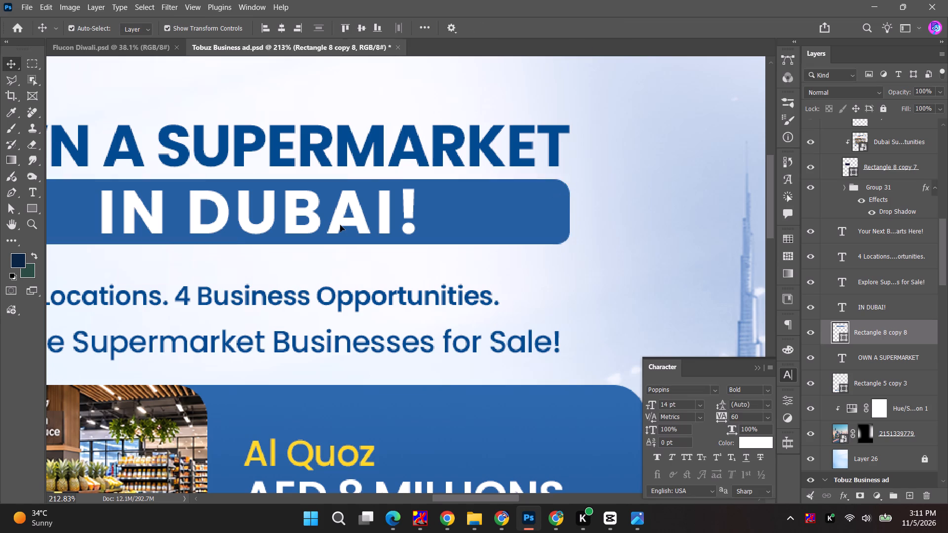
left_click(361, 30)
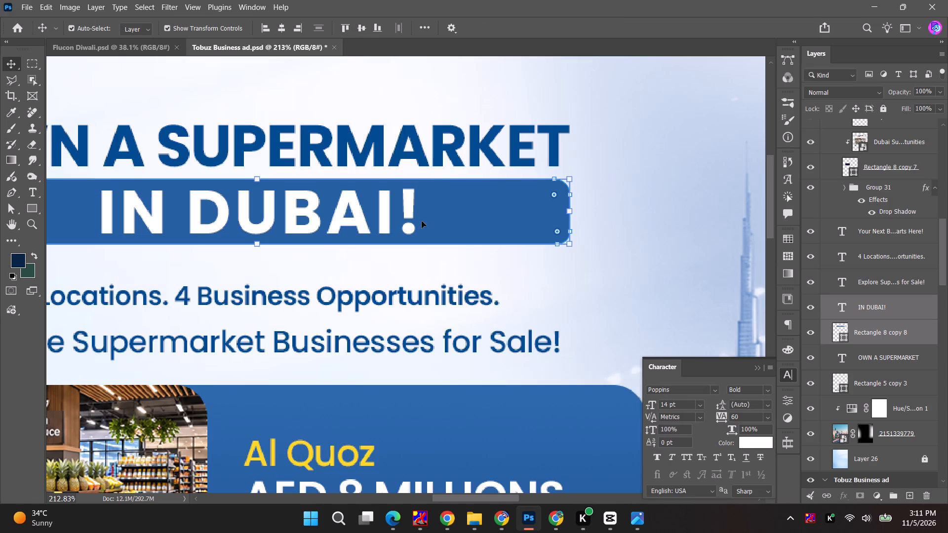
scroll(443, 227, "down", 5, "alt")
left_click(381, 176, "shift")
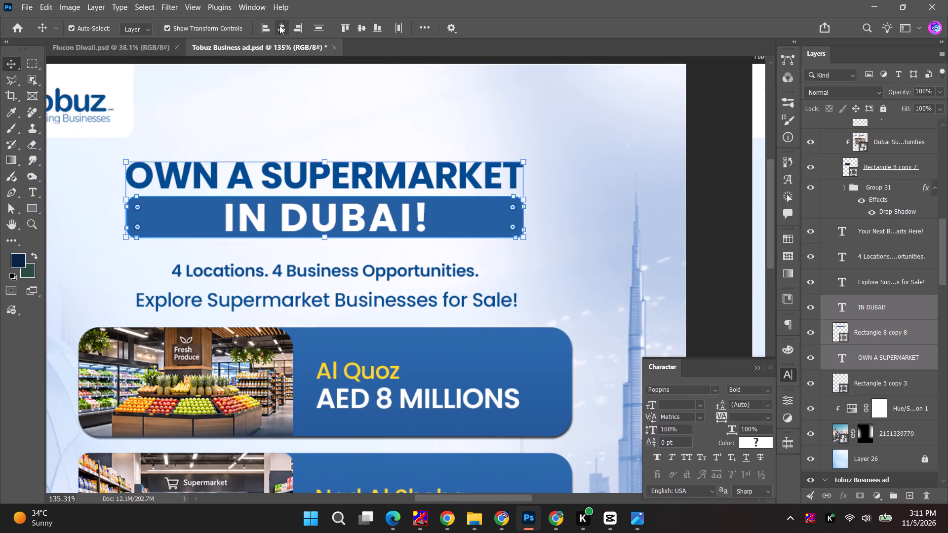
left_click(279, 26)
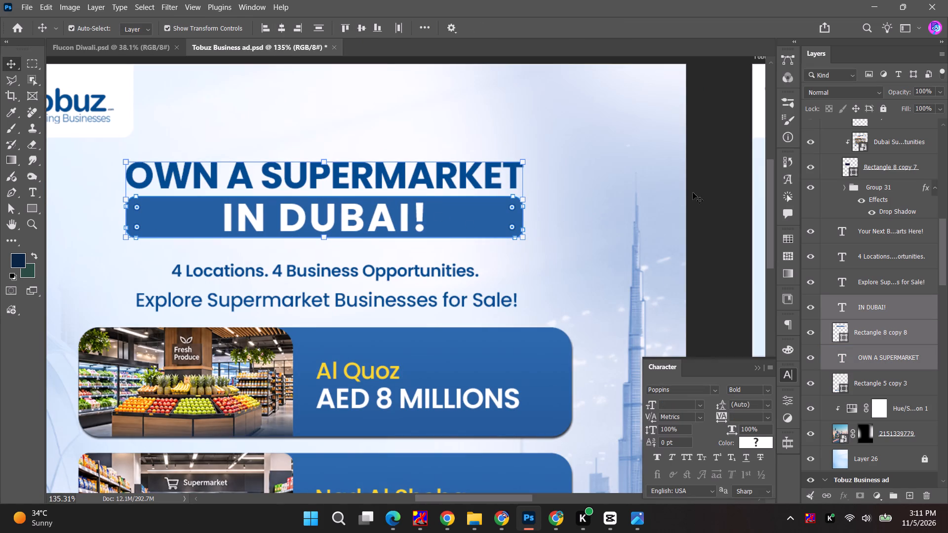
Move the two-line OWN A SUPERMARKET / IN DUBAI! heading and its blue bar up about 4 px.
left_click(453, 219)
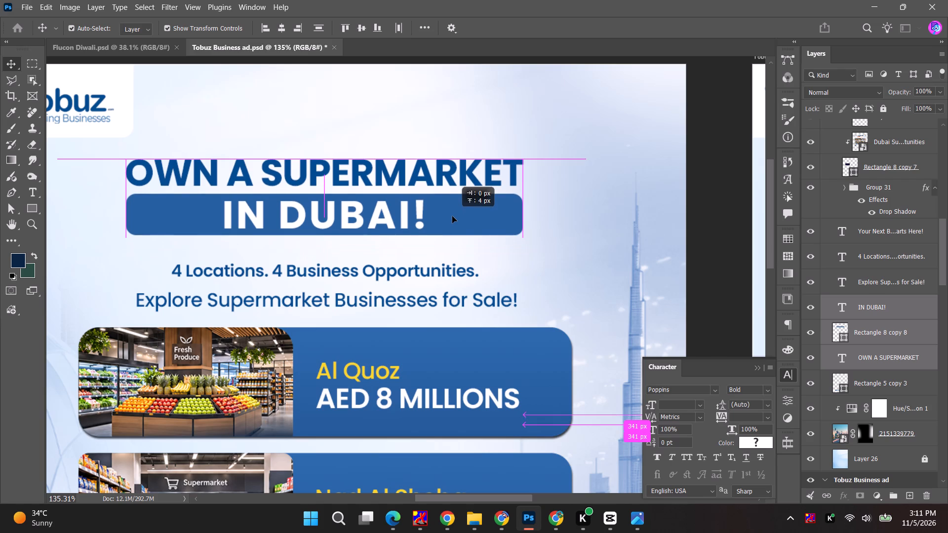
left_click(720, 216)
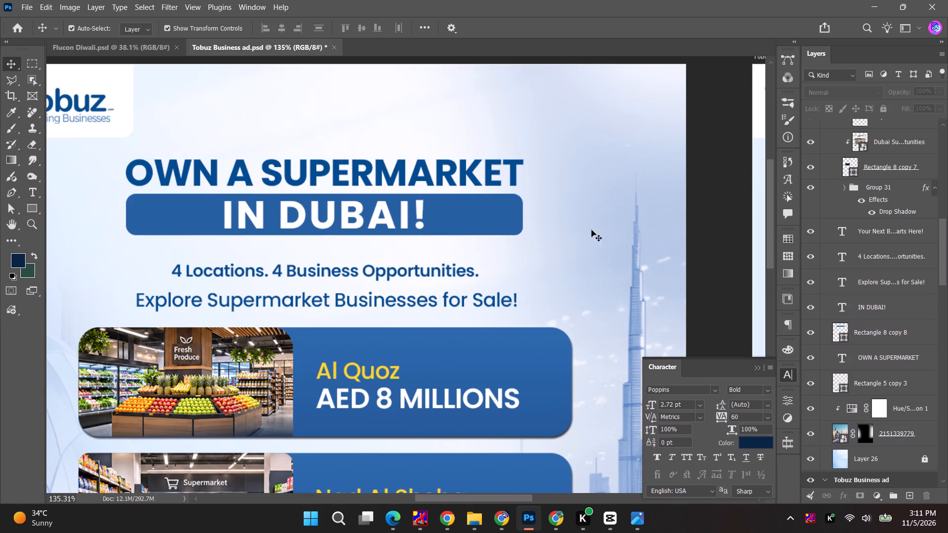
Raise the 4 Locations line closer beneath the blue bar and the Explore Supermarket Businesses line about 7 px.
scroll(537, 238, "down", 4, "alt")
left_click_drag(373, 263, 373, 254)
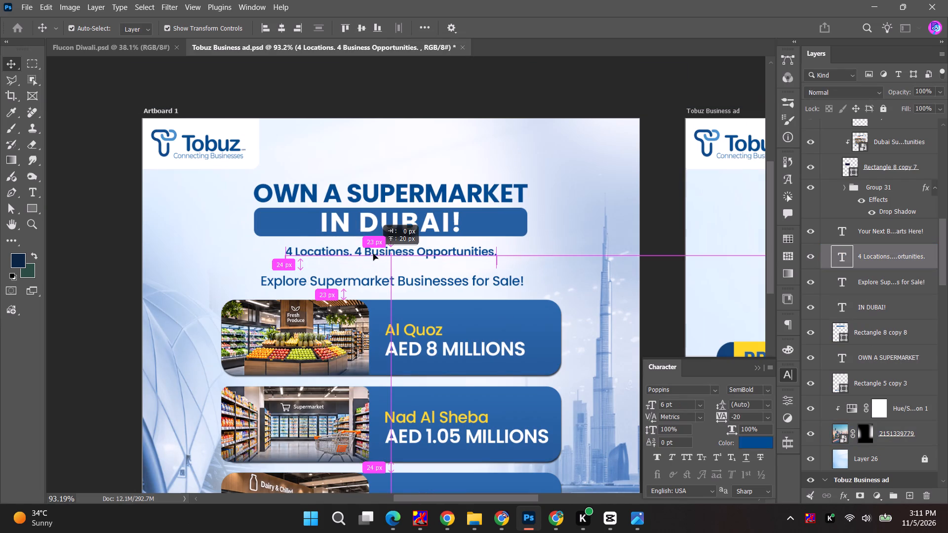
left_click_drag(373, 254, 373, 250)
left_click(379, 285)
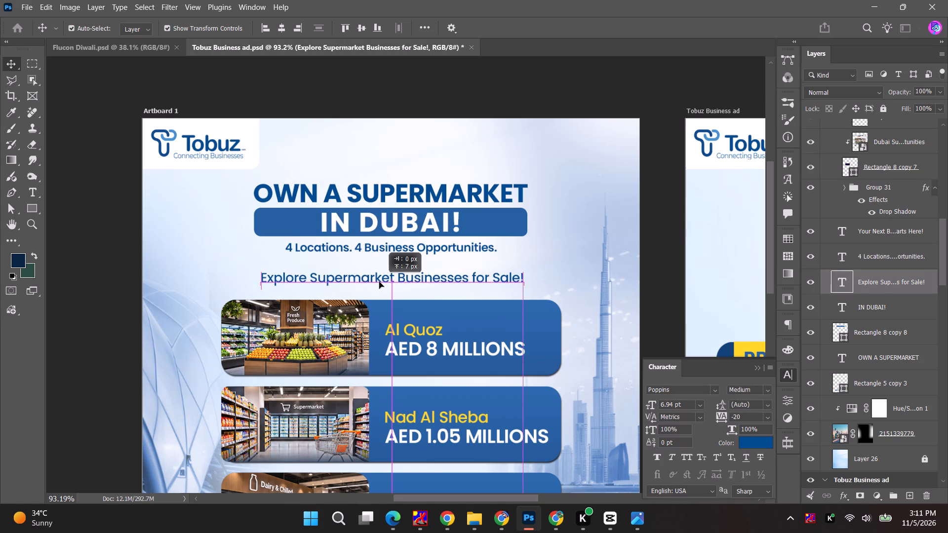
Draw a horizontal divider line about 590 px long between the 4 Locations and Explore Supermarket Businesses lines.
right_click(31, 209)
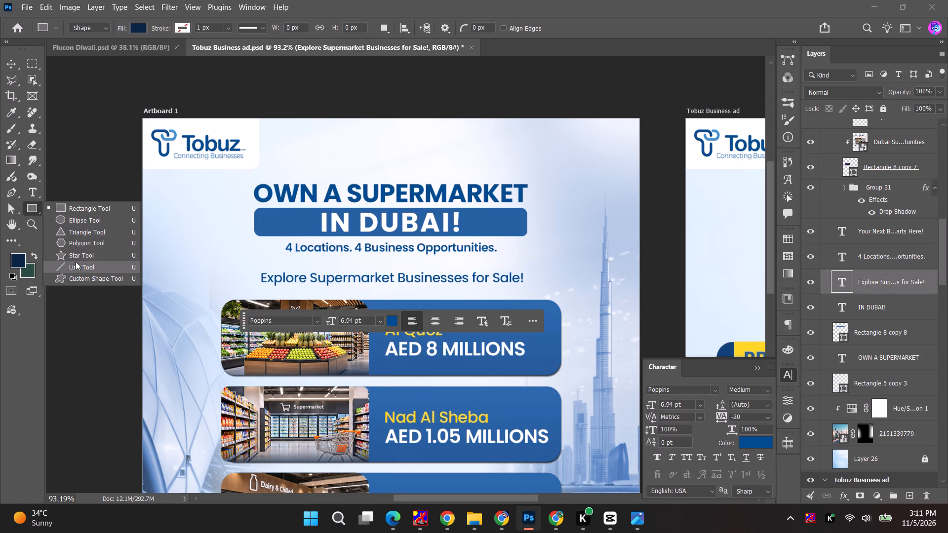
left_click(75, 265)
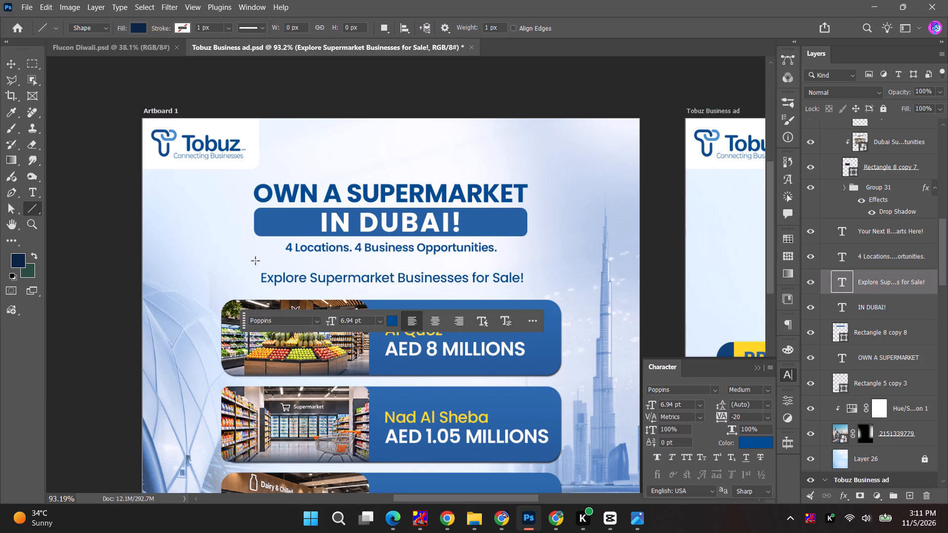
left_click_drag(255, 261, 527, 264)
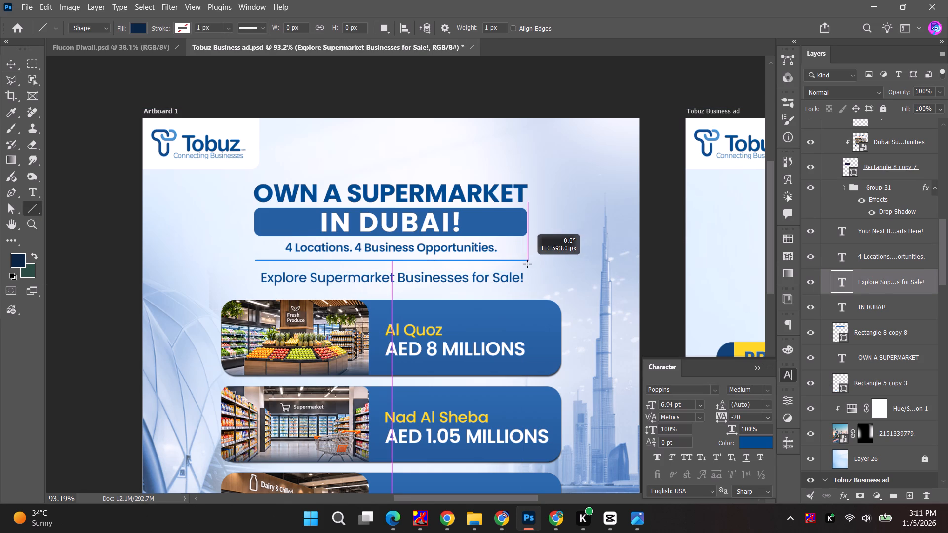
left_click_drag(527, 264, 527, 264)
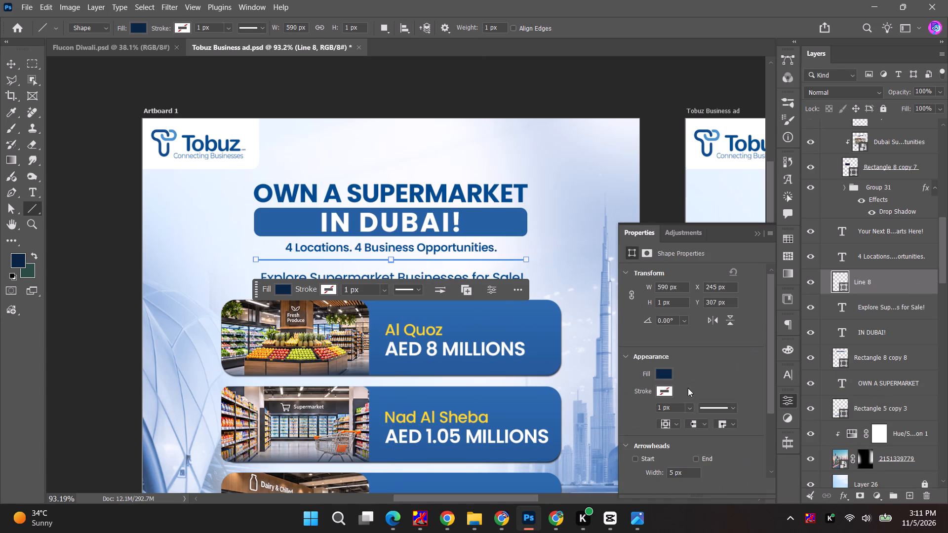
Remove the divider line's fill and give it a dark blue stroke from the recently used colours.
left_click(660, 373)
left_click(638, 292)
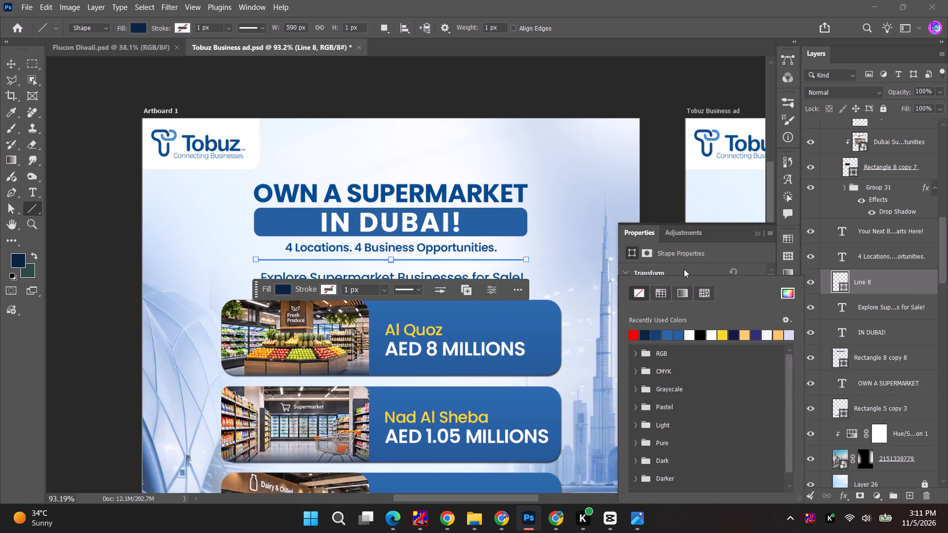
left_click(684, 269)
left_click(670, 388)
left_click(657, 337)
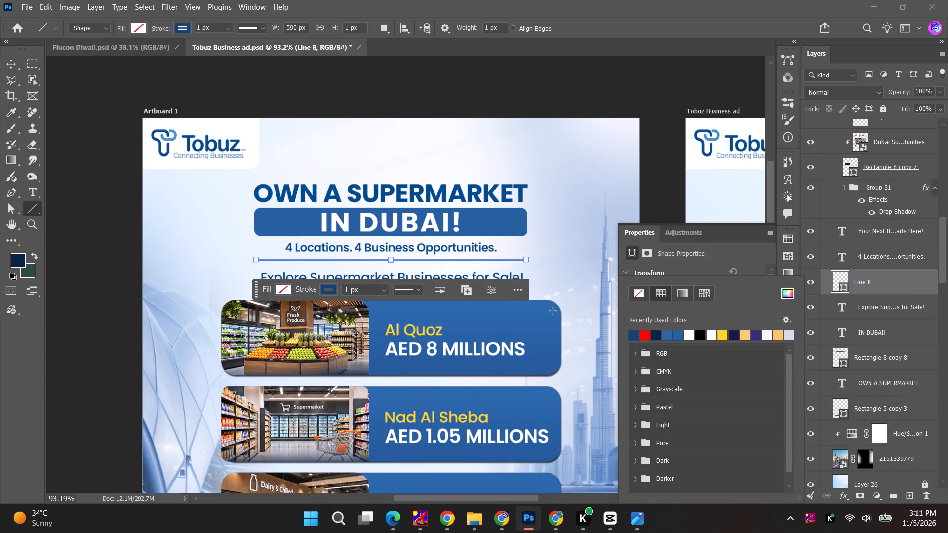
left_click(12, 63)
left_click(369, 108)
Move the divider line down about 6 px and nudge the 4 Locations line slightly down towards it.
scroll(416, 258, "up", 8, "alt")
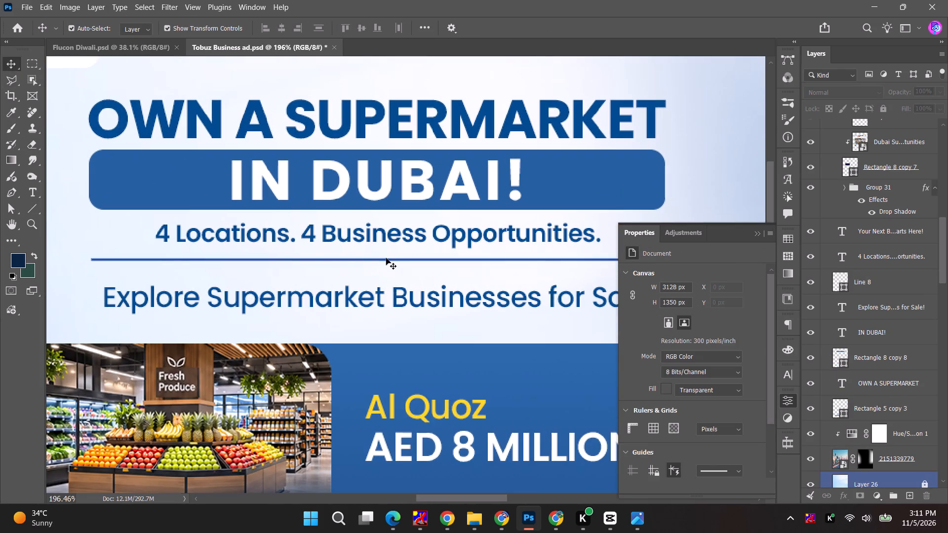
left_click_drag(385, 259, 384, 265)
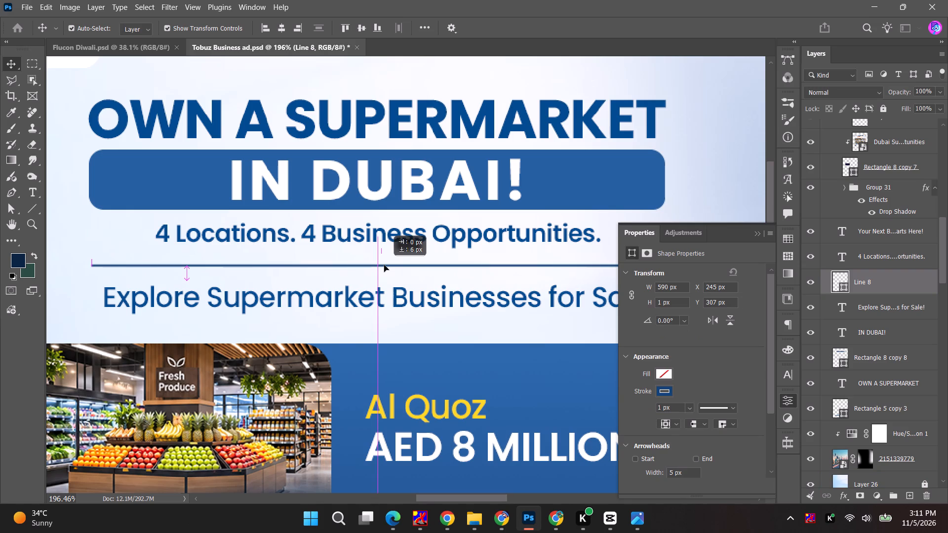
left_click(761, 237)
left_click(513, 241)
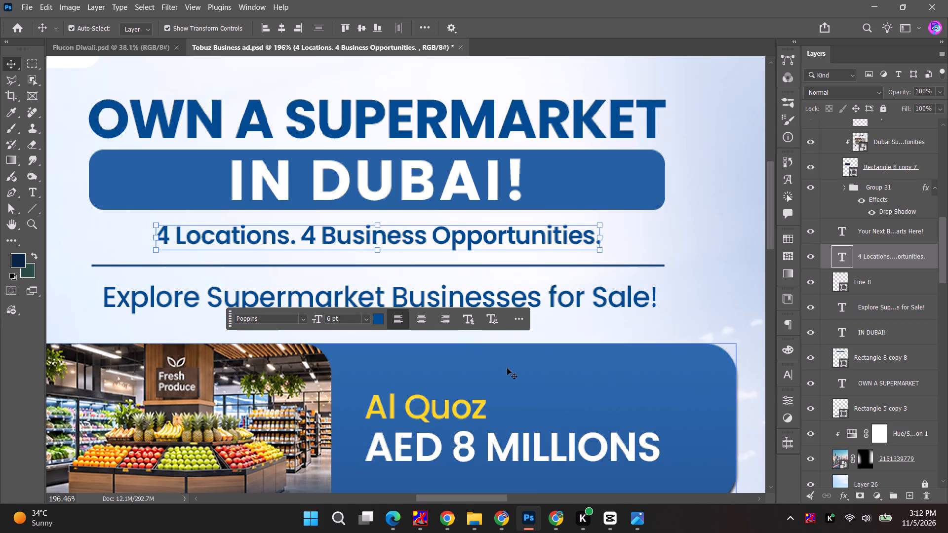
left_click(705, 315)
Nudge the Explore Supermarket Businesses for Sale! line slightly down, away from the divider line.
scroll(705, 315, "down", 9, "alt")
key("space")
key("space")
key("space")
left_click_drag(290, 287, 201, 266)
scroll(522, 293, "up", 3, "alt")
left_click(537, 288)
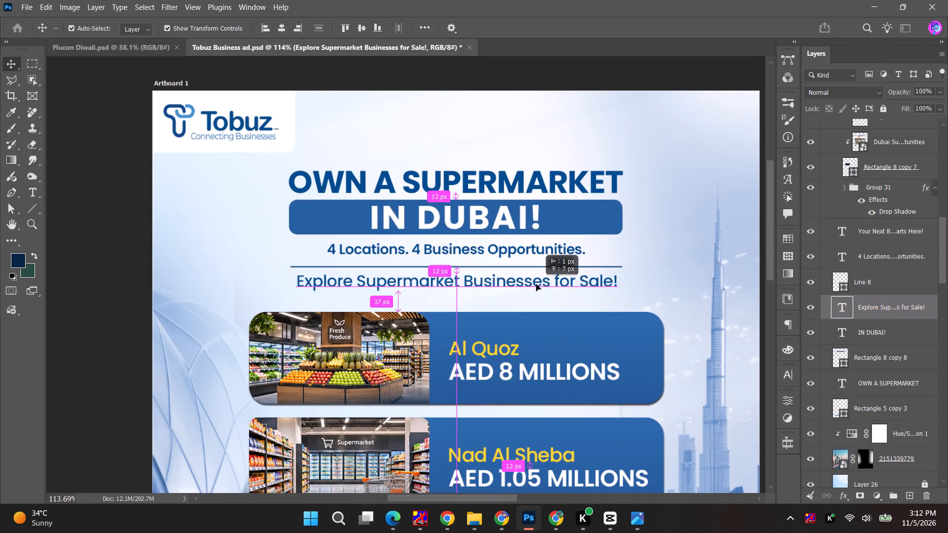
left_click(103, 268)
Examine the supermarket post's overall layout beside the Tobuz Business ad artboard and the spacing under its heading.
scroll(104, 268, "down", 11, "alt")
key("space")
key("space")
key("space")
key("space")
left_click_drag(226, 325, 216, 289)
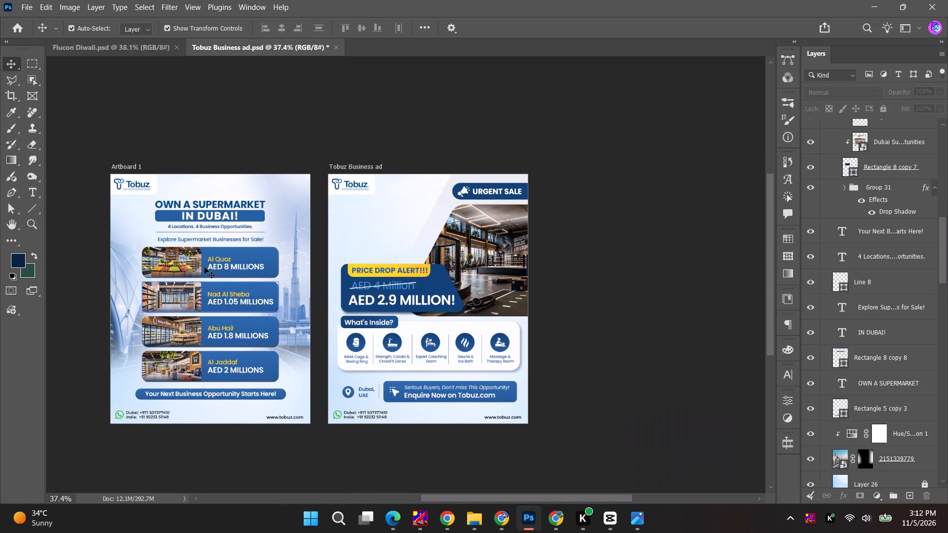
scroll(199, 251, "up", 5, "alt")
scroll(151, 226, "up", 3, "alt")
scroll(153, 227, "up", 5)
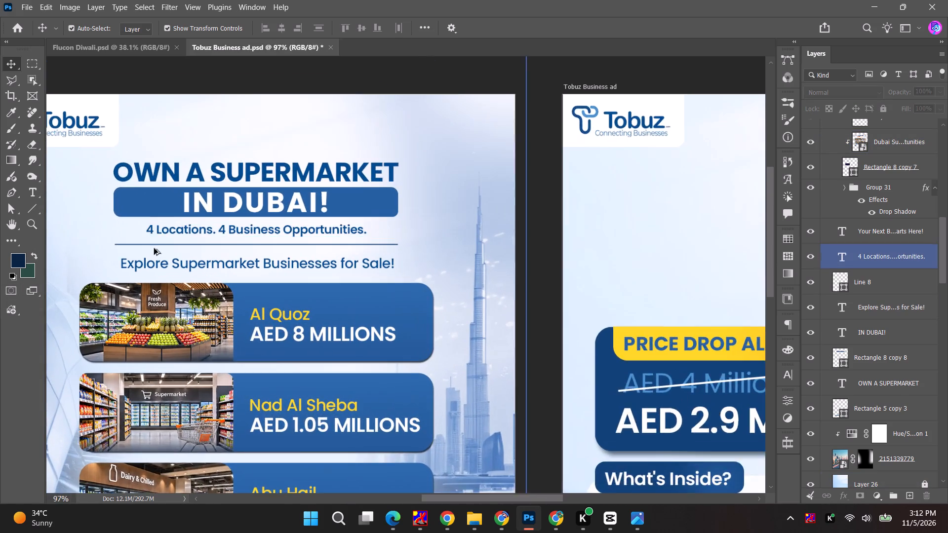
scroll(154, 248, "up", 2)
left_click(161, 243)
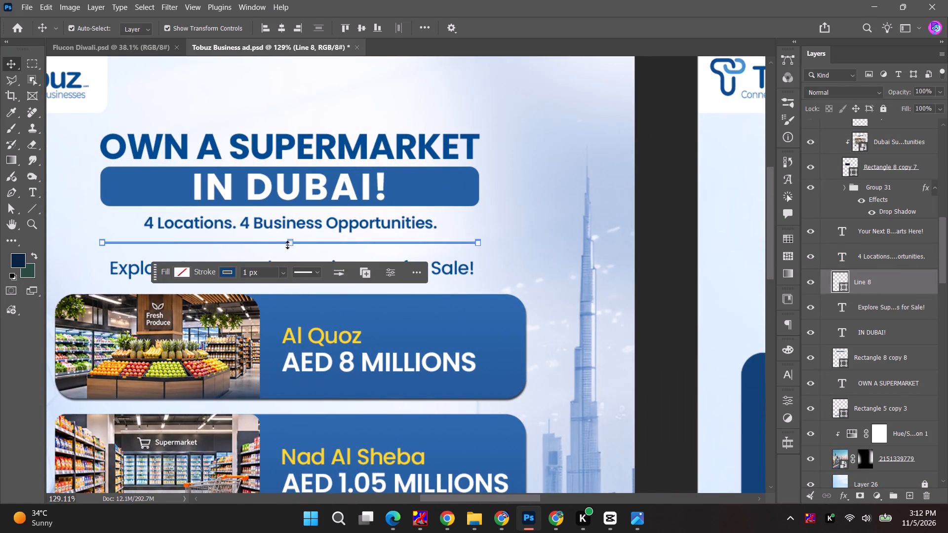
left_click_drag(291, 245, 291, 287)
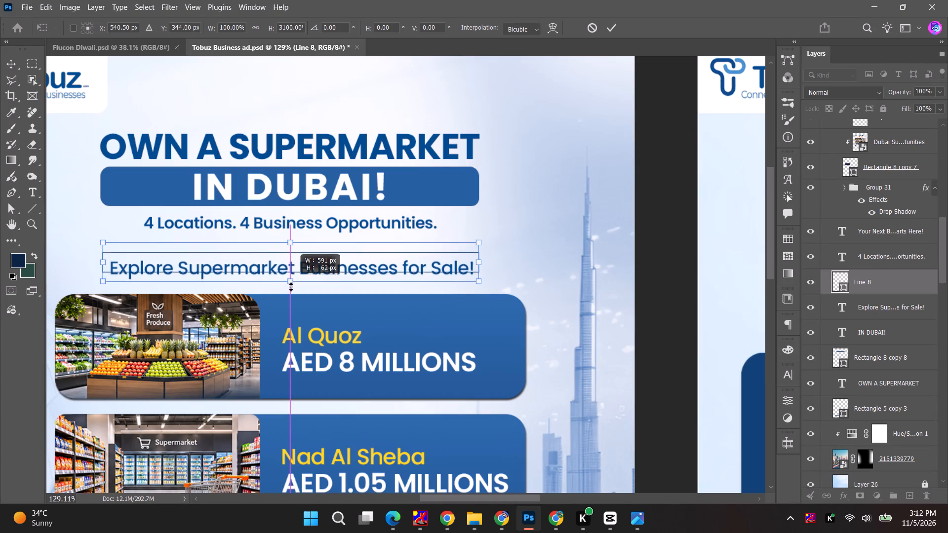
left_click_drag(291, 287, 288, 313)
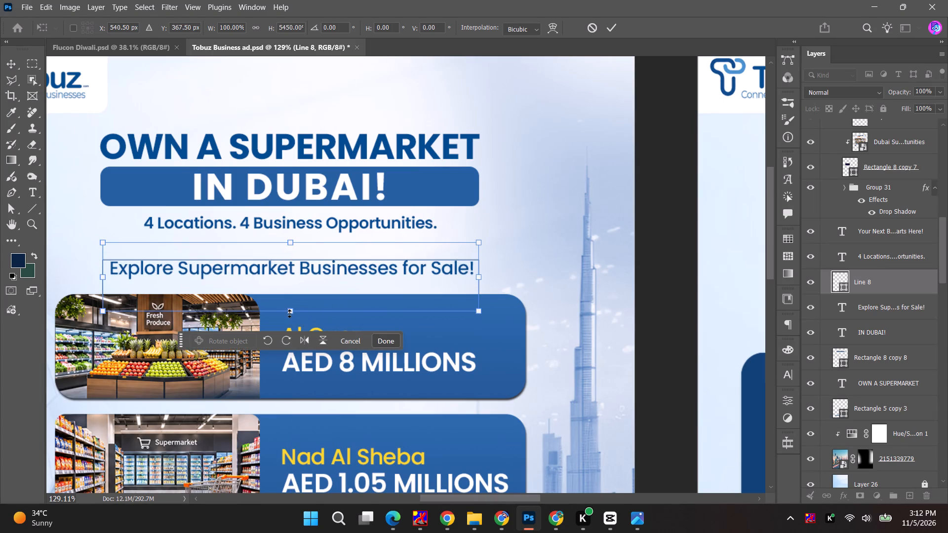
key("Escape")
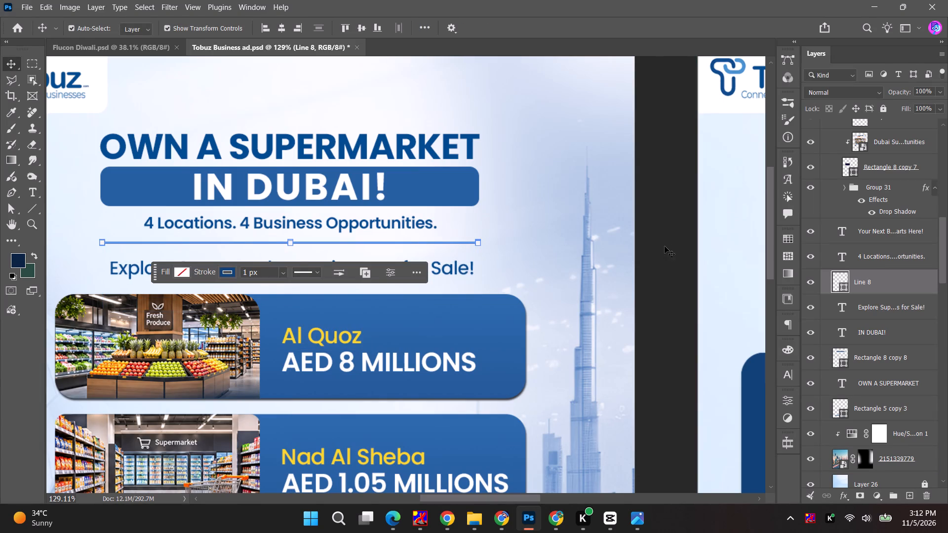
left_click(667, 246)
Move the divider line down about 5 px and lower the 4 Locations line slightly to match.
scroll(267, 246, "up", 4, "alt")
left_click(285, 242)
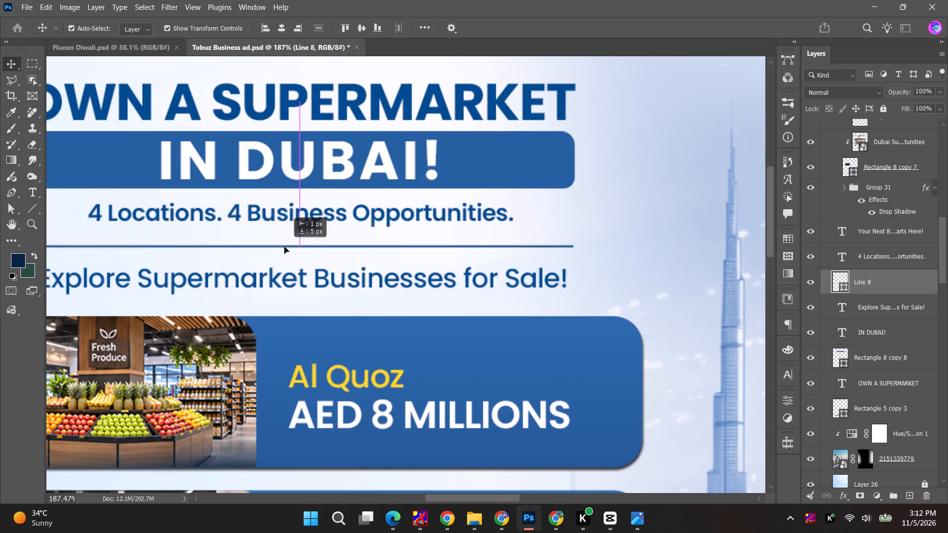
left_click(297, 218)
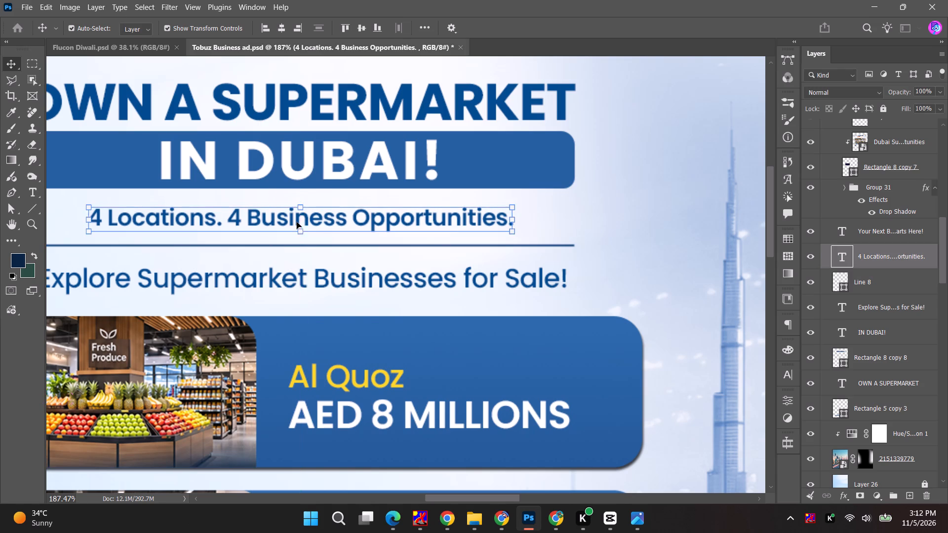
Nudge the Explore Supermarket Businesses for Sale! line up about 2 px, closer to the divider line.
scroll(289, 263, "down", 5, "alt")
left_click(244, 275)
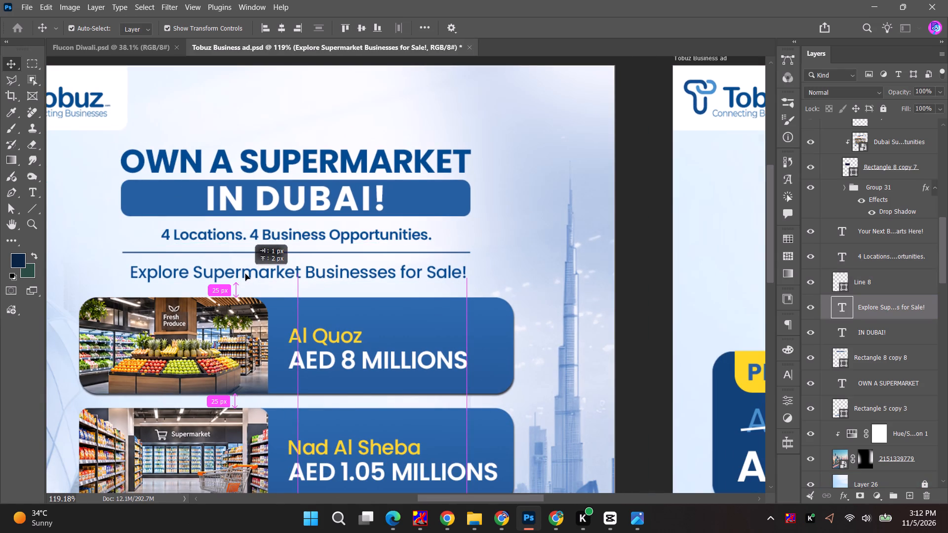
scroll(271, 289, "down", 9, "alt")
left_click(385, 157)
scroll(349, 214, "down", 5, "alt")
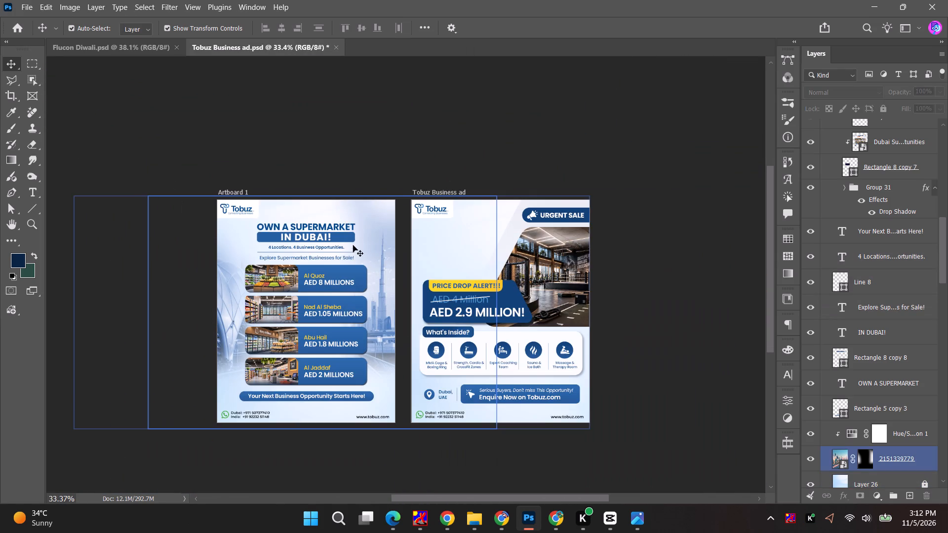
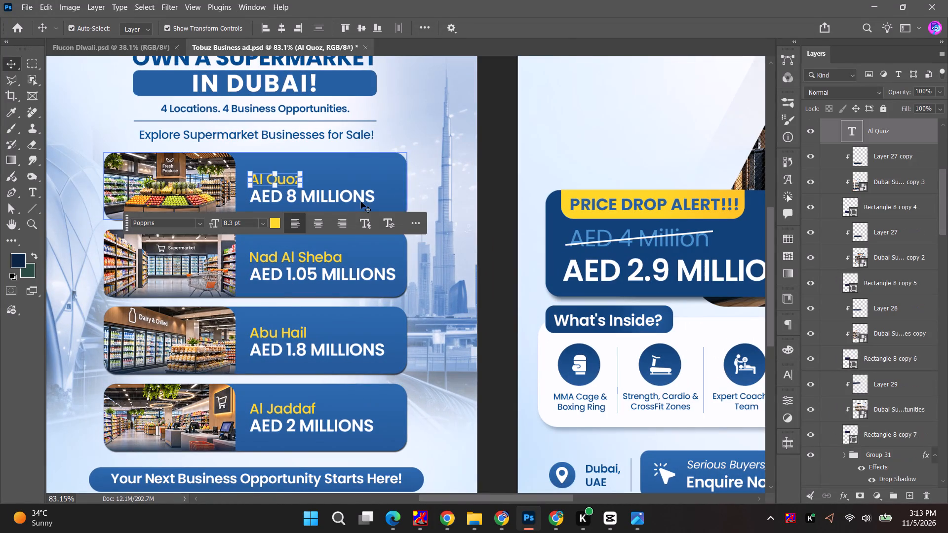
Nudge all four location names and their AED prices about 10 px left inside the price bars.
scroll(844, 229, "up", 17)
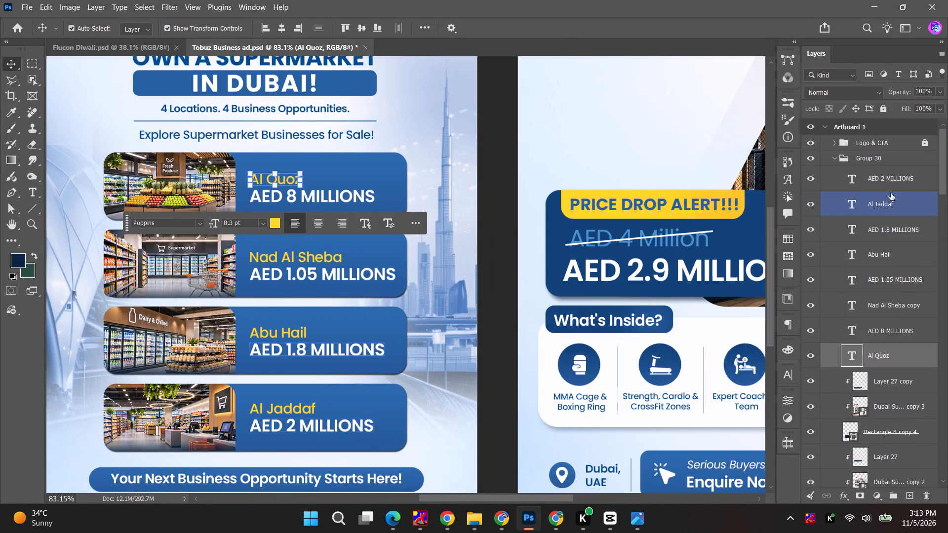
left_click(892, 178, "shift")
key("shift+Left")
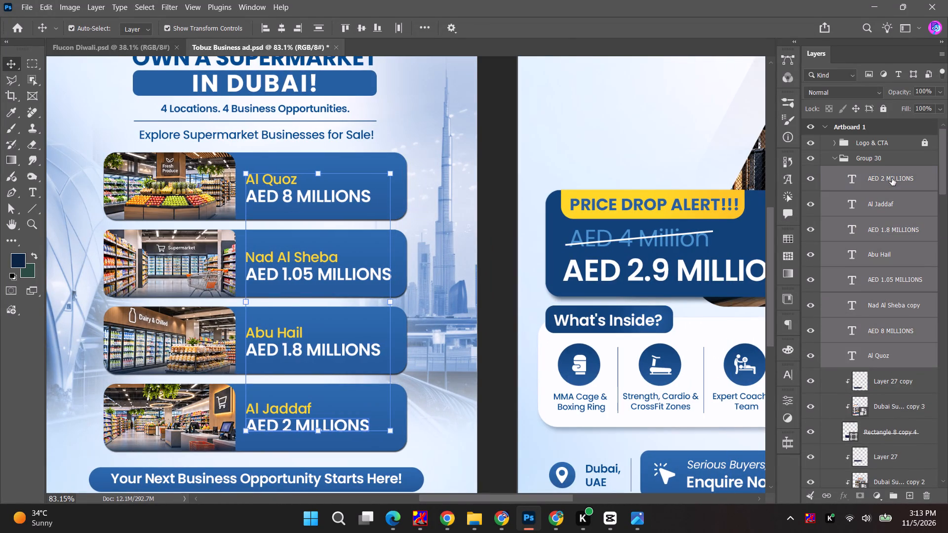
left_click(489, 428)
Duplicate the heading's divider line and centre the copy vertically on the Your Next Business Opportunity Starts Here! strip.
scroll(489, 428, "down", 7, "alt")
key("space")
key("space")
left_click_drag(482, 434, 474, 343)
scroll(423, 351, "up", 5, "alt")
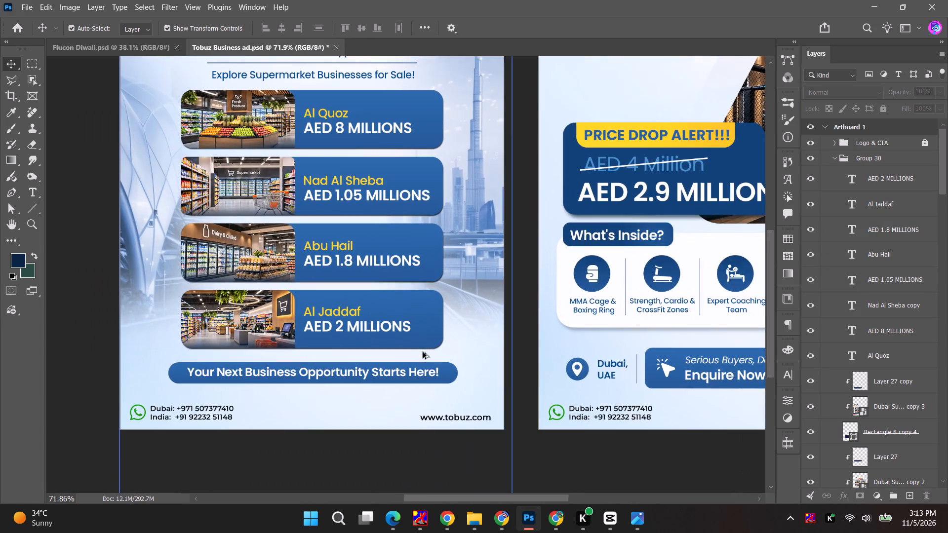
scroll(409, 394, "down", 5, "alt")
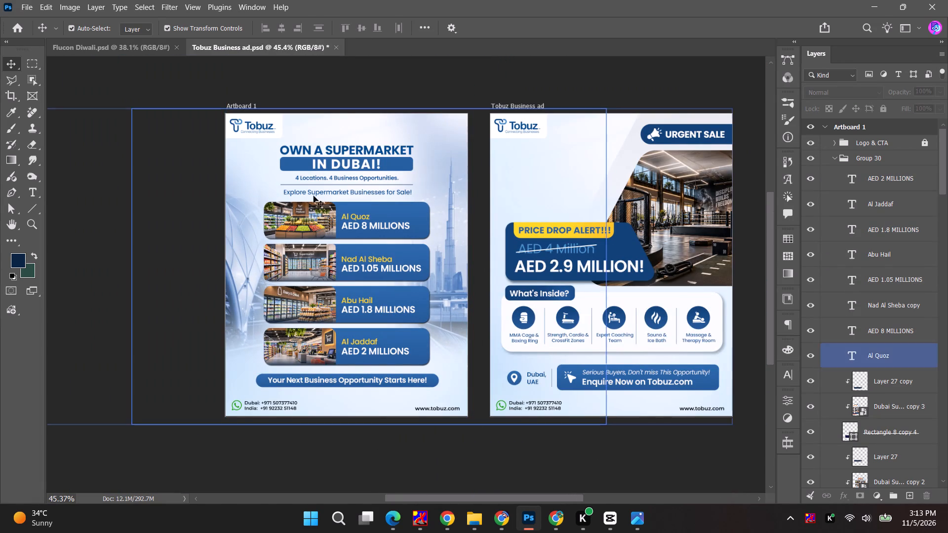
left_click(315, 185)
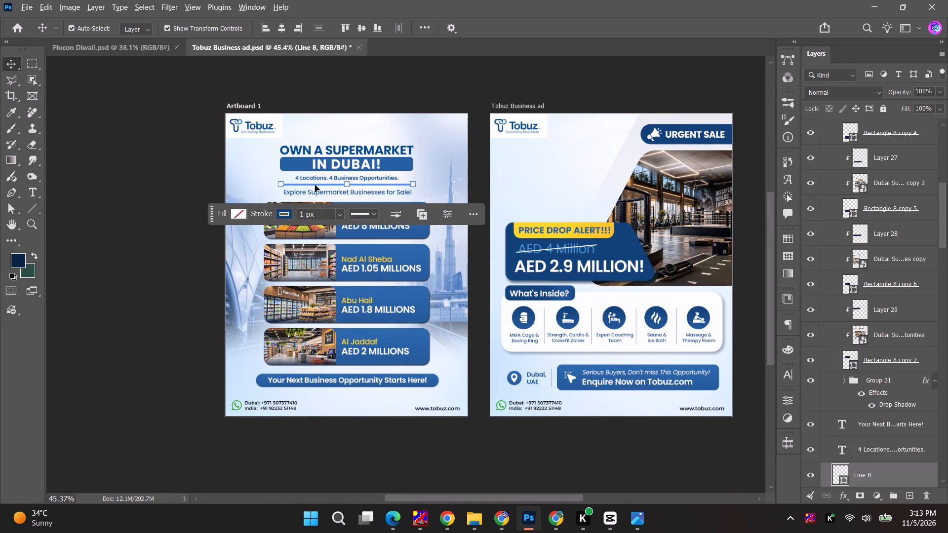
left_click_drag(905, 471, 904, 463, "alt")
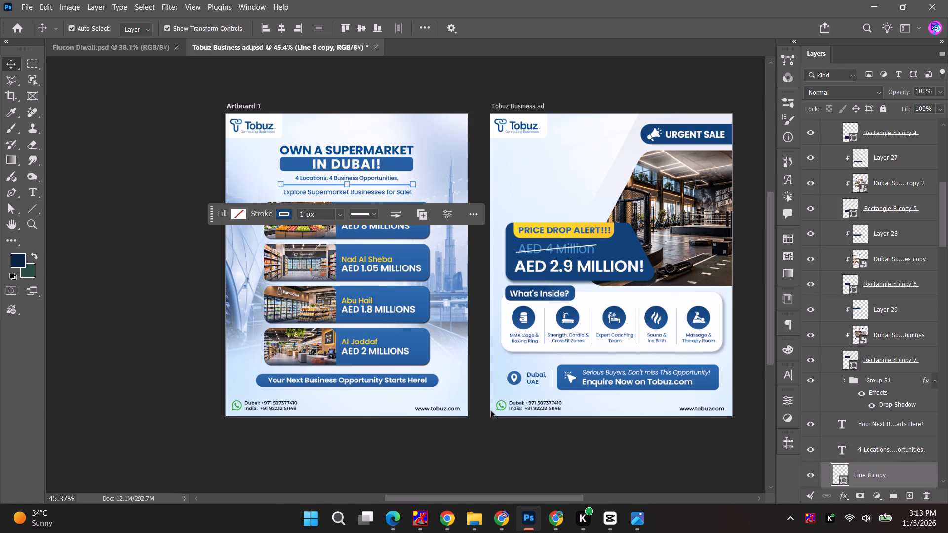
left_click(432, 380, "shift")
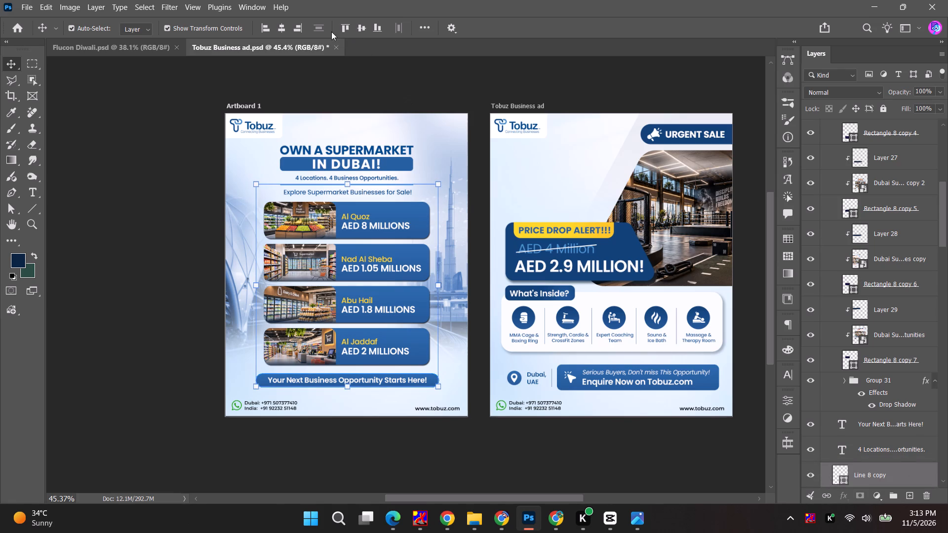
left_click(373, 26)
left_click(362, 29)
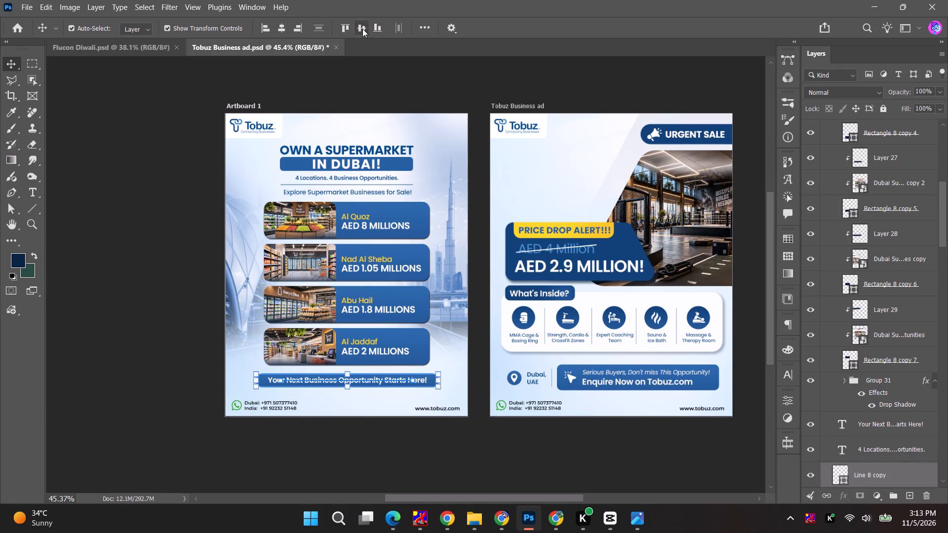
Widen the duplicated line symmetrically to about 199% so it extends past both edges of the supermarket artboard.
left_click(870, 477)
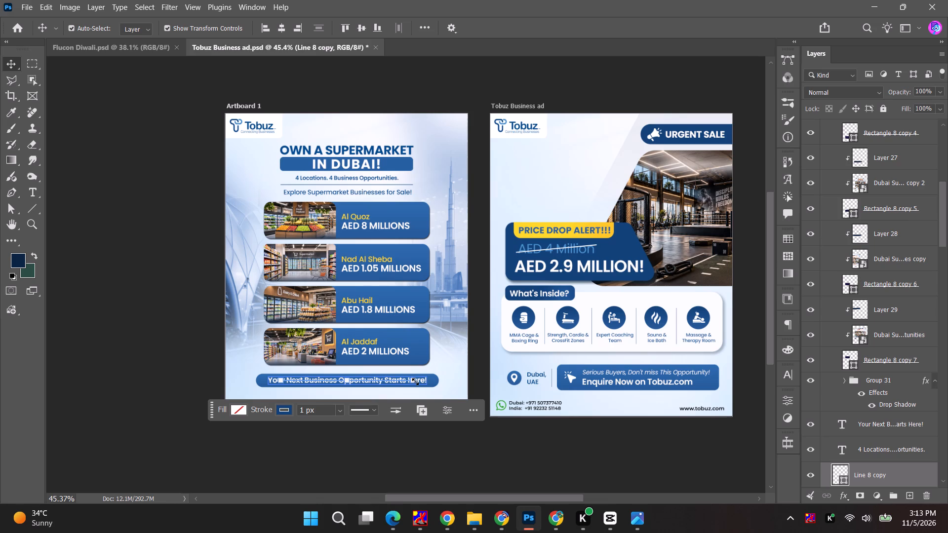
scroll(417, 381, "up", 10, "alt")
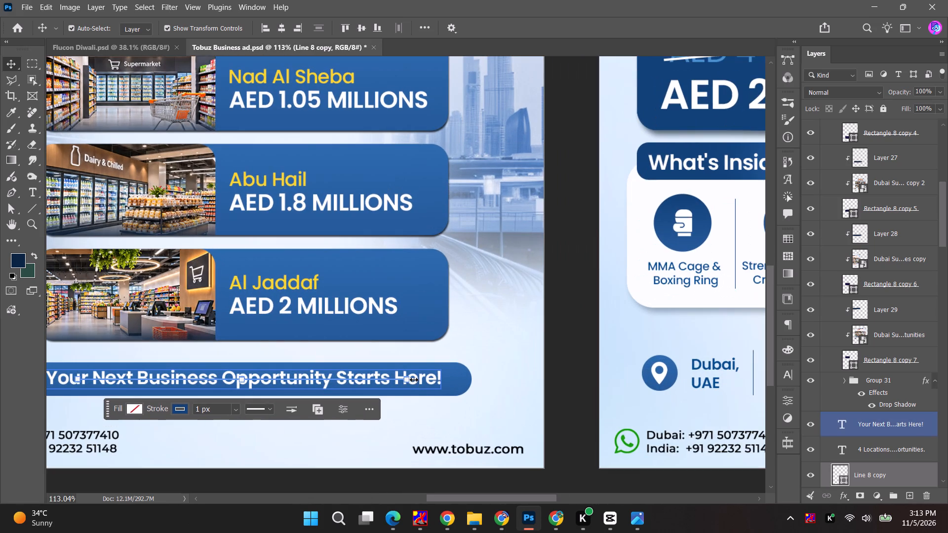
left_click_drag(414, 380, 566, 381, "alt")
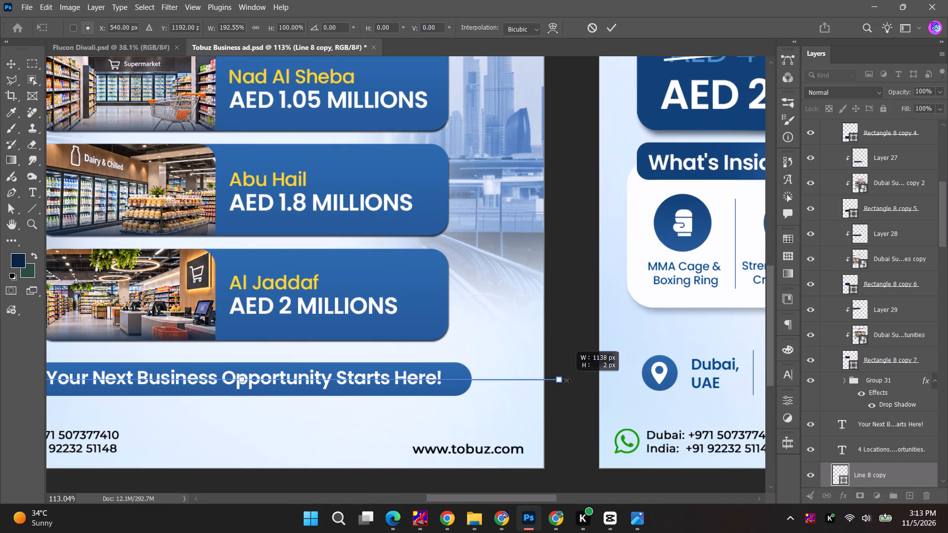
left_click_drag(566, 381, 577, 381, "alt")
scroll(480, 375, "down", 5, "alt")
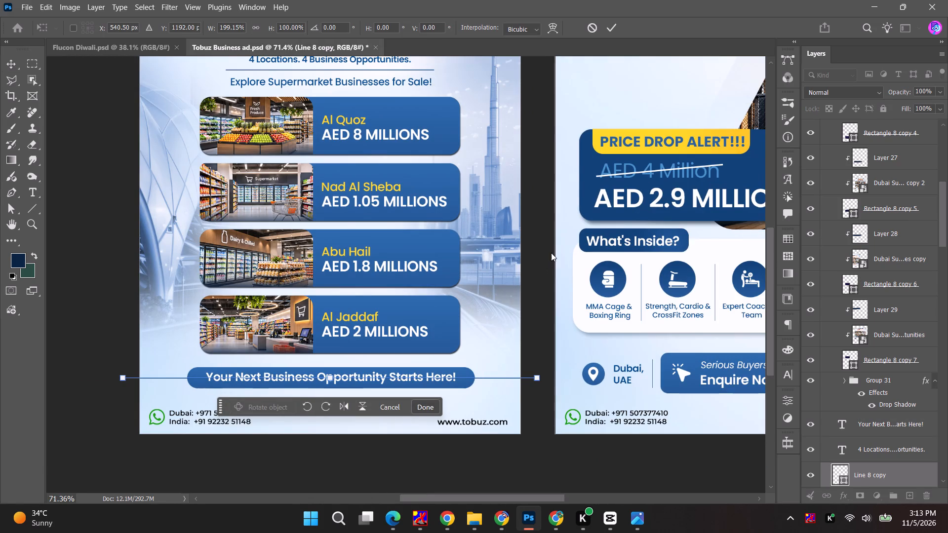
left_click(615, 27)
Move the widened line's layer directly below the bottom tagline's blue rounded rectangle so it sits behind the strip.
scroll(895, 465, "down", 3)
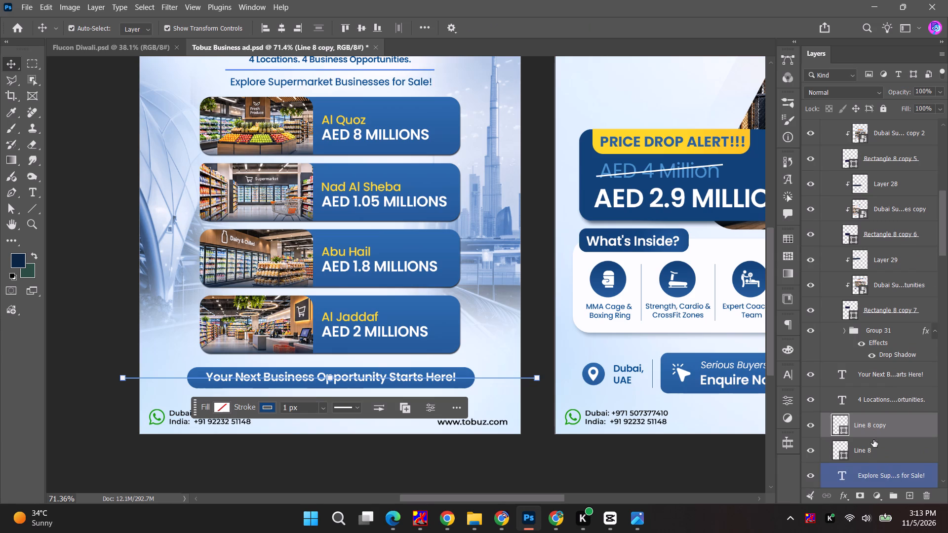
left_click_drag(876, 426, 877, 432)
left_click(528, 464)
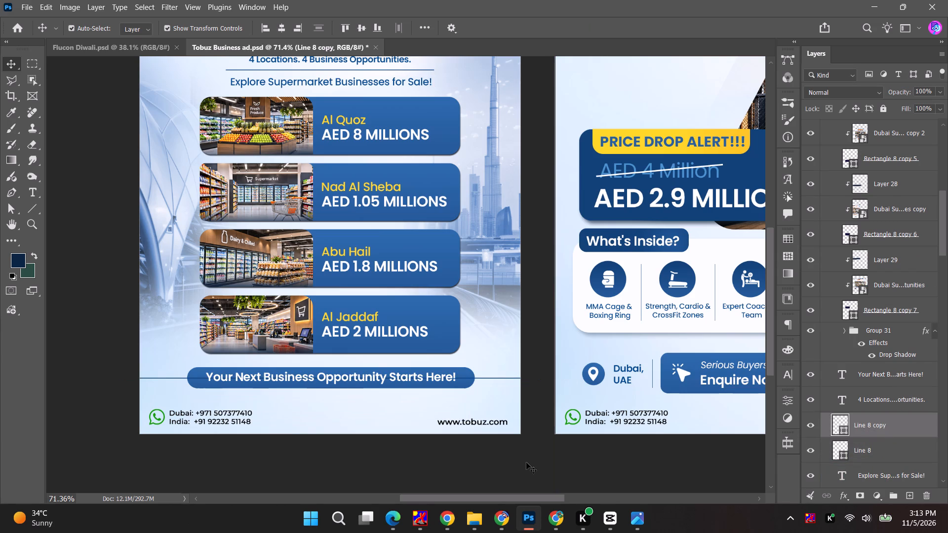
left_click(469, 372)
scroll(843, 438, "down", 3)
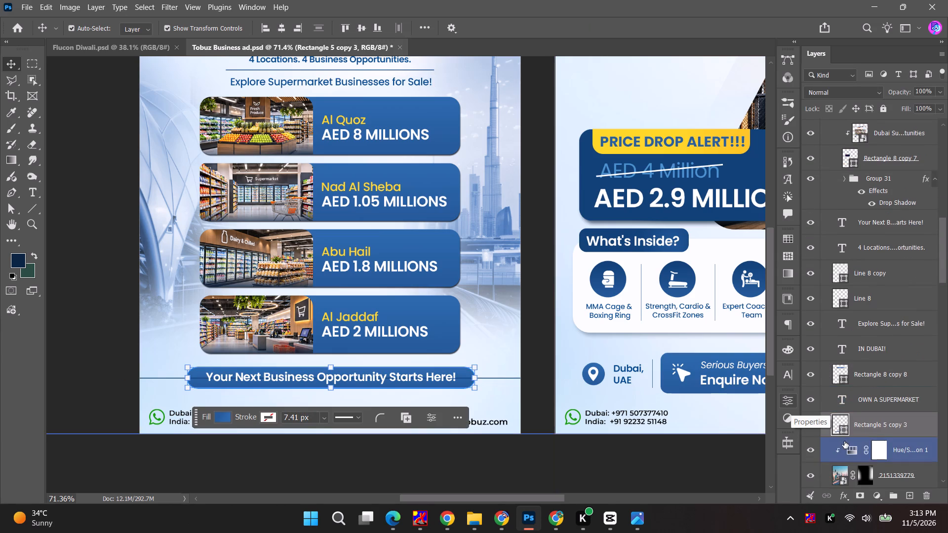
scroll(867, 379, "up", 5)
left_click(874, 370)
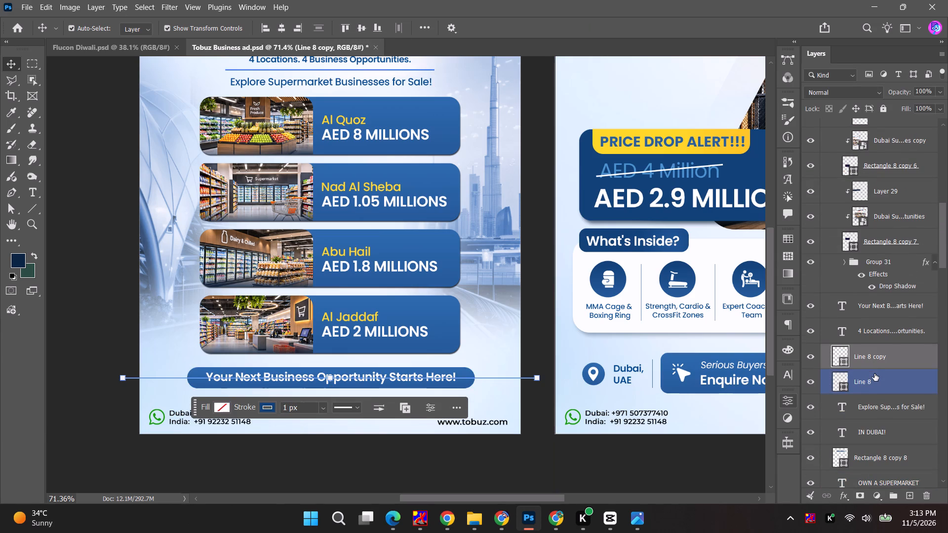
scroll(874, 374, "down", 5)
left_click_drag(883, 274, 890, 441)
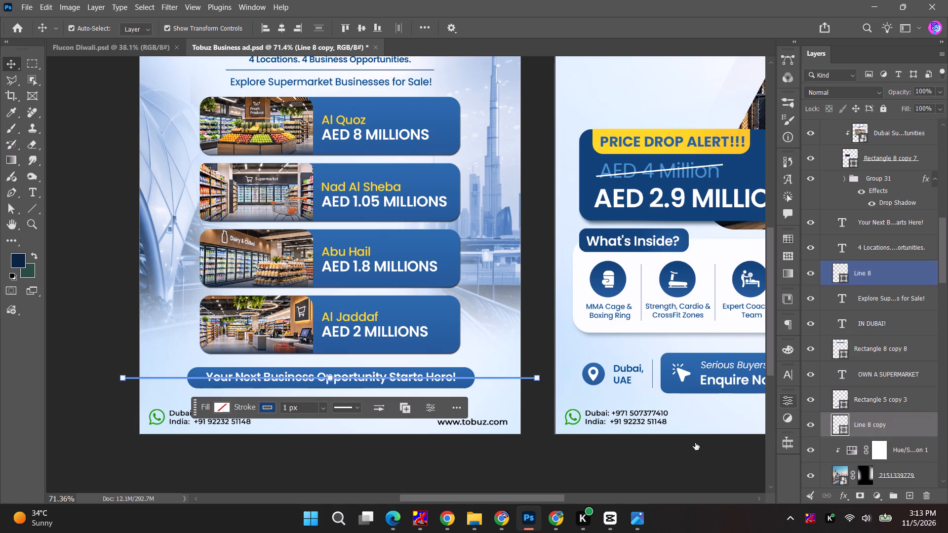
left_click(572, 461)
scroll(473, 455, "down", 4, "alt")
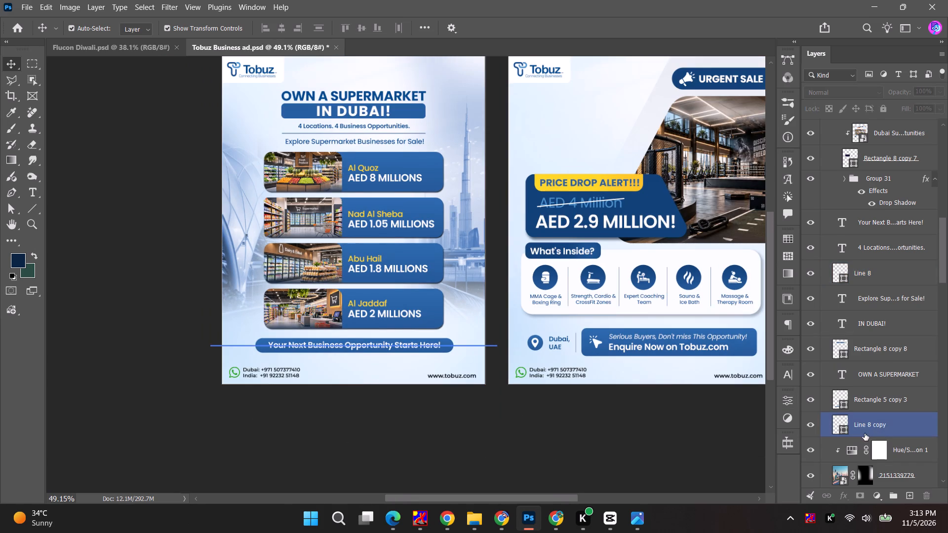
Add a layer mask to the long line and fade it with a soft black brush at both ends of the tagline strip.
left_click(854, 422)
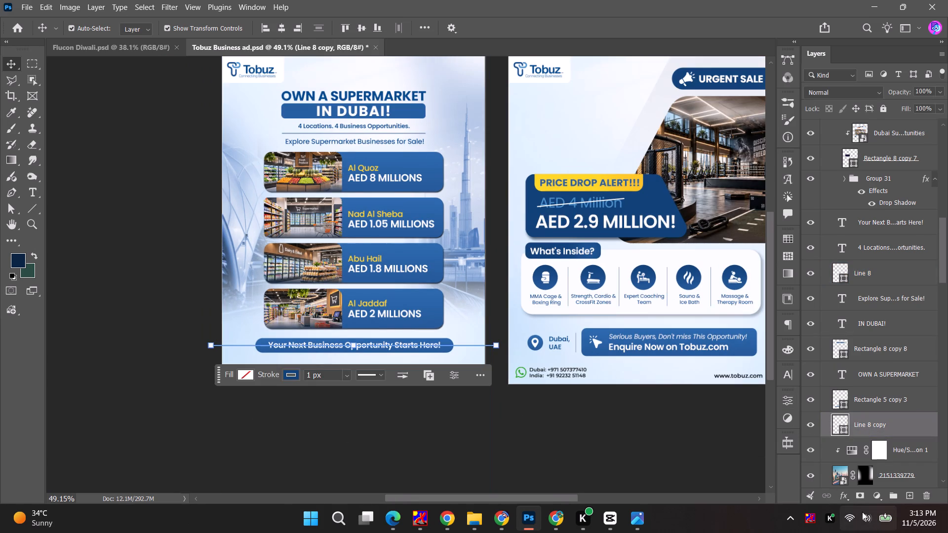
left_click(858, 495)
key("b")
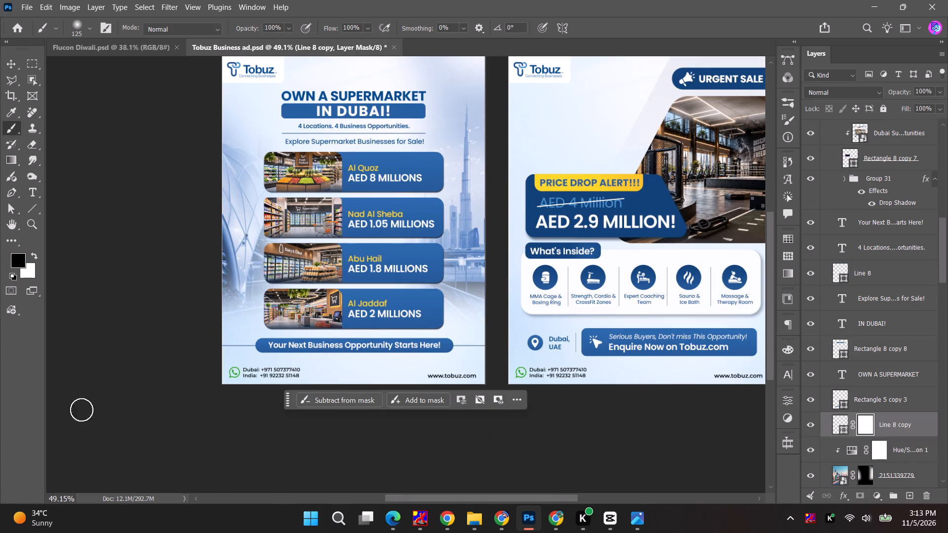
scroll(447, 354, "up", 10, "alt")
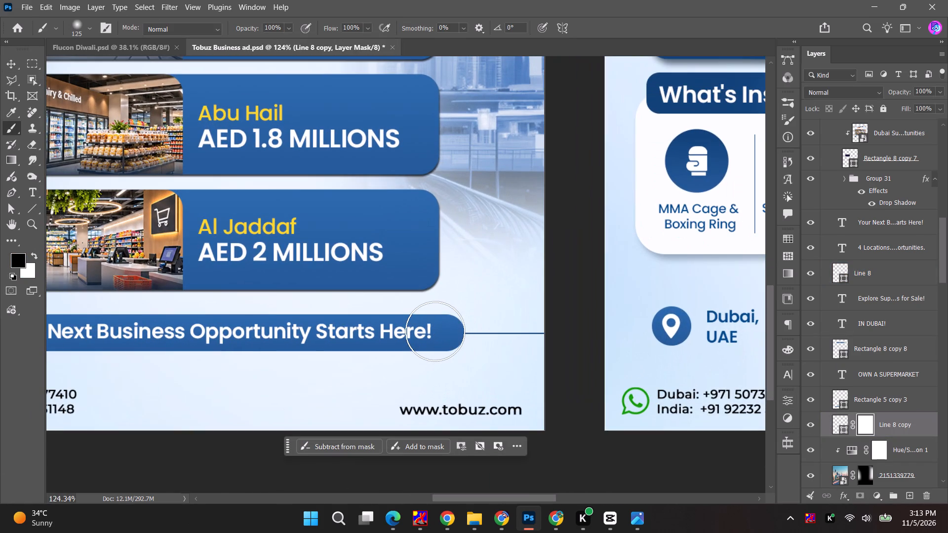
left_click(435, 331)
triple_click(438, 331)
triple_click(438, 331)
scroll(272, 428, "down", 4, "alt")
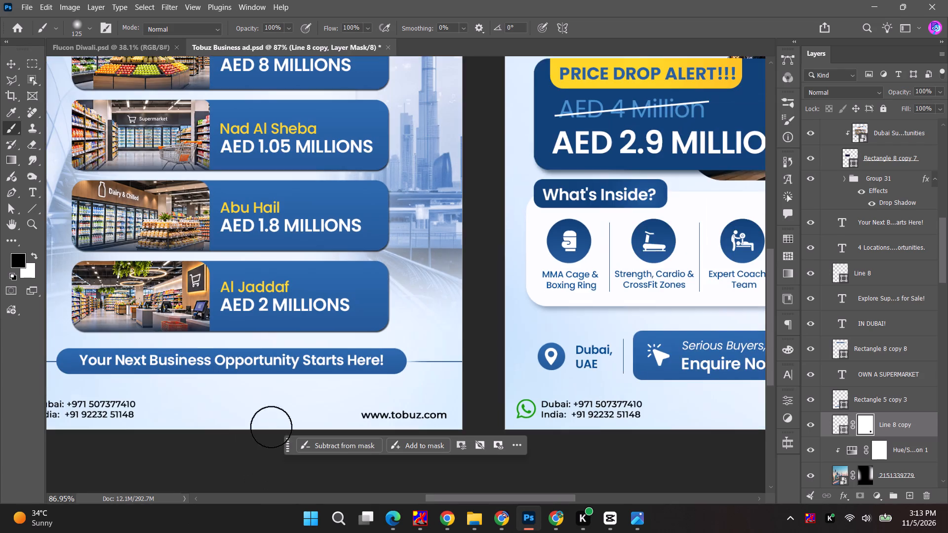
key("space")
key("space")
left_click_drag(171, 393, 393, 386)
triple_click(297, 354)
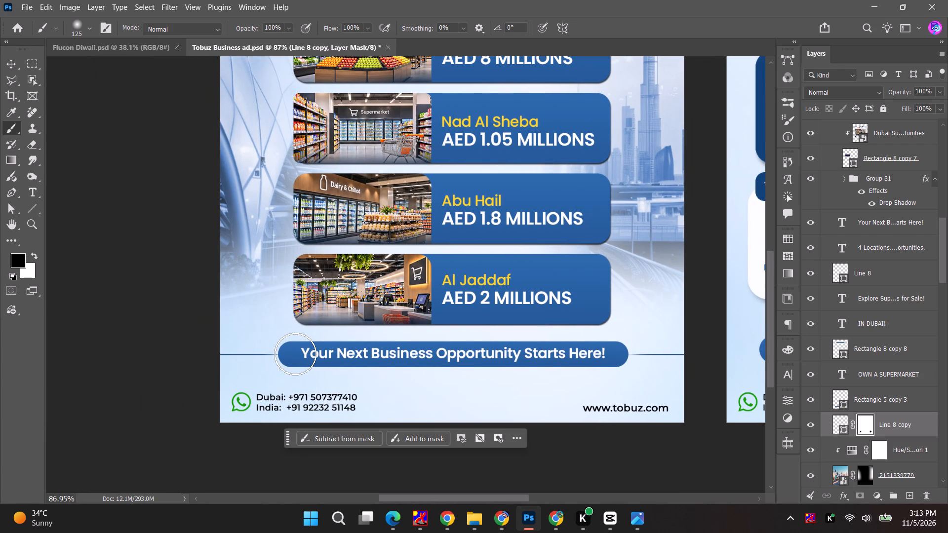
triple_click(295, 354)
left_click(8, 57)
Examine the supermarket post's overall layout beside the Tobuz Business ad artboard, including the line flanking the bottom tagline.
left_click_drag(56, 110, 60, 117)
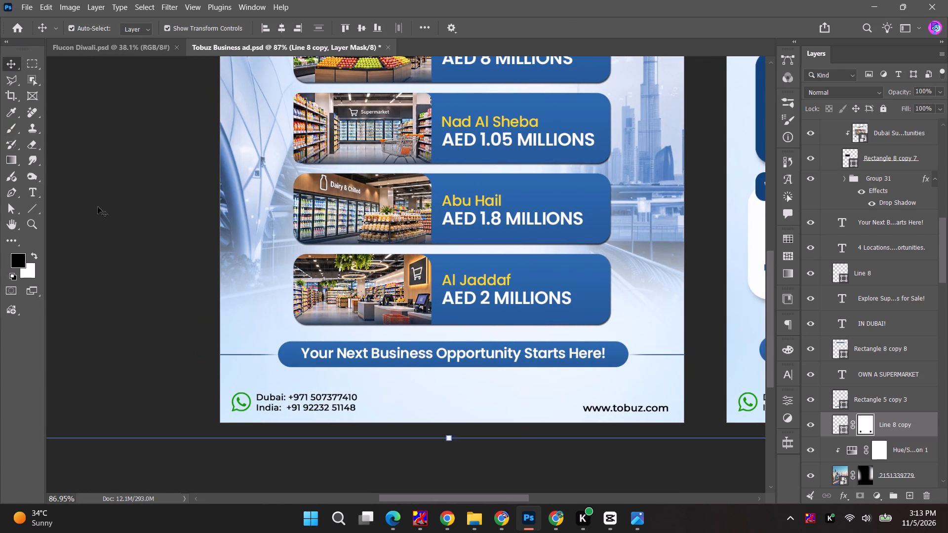
scroll(102, 237, "down", 6, "alt")
key("space")
key("space")
key("space")
key("space")
key("space")
key("space")
key("space")
key("space")
key("space")
key("space")
left_click_drag(85, 271, 95, 411)
key("space")
key("space")
key("space")
key("space")
key("space")
left_click_drag(84, 356, 83, 411)
scroll(118, 370, "down", 5, "alt")
key("space")
key("space")
key("space")
left_click_drag(84, 380, 90, 324)
scroll(309, 432, "up", 3, "alt")
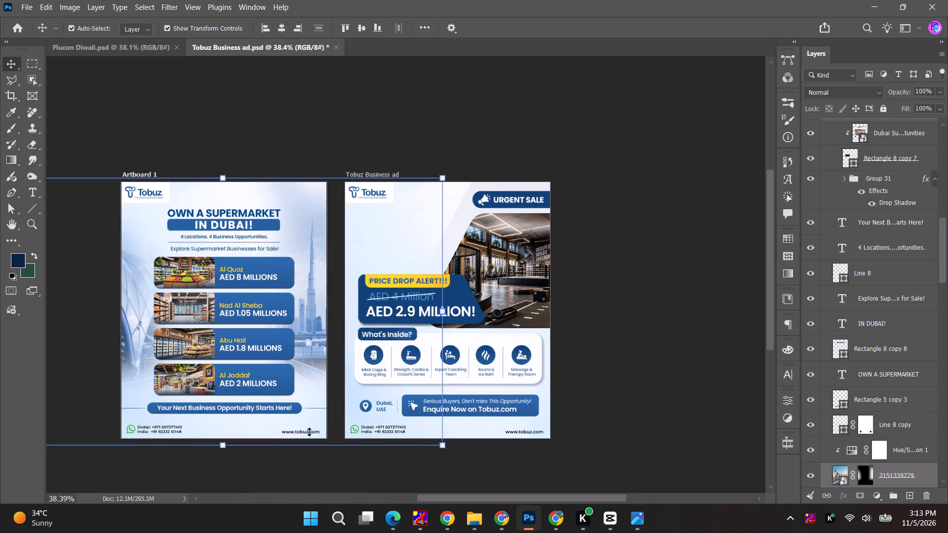
key("space")
key("space")
key("space")
key("space")
key("space")
key("space")
key("space")
left_click_drag(252, 399, 280, 408)
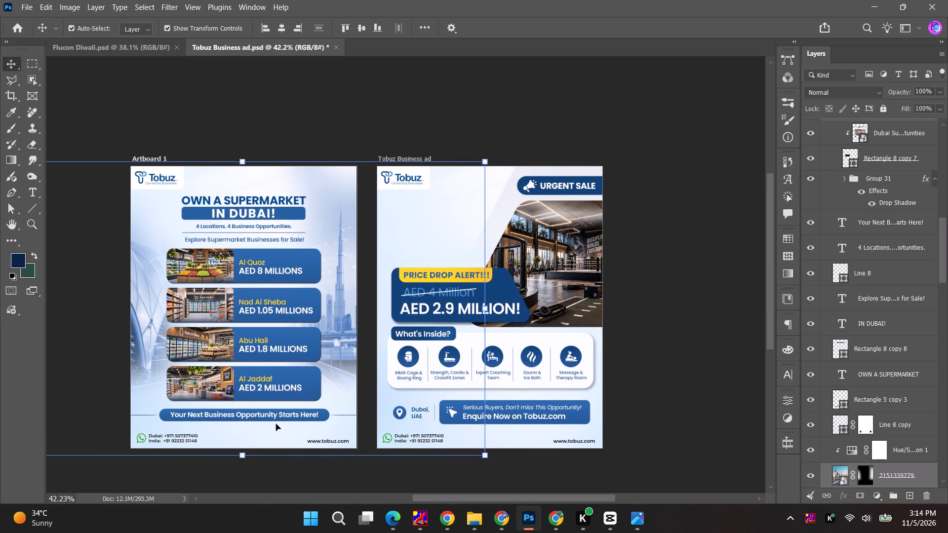
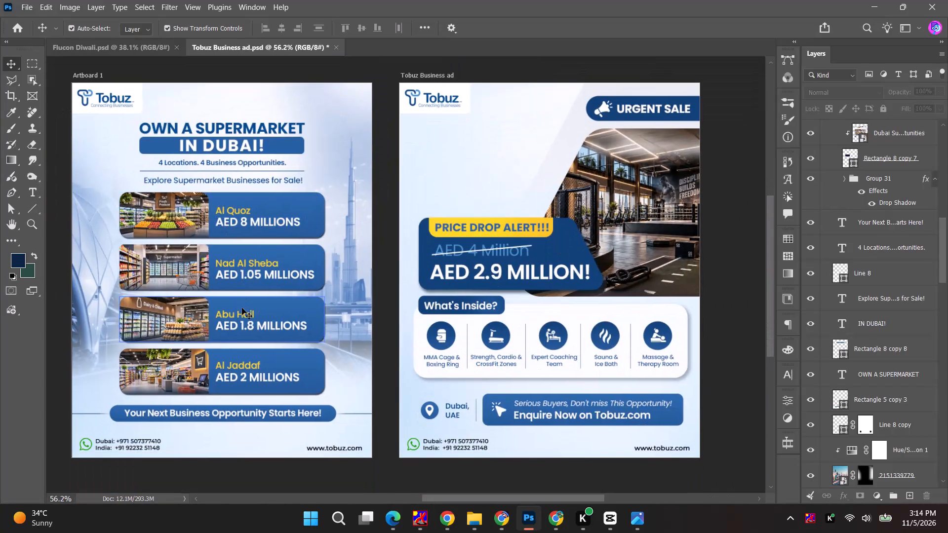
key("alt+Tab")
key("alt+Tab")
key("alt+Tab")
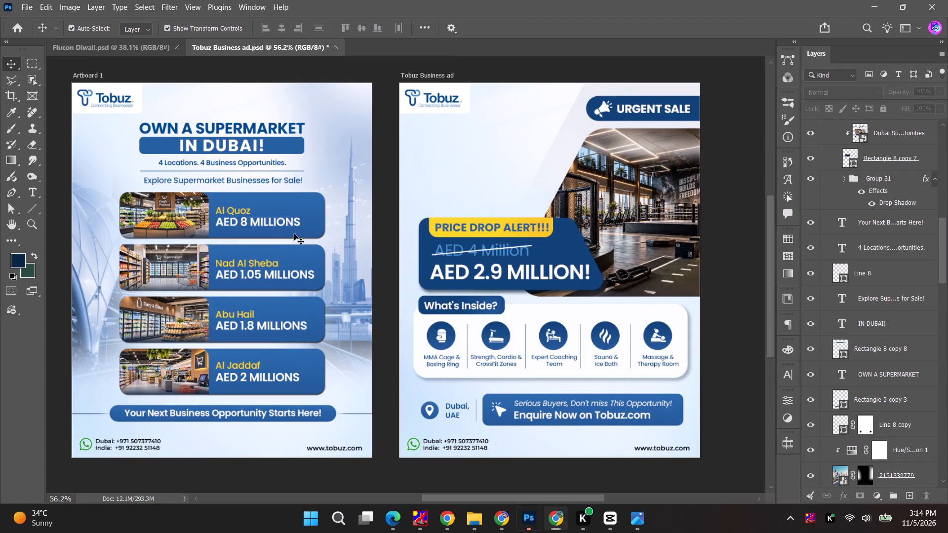
Shift the four yellow location names, Al Quoz, Nad Al Sheba, Abu Hail and Al Jaddaf, 30 px right to free space before them.
scroll(270, 190, "up", 10, "alt")
left_click(223, 223)
left_click(240, 357, "shift")
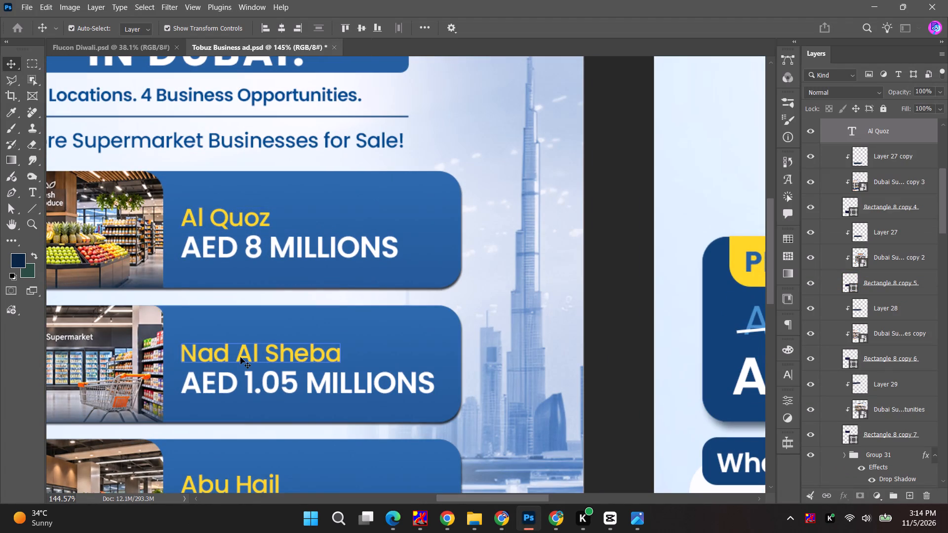
scroll(239, 358, "down", 12)
left_click(233, 371, "shift")
scroll(233, 371, "down", 11)
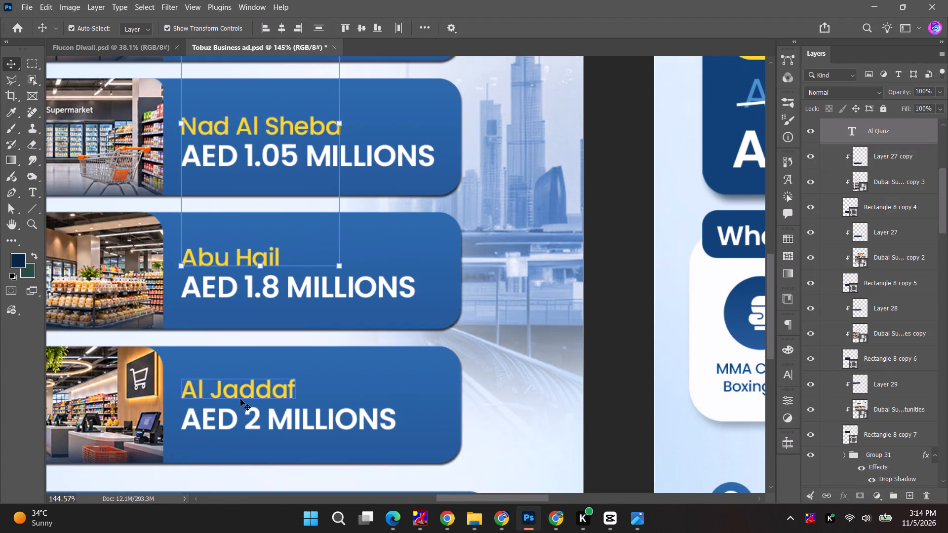
left_click(240, 394, "shift")
key("shift+Right")
key("shift+Right")
key("shift+Right")
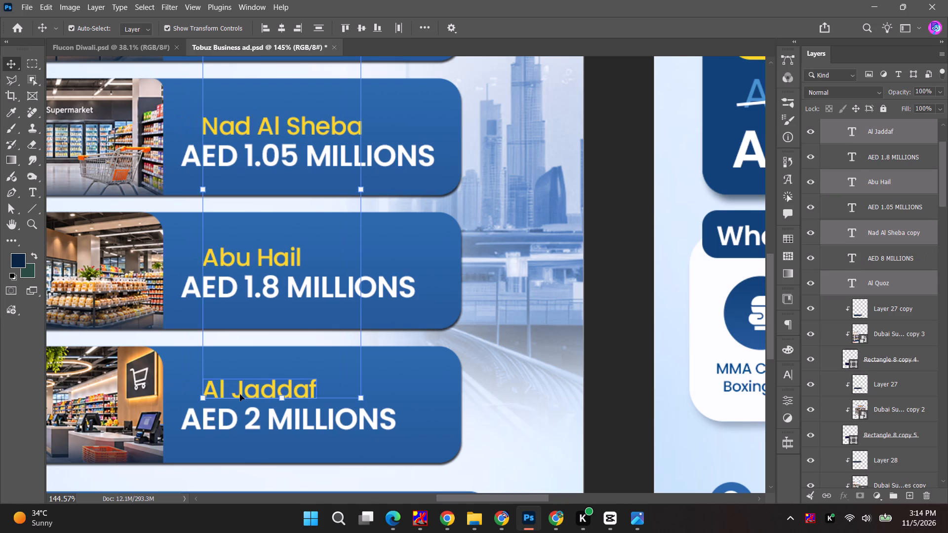
Switch to Chrome and search Flaticon for "location pin" icons.
key("alt+Tab")
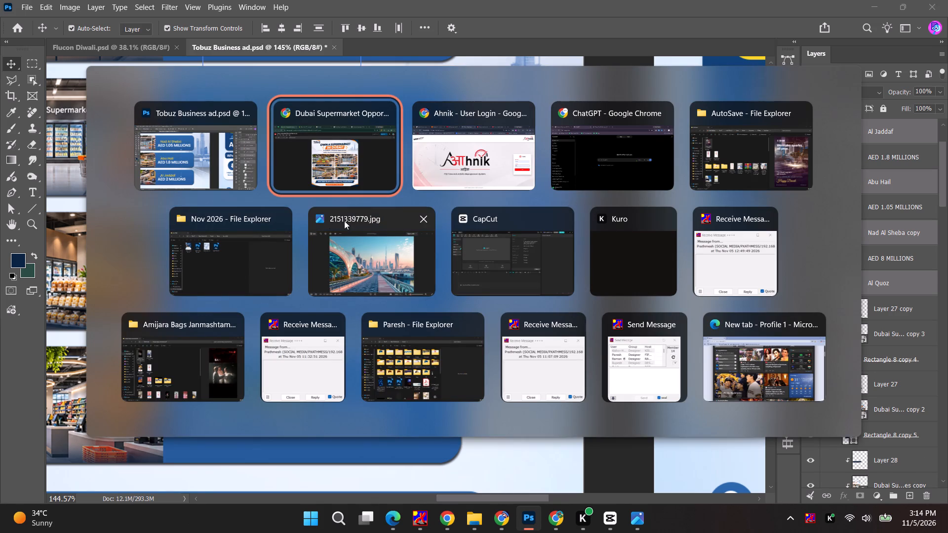
left_click(371, 147, "alt")
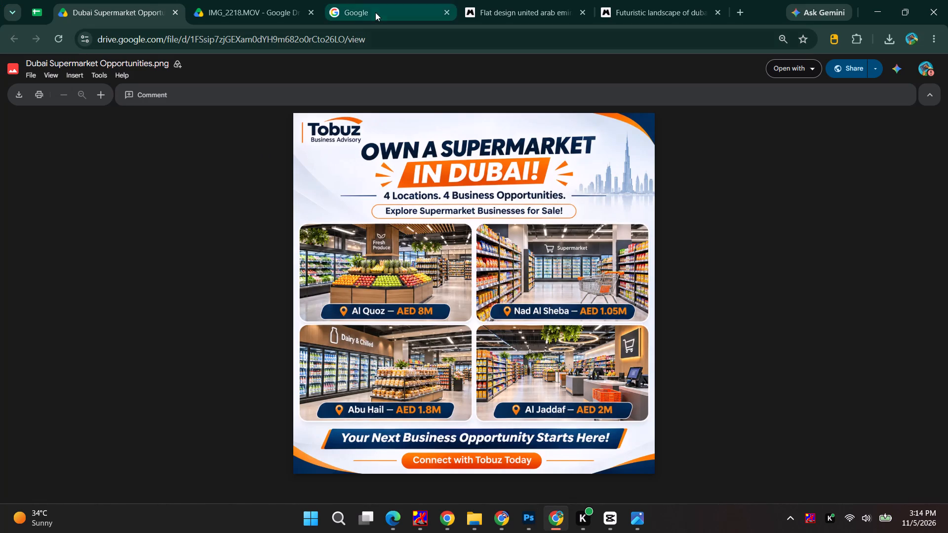
left_click(659, 0)
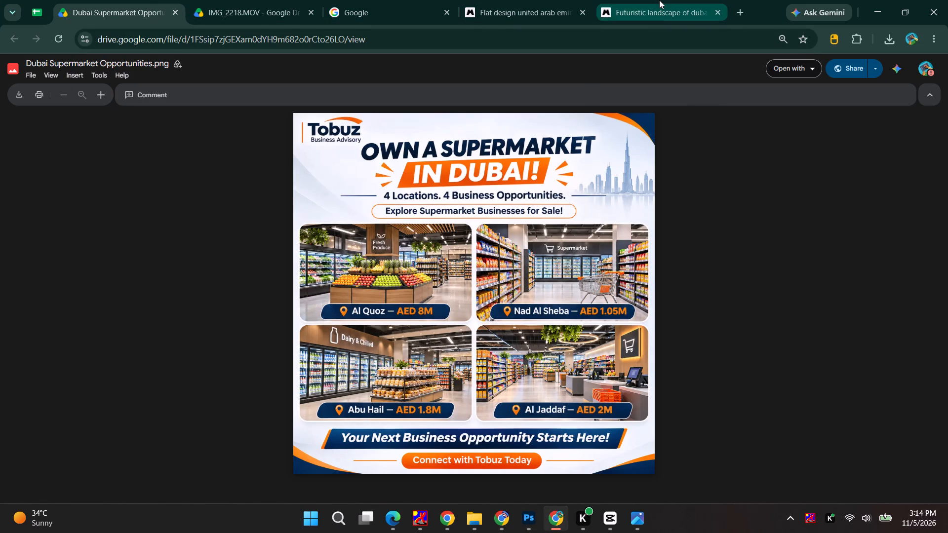
left_click(655, 38)
type("flatic")
key("Return")
left_click_drag(196, 106, 0, 106)
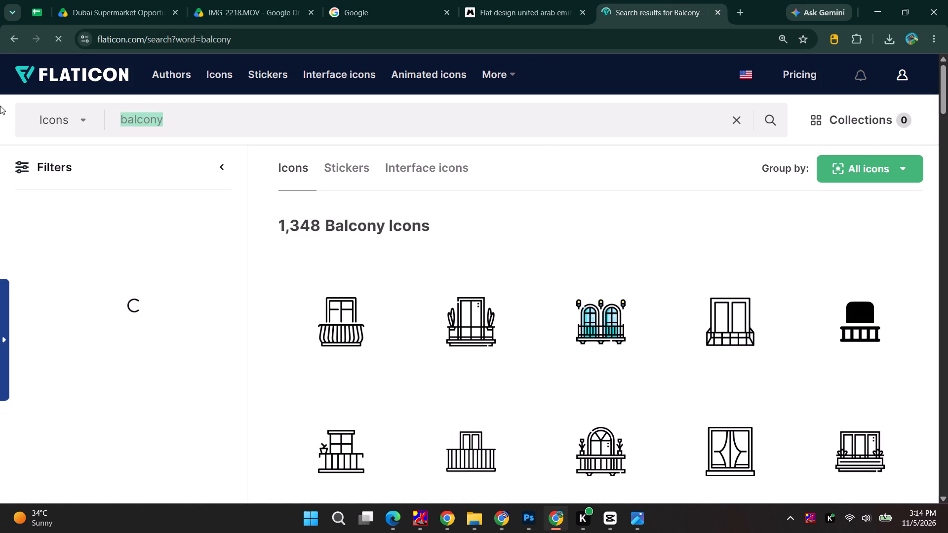
type("lova")
key("BackSpace")
key("BackSpace")
type("cation")
key("space")
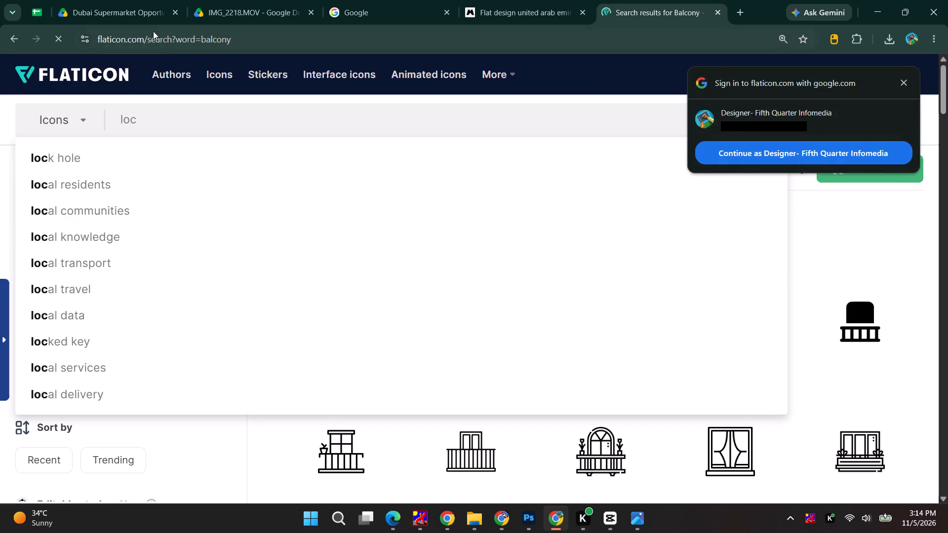
left_click(142, 109)
type("ation pi")
key("Return")
key("n")
key("Return")
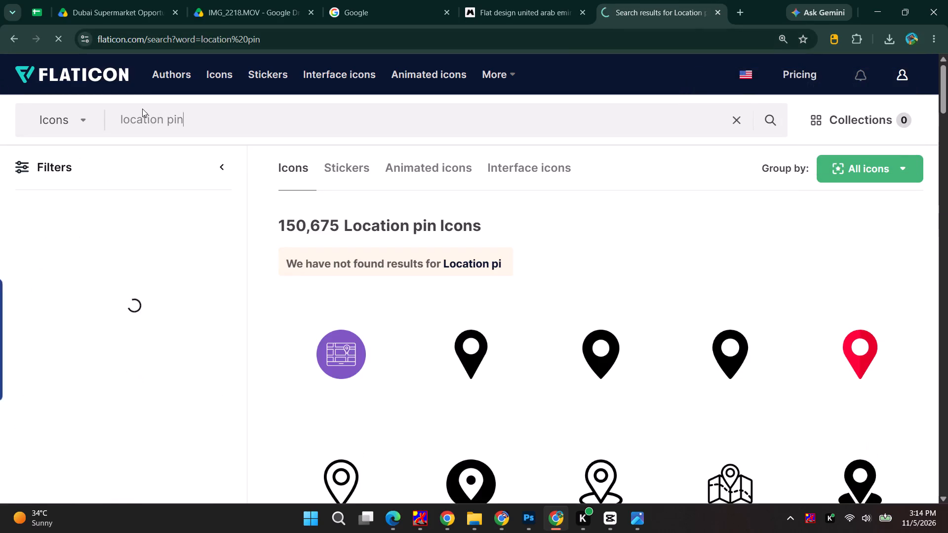
Download the first solid black location pin icon as a free PNG.
left_click(381, 337)
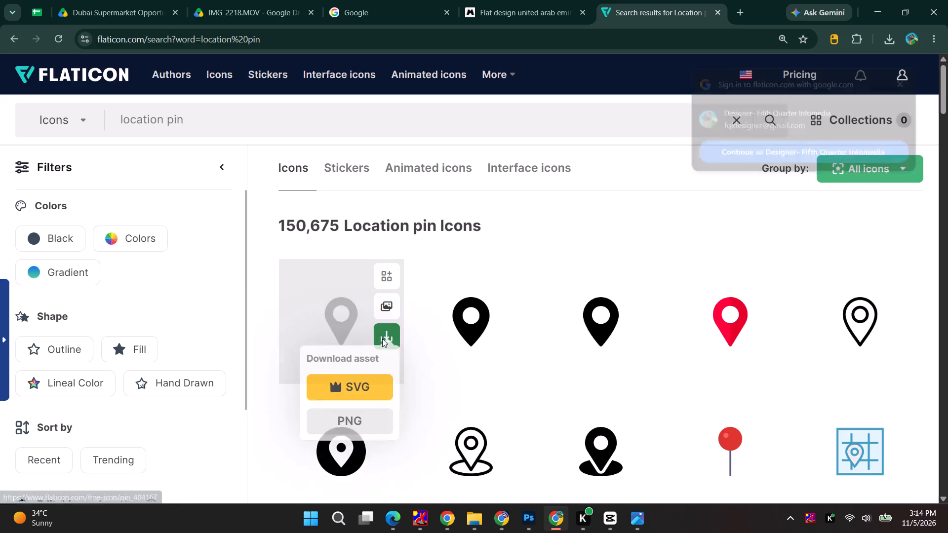
left_click(359, 422)
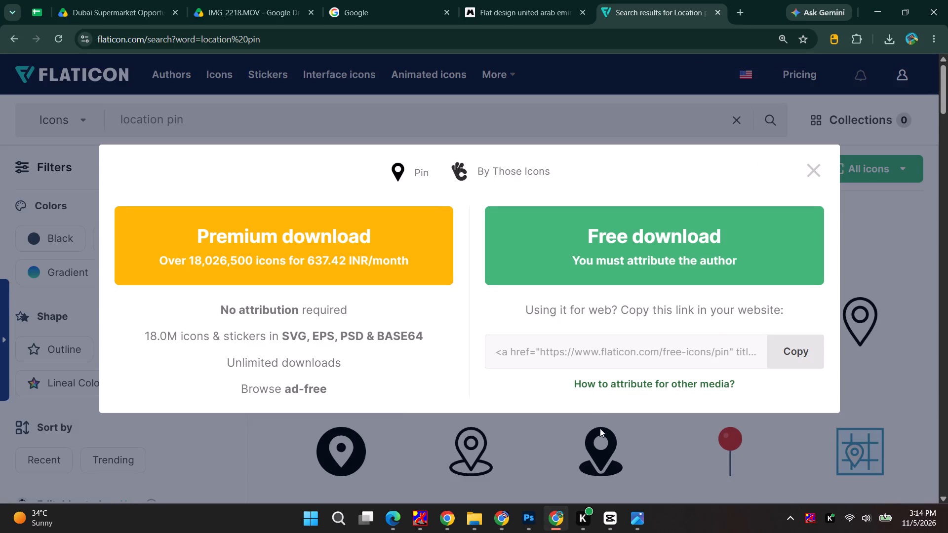
left_click(634, 244)
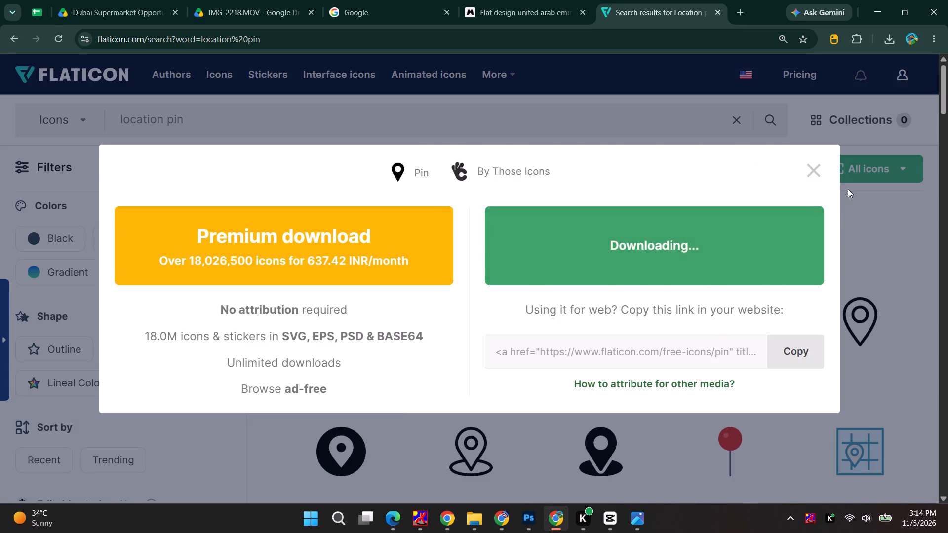
left_click(821, 119)
scroll(652, 292, "down", 4)
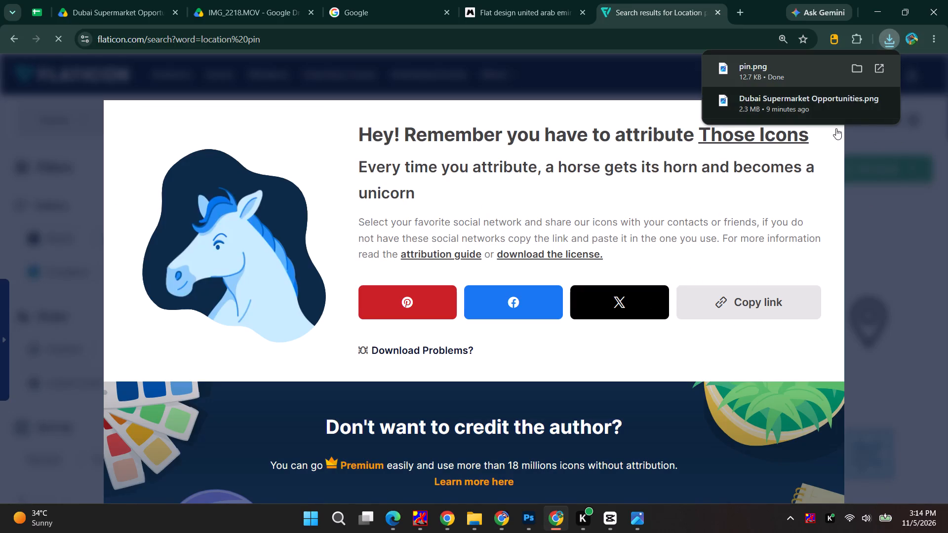
left_click(836, 128)
scroll(705, 310, "down", 10)
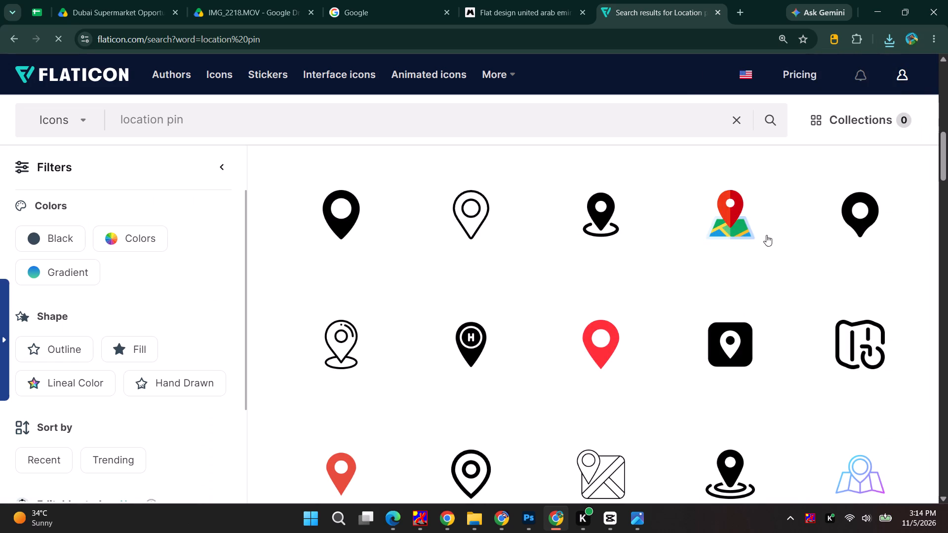
Bring the downloaded pin.png into the Tobuz Business ad document in Photoshop.
left_click(894, 50)
left_click(890, 44)
left_click_drag(786, 102, 186, 380)
key("alt+Tab")
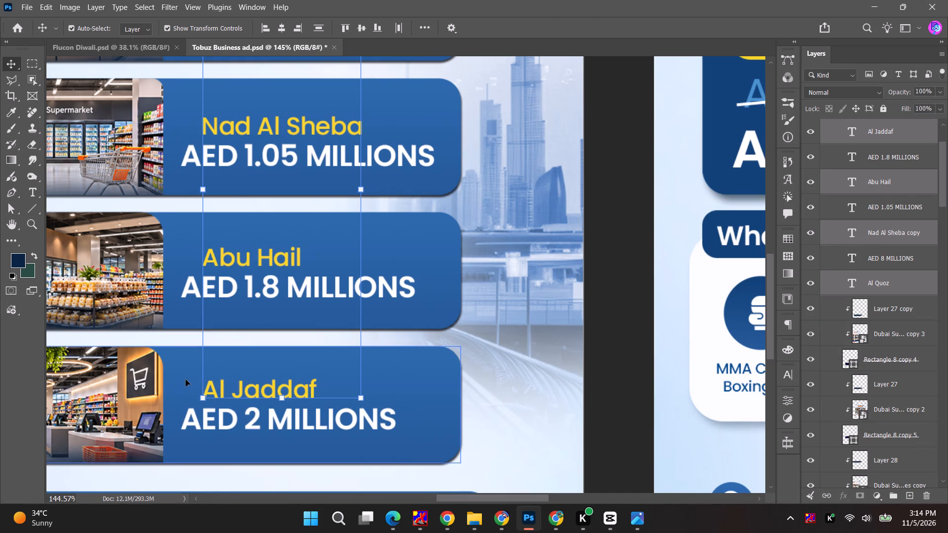
Scale the placed pin down to about 1.55% and position it just before Al Jaddaf, above the start of its price.
left_click_drag(699, 275, 496, 273, "alt+shift")
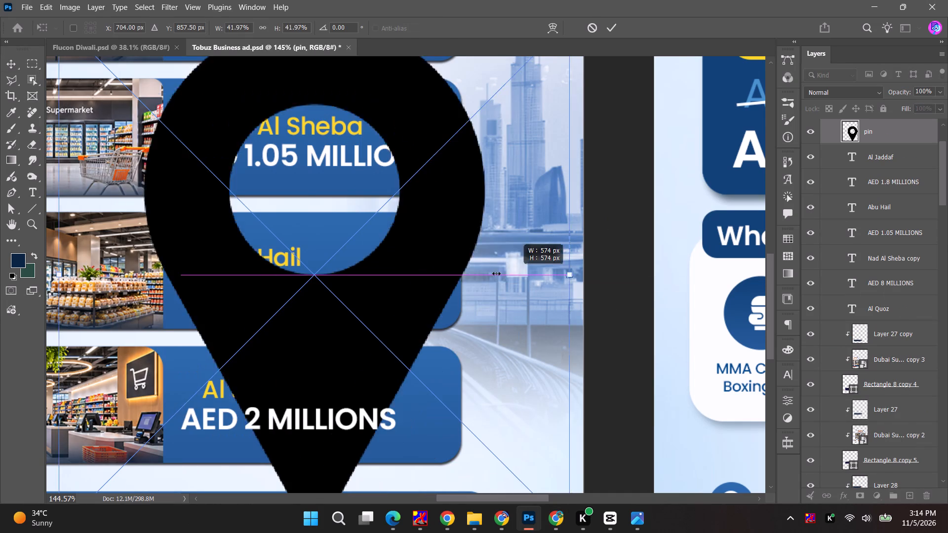
left_click_drag(496, 273, 370, 271, "alt+shift")
key("space")
key("space")
key("space")
key("space")
key("space")
left_click_drag(251, 289, 415, 262)
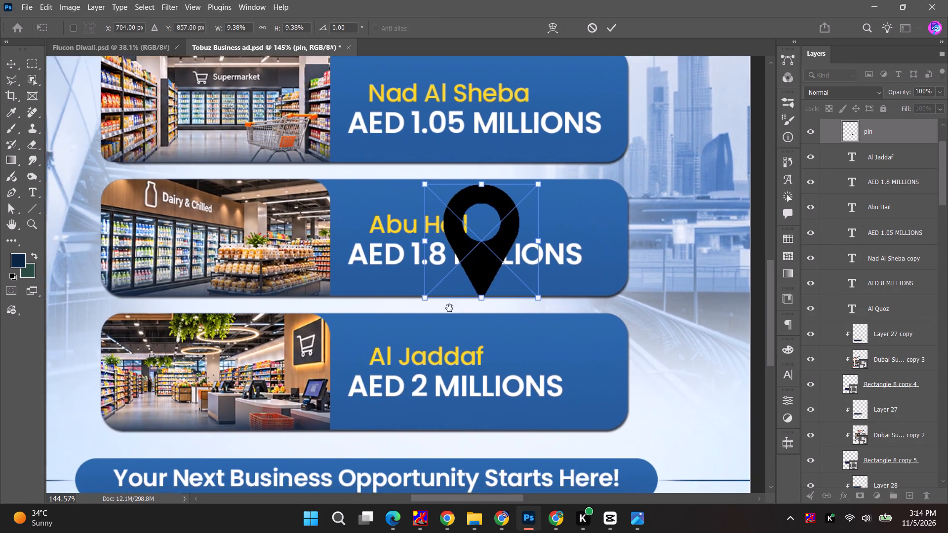
scroll(489, 285, "up", 3, "alt")
left_click_drag(476, 273, 340, 309)
left_click_drag(478, 246, 353, 317)
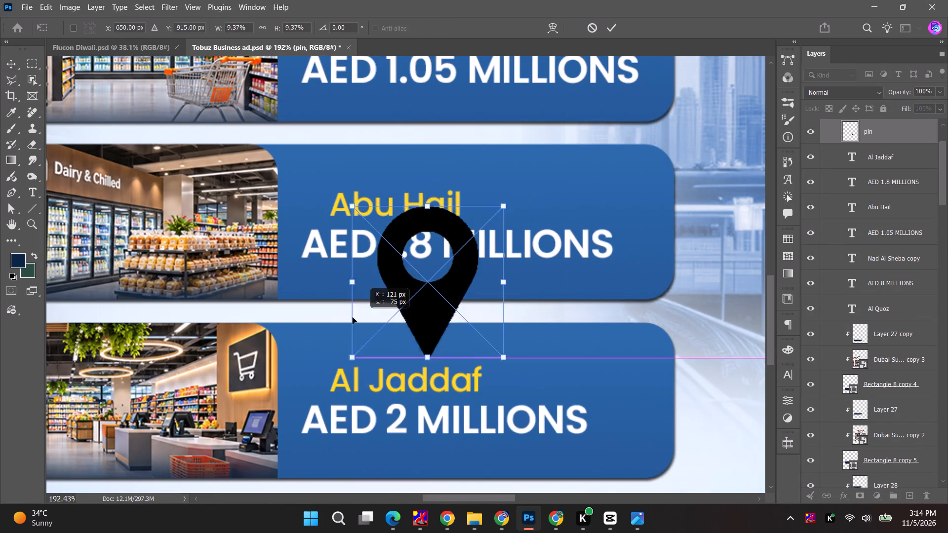
left_click_drag(353, 317, 309, 336)
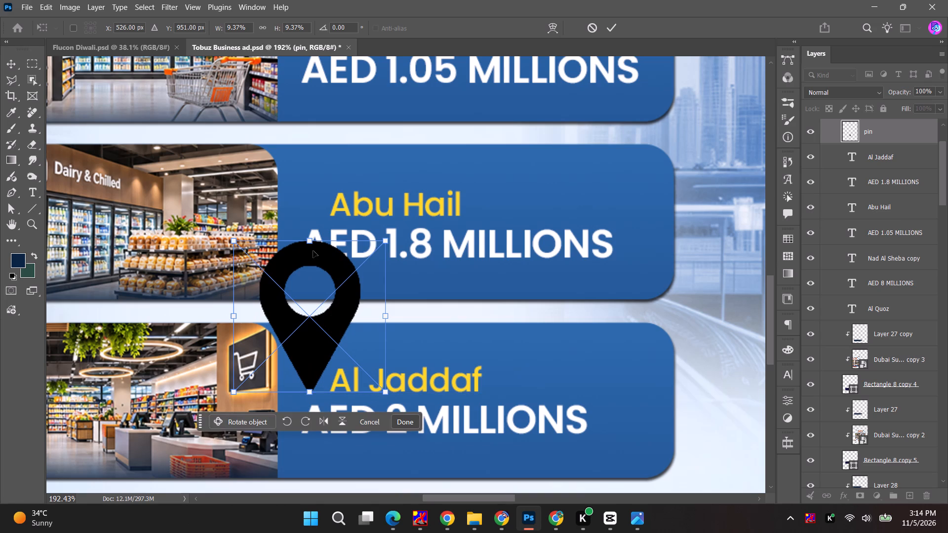
left_click_drag(312, 240, 303, 371, "shift")
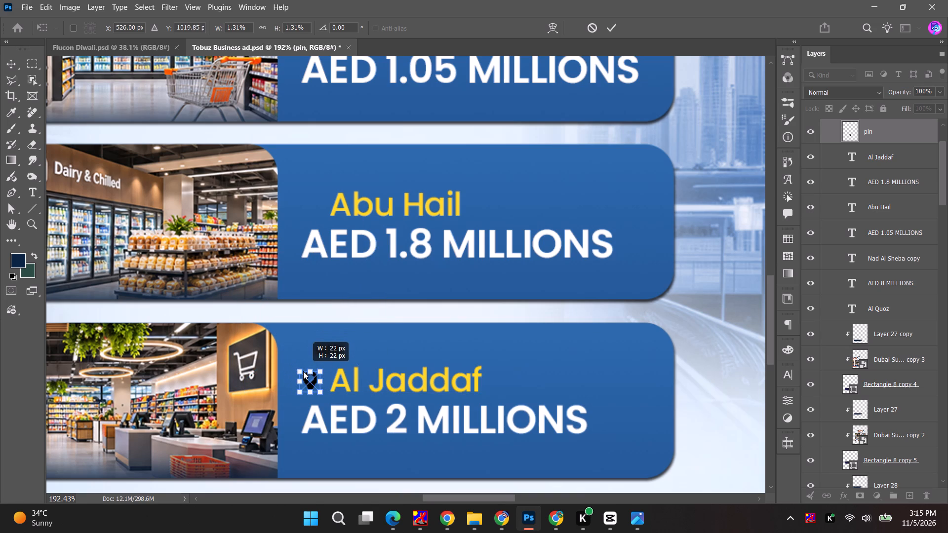
left_click_drag(303, 371, 304, 367, "shift")
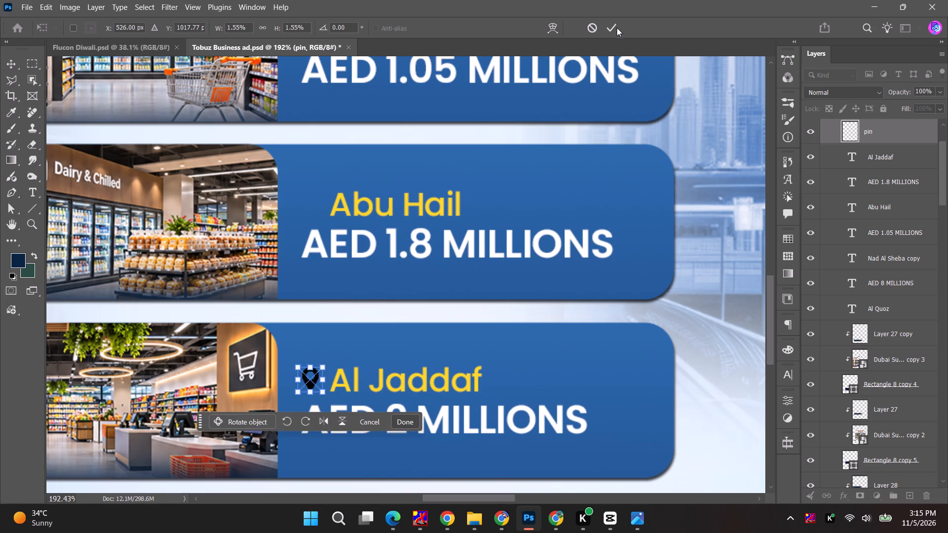
left_click(616, 27)
scroll(311, 416, "up", 7, "alt")
left_click(336, 291)
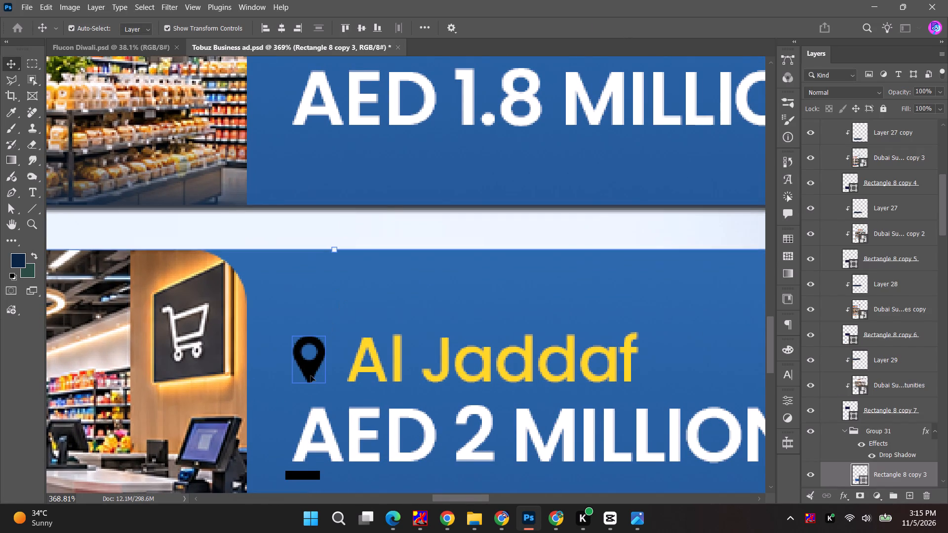
left_click(311, 376)
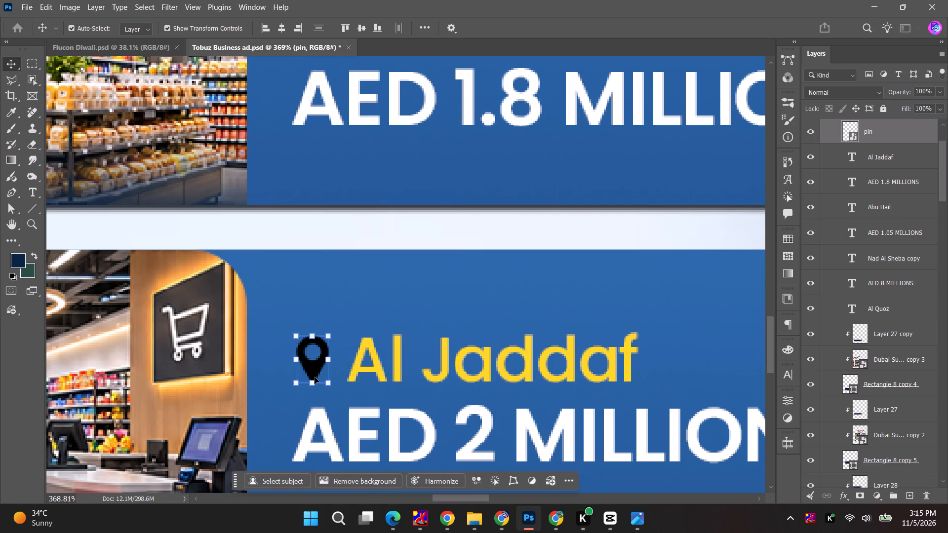
Give the pin a Color Overlay in the location names' yellow, ffd725, sampled from the Abu Hail text.
scroll(315, 376, "down", 5, "alt")
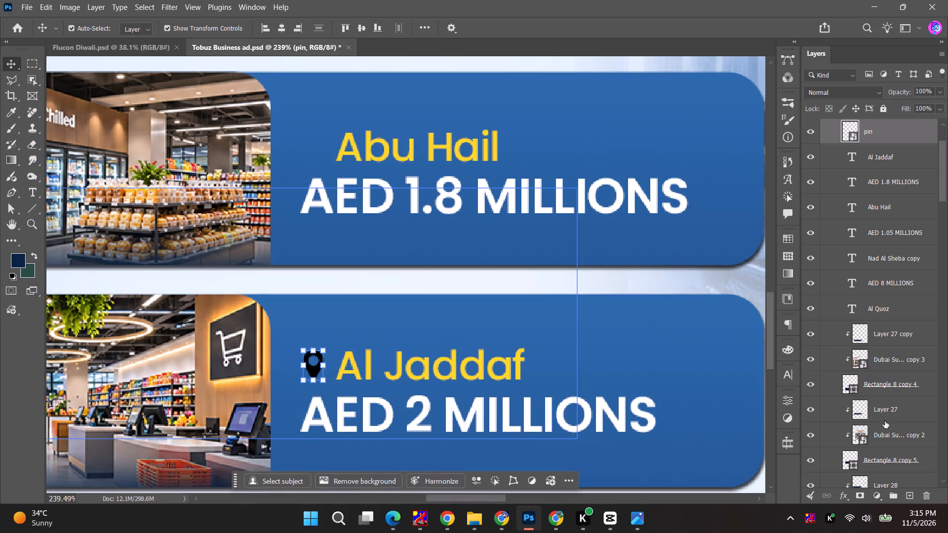
scroll(878, 194, "up", 6)
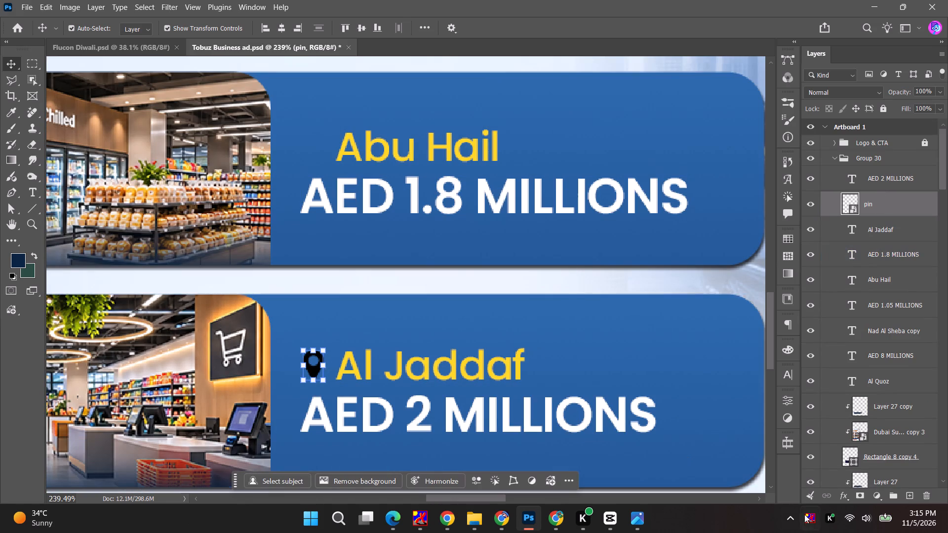
left_click(842, 496)
left_click(864, 450)
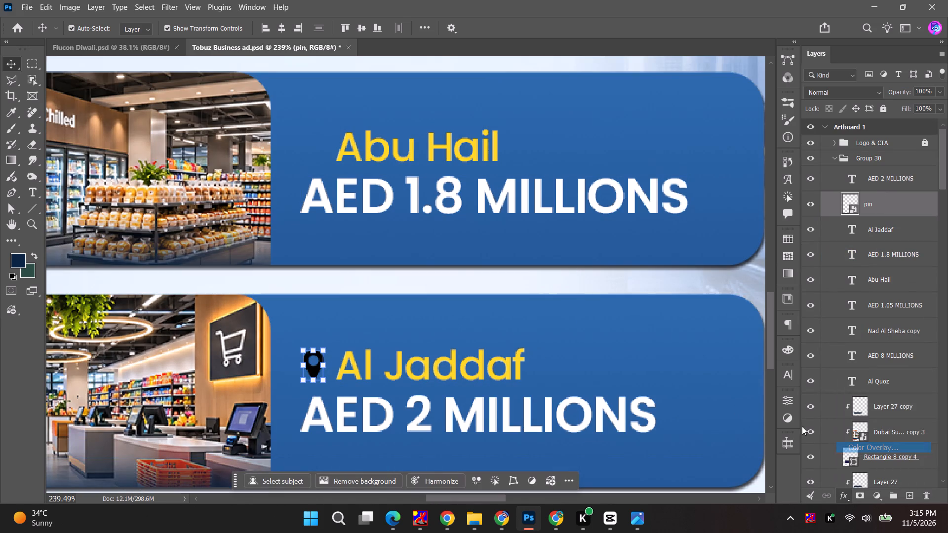
left_click(741, 136)
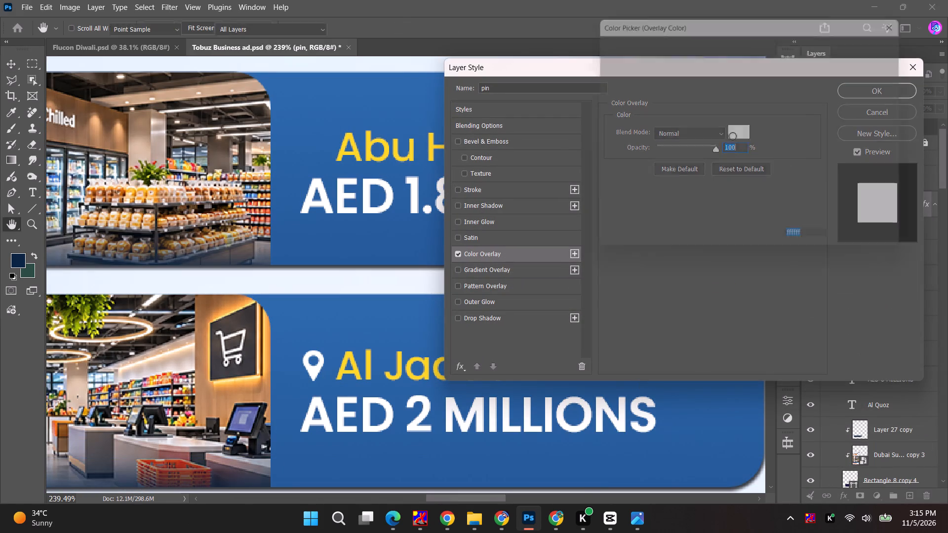
left_click(356, 151)
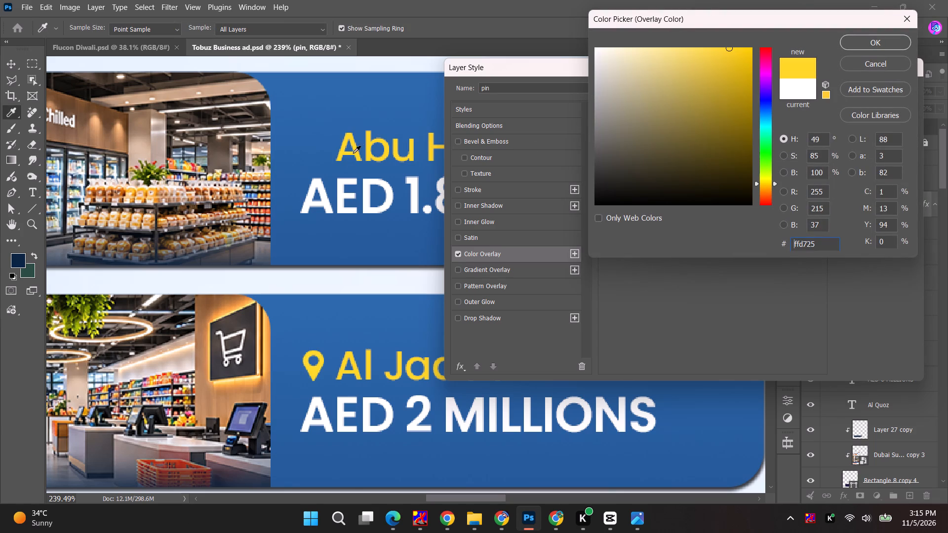
left_click(880, 43)
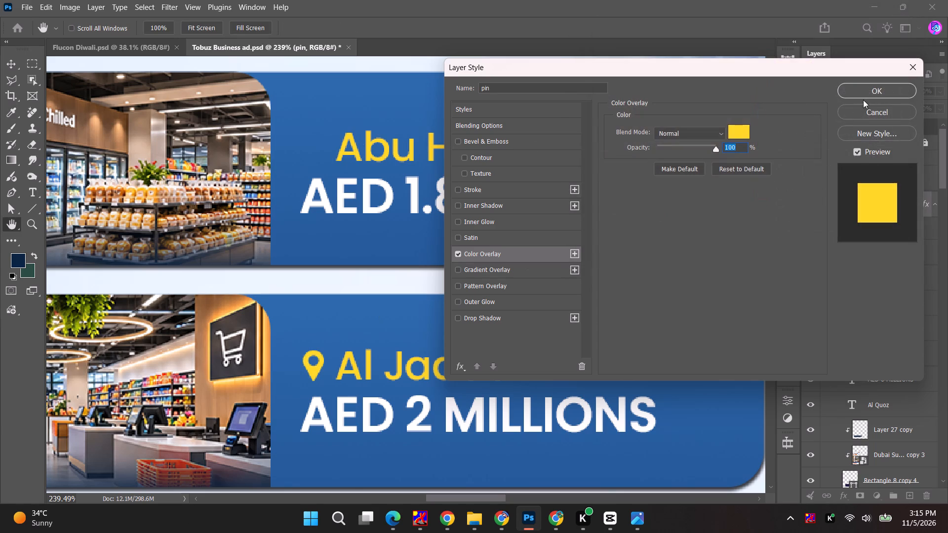
left_click(866, 90)
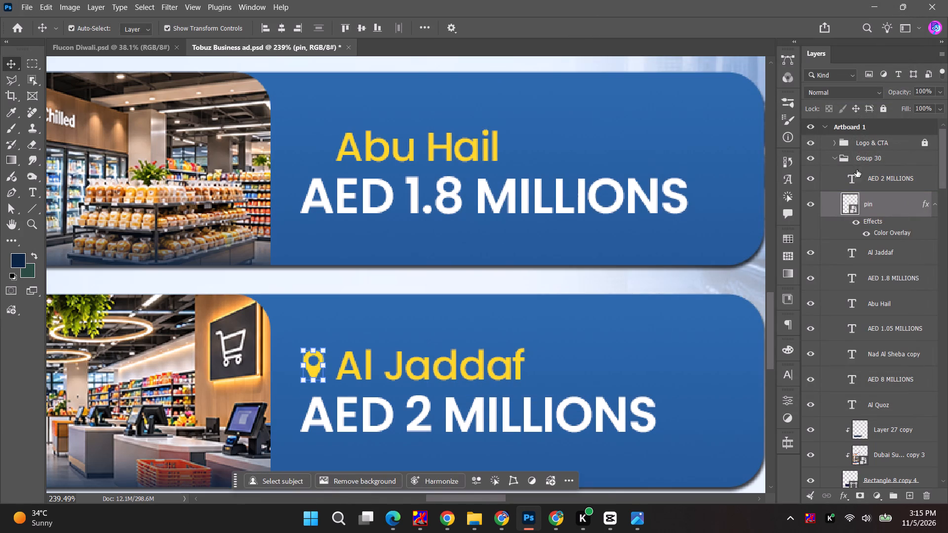
Duplicate the yellow pin layer three times for the other location bars.
left_click_drag(889, 202, 887, 192, "alt")
left_click_drag(885, 204, 883, 196, "alt")
left_click_drag(884, 204, 884, 197, "alt")
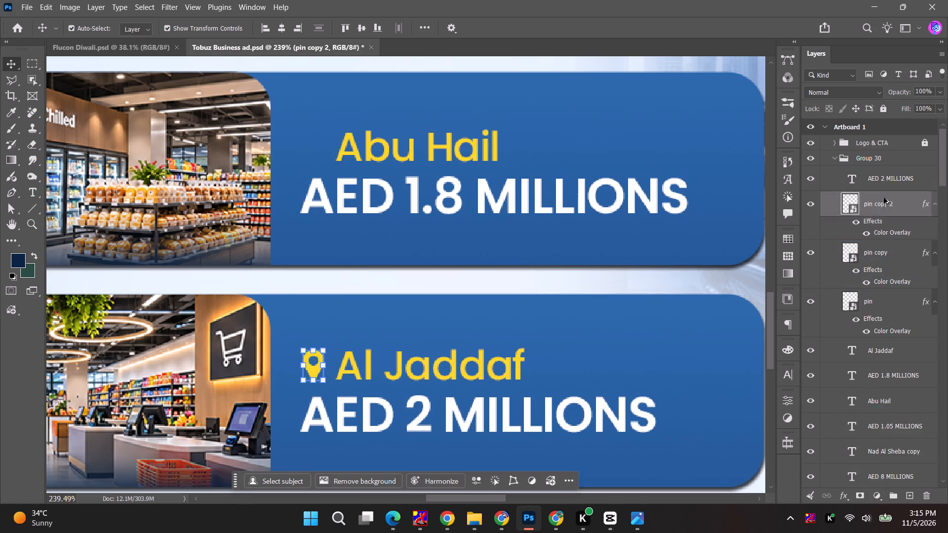
left_click_drag(884, 197, 883, 191, "alt")
Move the topmost pin copy up to the first bar, just before Al Quoz and above the start of its price.
left_click_drag(313, 369, 320, 261)
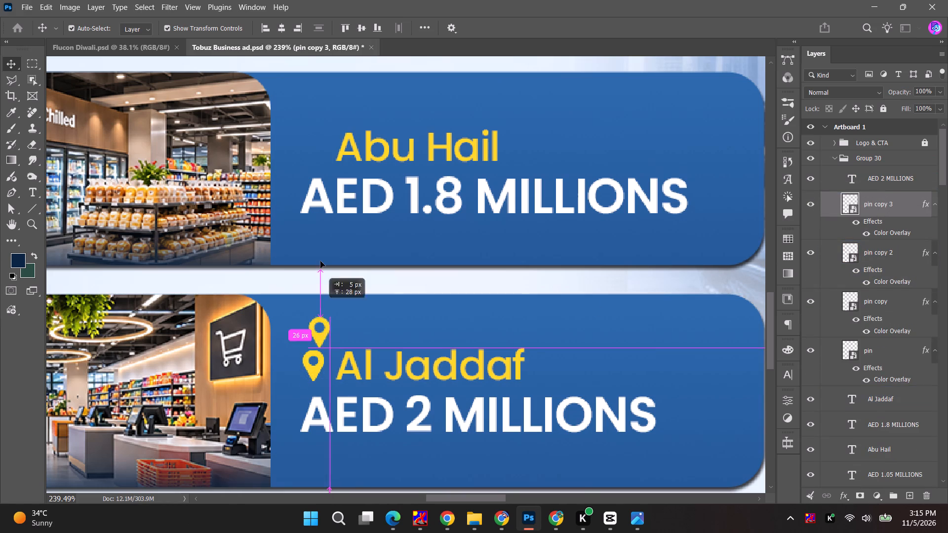
left_click_drag(320, 261, 311, 130)
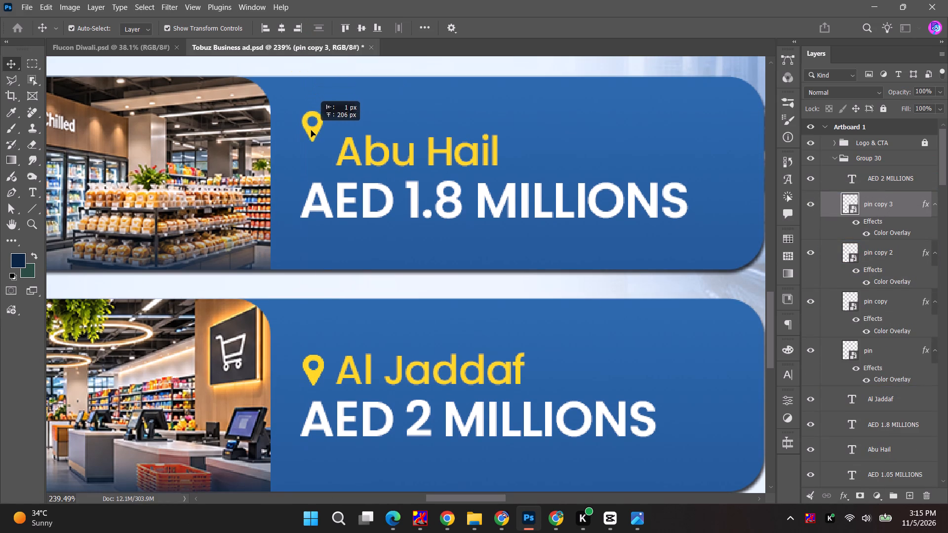
left_click_drag(311, 130, 313, 152)
scroll(314, 141, "down", 3, "alt")
scroll(312, 152, "up", 5)
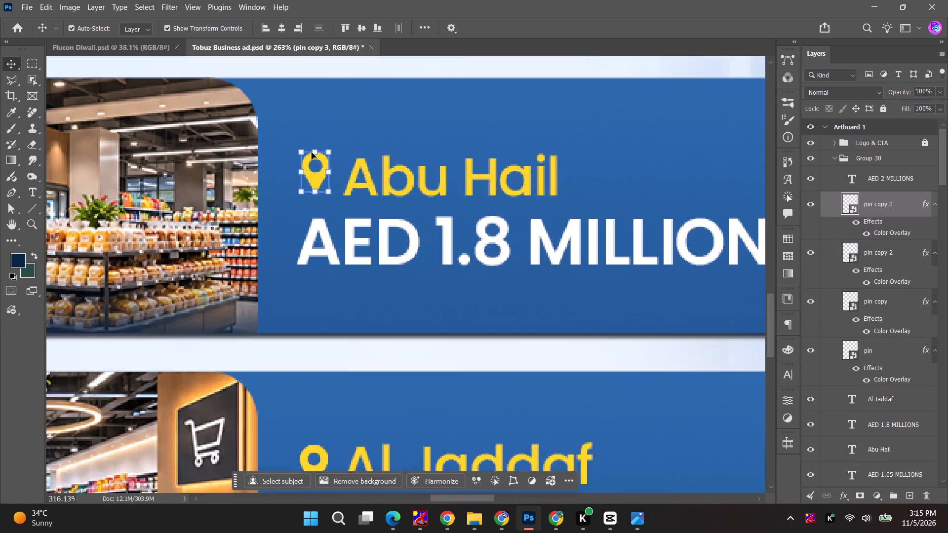
scroll(312, 157, "down", 6, "alt")
key("space")
key("space")
key("space")
key("space")
key("space")
left_click_drag(284, 130, 246, 466)
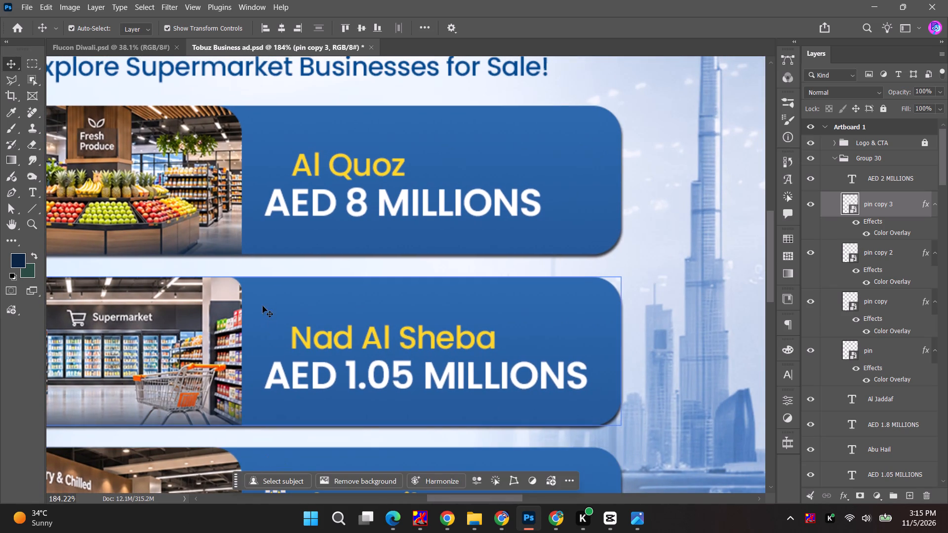
scroll(263, 306, "down", 3, "alt")
left_click_drag(273, 456, 266, 248)
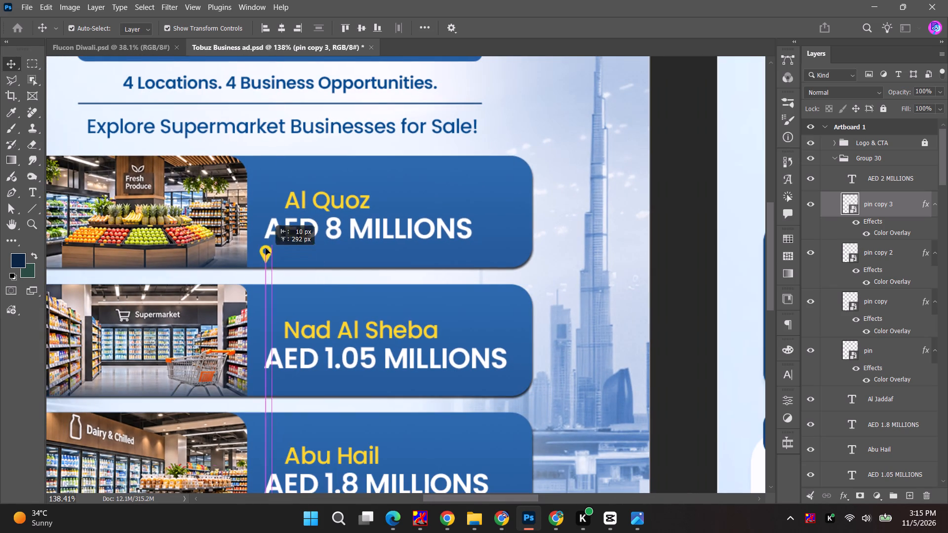
left_click_drag(266, 248, 271, 204)
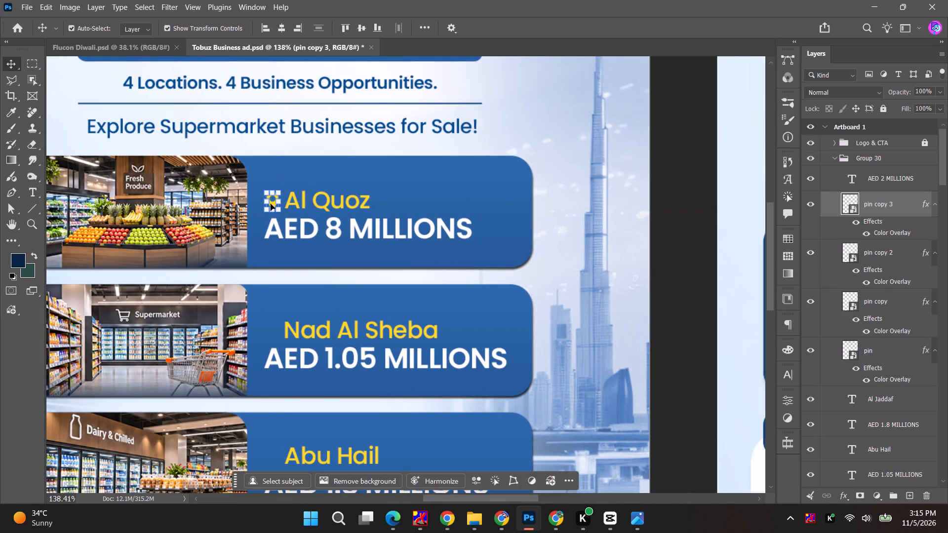
scroll(280, 195, "up", 9, "alt")
left_click(269, 223)
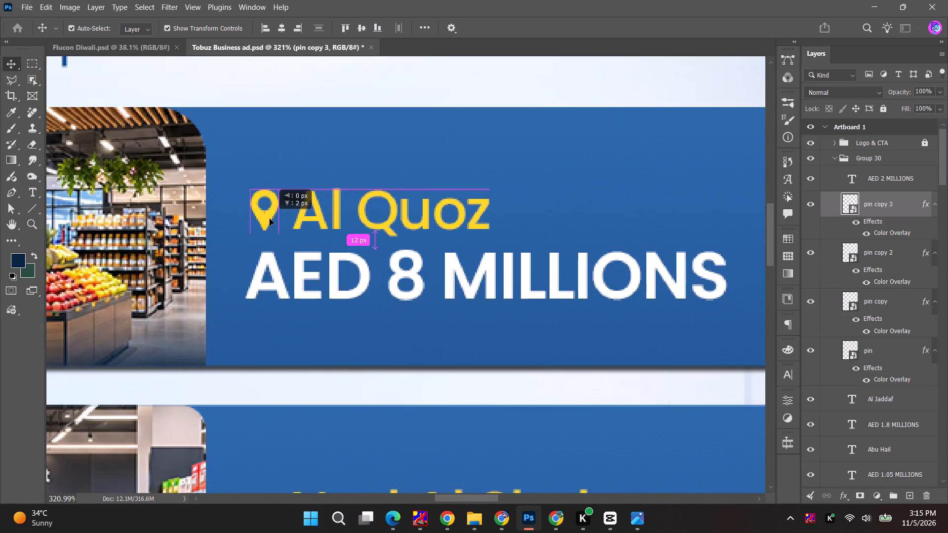
Distribute the four pin layers evenly in the vertical direction between Al Quoz and Al Jaddaf.
left_click(882, 357, "shift")
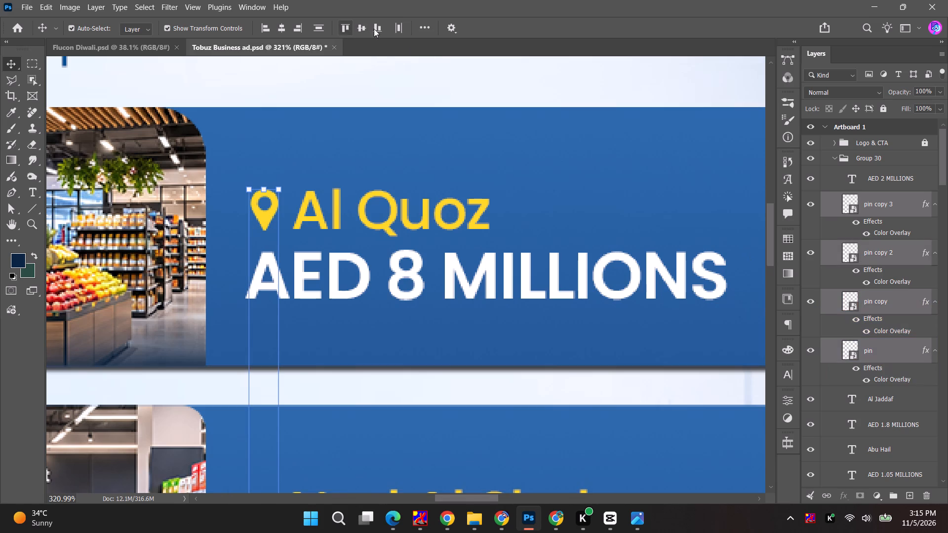
left_click(316, 28)
Nudge the Nad Al Sheba and Abu Hail pins down together by 3 px.
scroll(302, 303, "down", 5, "alt")
key("space")
key("space")
key("space")
key("space")
key("space")
key("space")
key("space")
key("space")
key("space")
key("space")
key("space")
key("space")
left_click_drag(305, 370, 324, 158)
left_click(329, 193)
scroll(291, 228, "up", 3, "alt")
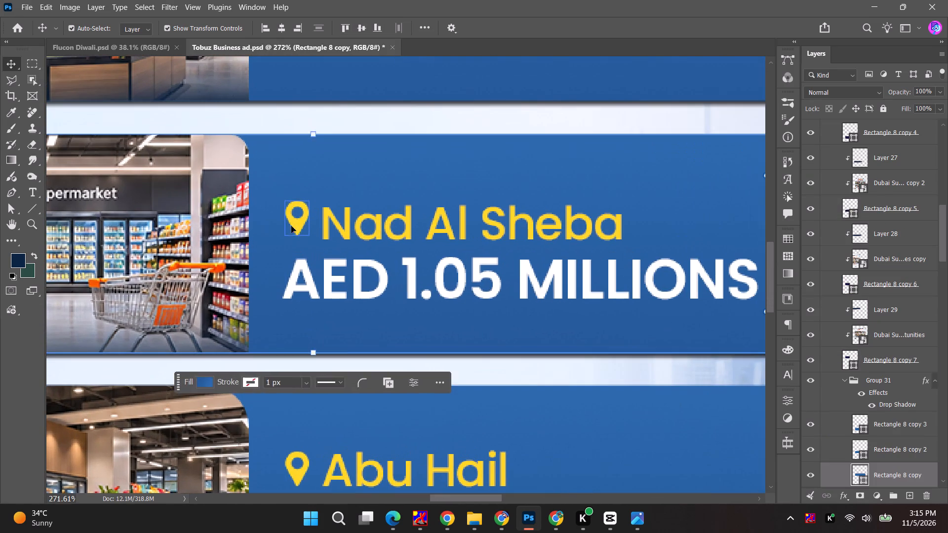
left_click(296, 225)
key("space")
left_click_drag(324, 414, 316, 299)
left_click(287, 363, "shift")
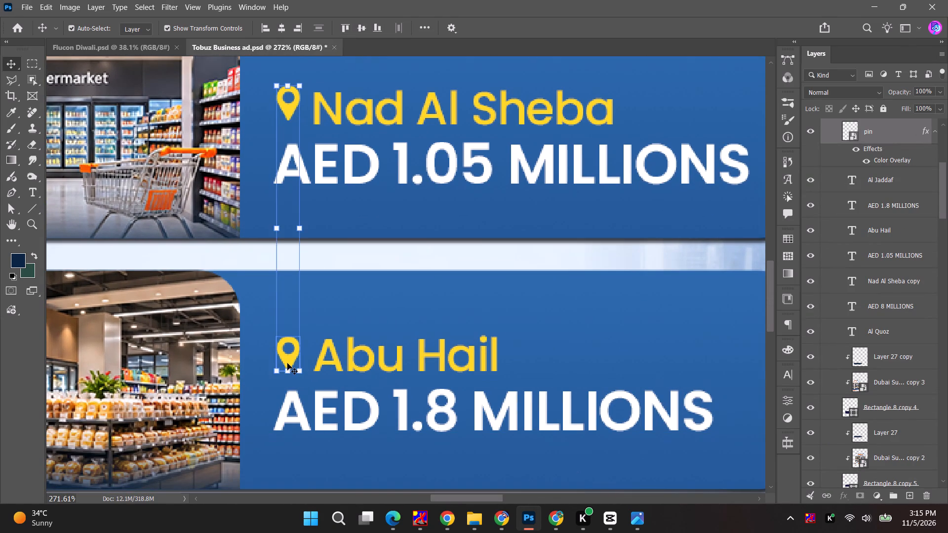
key("Down")
key("Down")
key("Down")
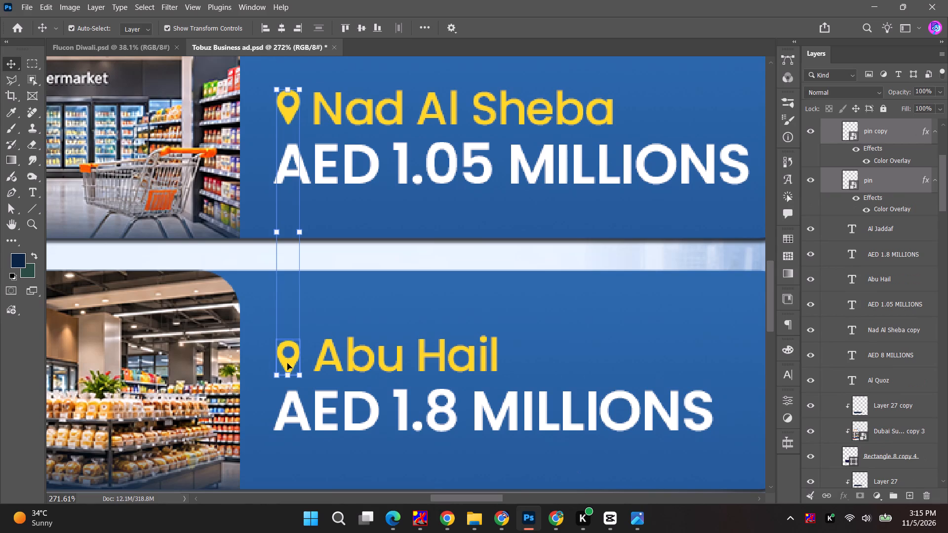
left_click(332, 257)
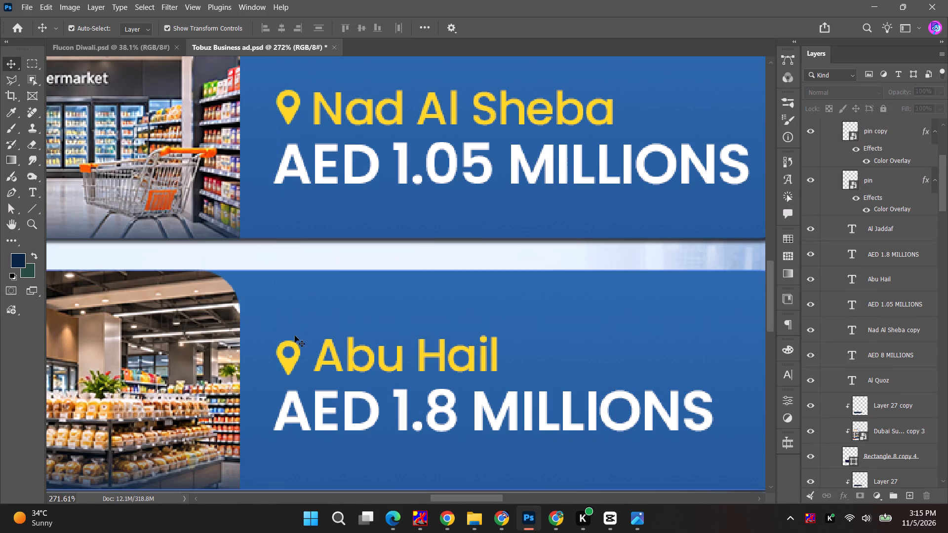
Nudge only the pin before Abu Hail up by 3 px.
left_click(292, 364)
key("Up")
key("Up")
key("Up")
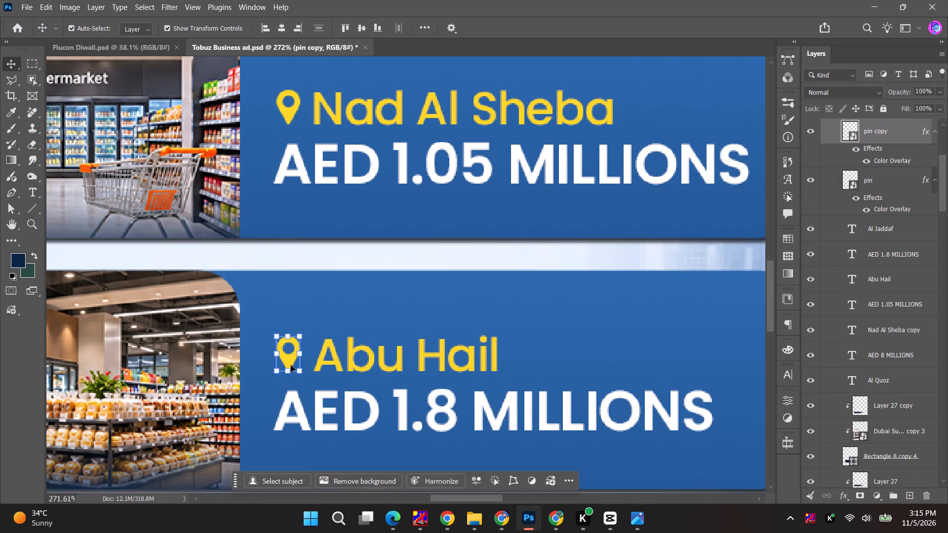
left_click(318, 257)
Review the whole supermarket post with its four location pins beside the Tobuz Business ad artboard.
scroll(319, 258, "down", 20, "alt")
scroll(319, 258, "down", 5, "alt")
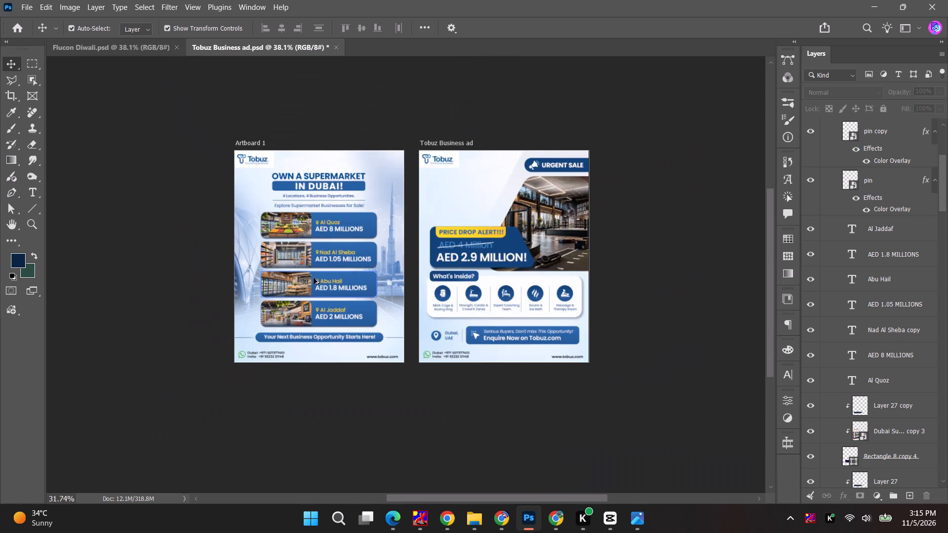
left_click(174, 255)
key("space")
key("space")
key("space")
key("space")
key("space")
key("space")
key("space")
left_click_drag(213, 271, 183, 317)
scroll(363, 320, "up", 3, "alt")
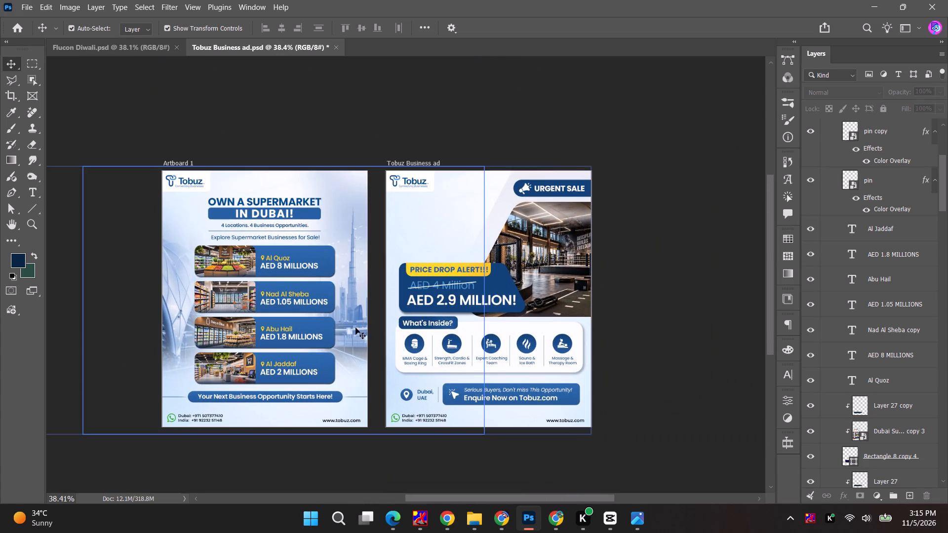
key("space")
key("space")
key("space")
key("space")
left_click_drag(292, 331, 370, 337)
key("alt+Tab")
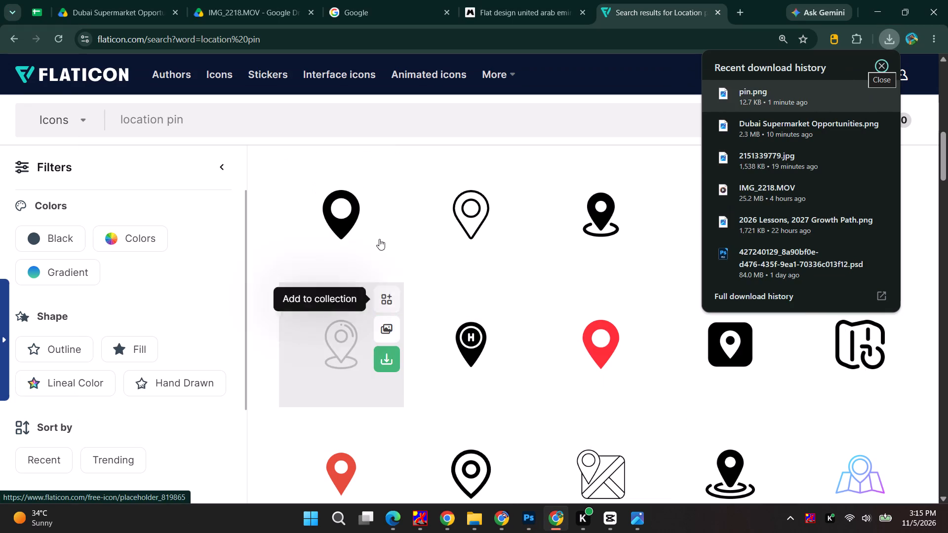
key("alt+Tab")
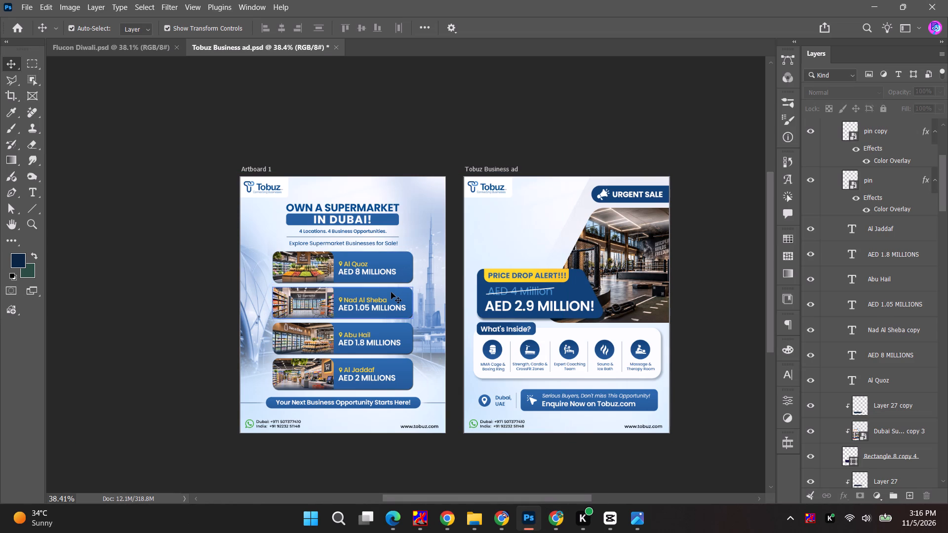
scroll(364, 367, "down", 8)
key("space")
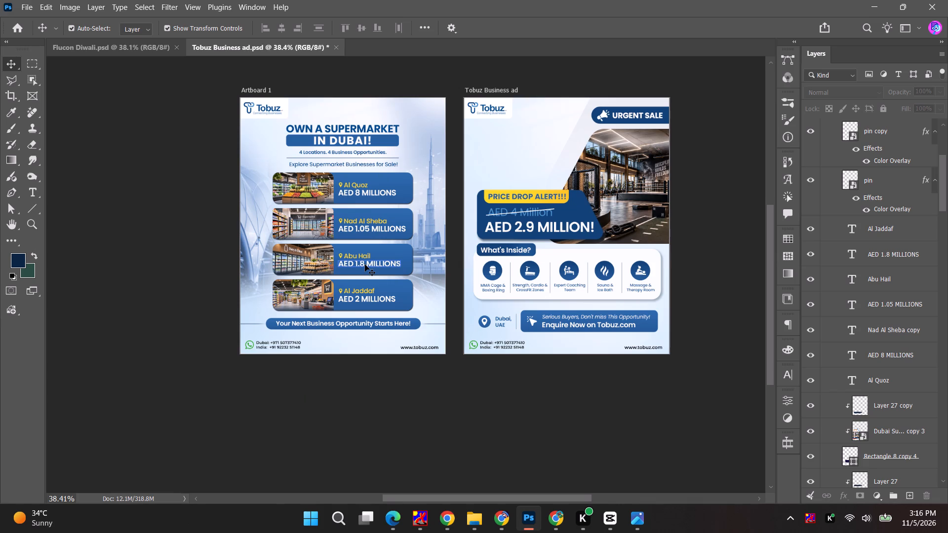
left_click(399, 409)
key("space")
key("space")
key("space")
key("space")
key("space")
key("space")
key("space")
key("space")
key("space")
key("space")
key("space")
key("space")
key("space")
left_click_drag(393, 414, 367, 445)
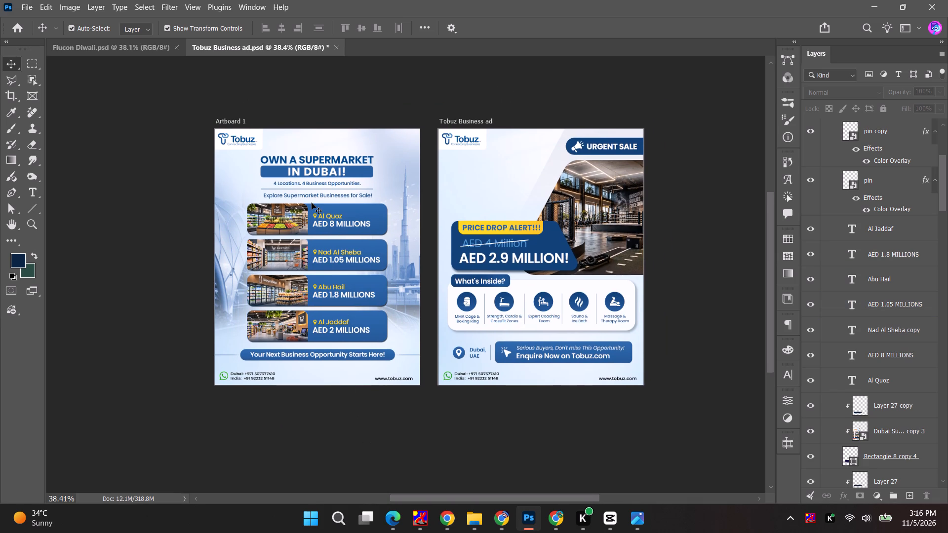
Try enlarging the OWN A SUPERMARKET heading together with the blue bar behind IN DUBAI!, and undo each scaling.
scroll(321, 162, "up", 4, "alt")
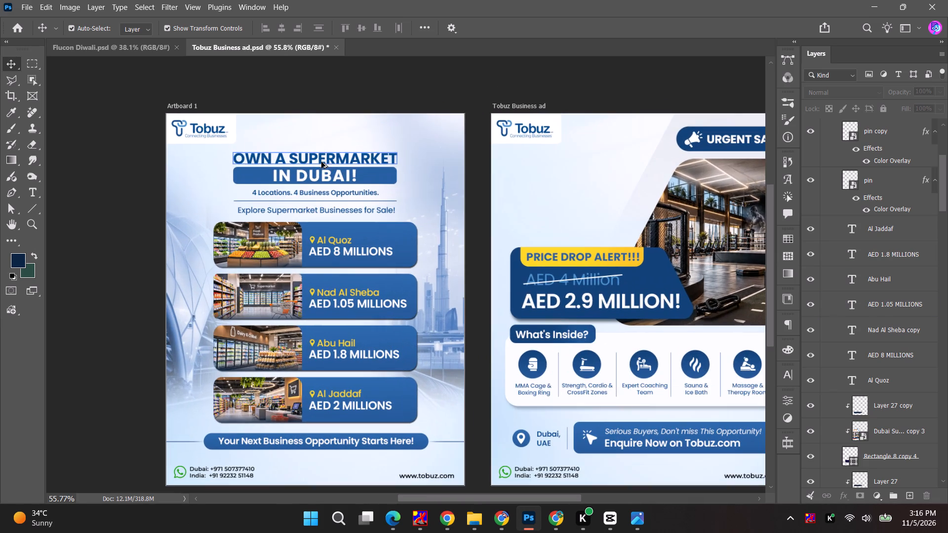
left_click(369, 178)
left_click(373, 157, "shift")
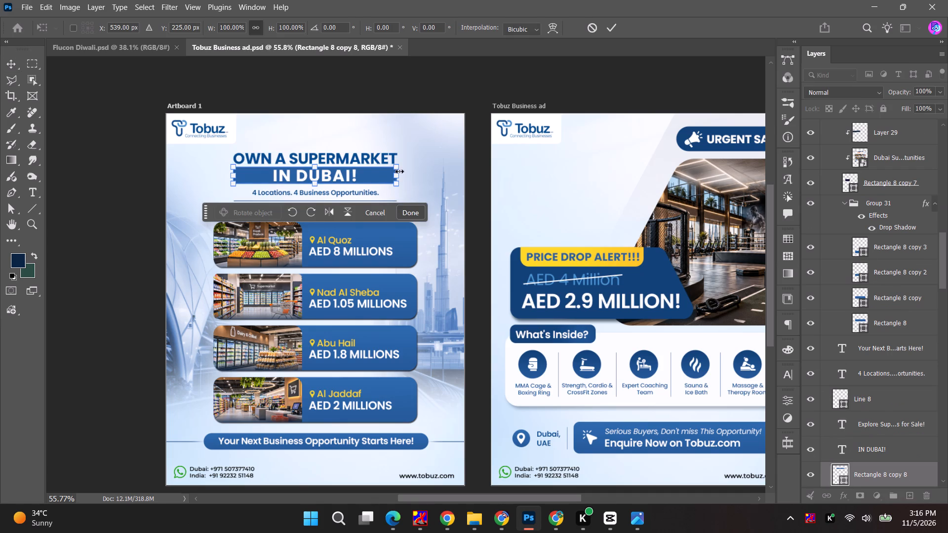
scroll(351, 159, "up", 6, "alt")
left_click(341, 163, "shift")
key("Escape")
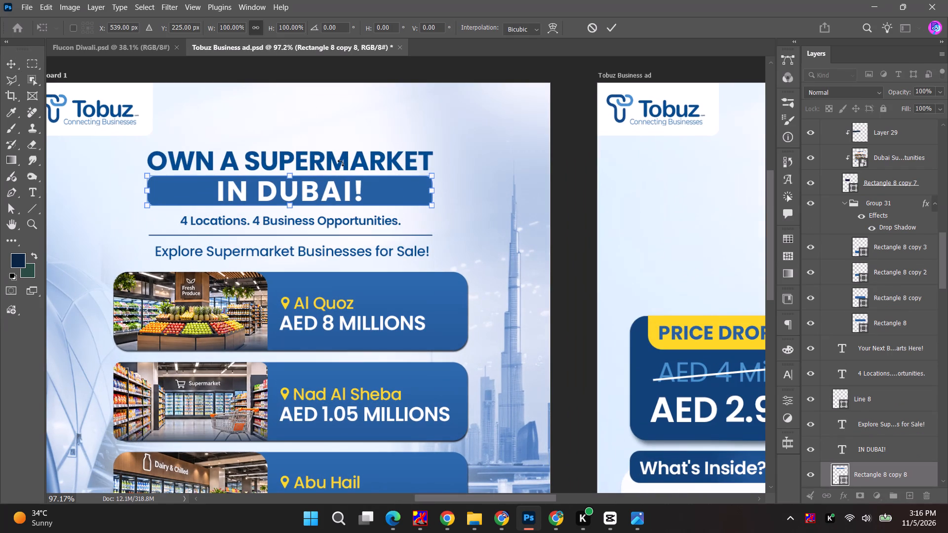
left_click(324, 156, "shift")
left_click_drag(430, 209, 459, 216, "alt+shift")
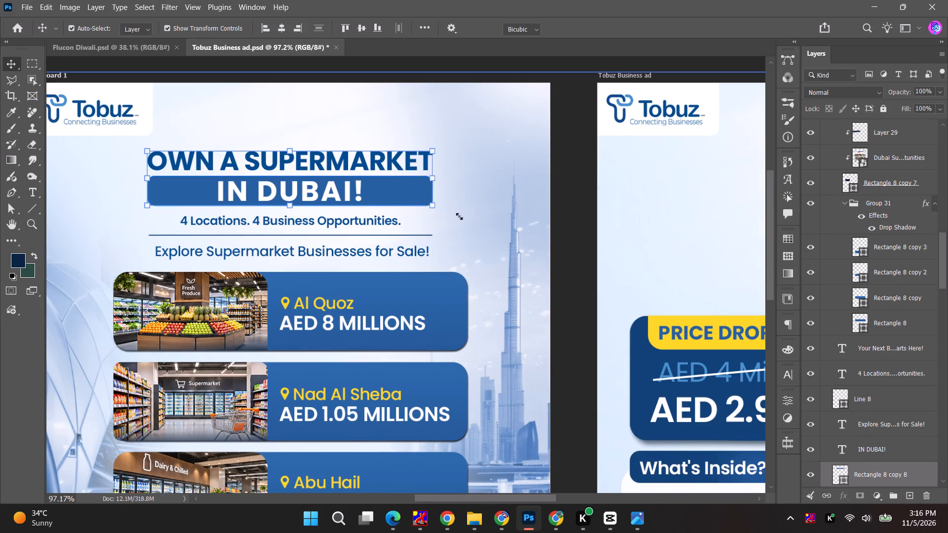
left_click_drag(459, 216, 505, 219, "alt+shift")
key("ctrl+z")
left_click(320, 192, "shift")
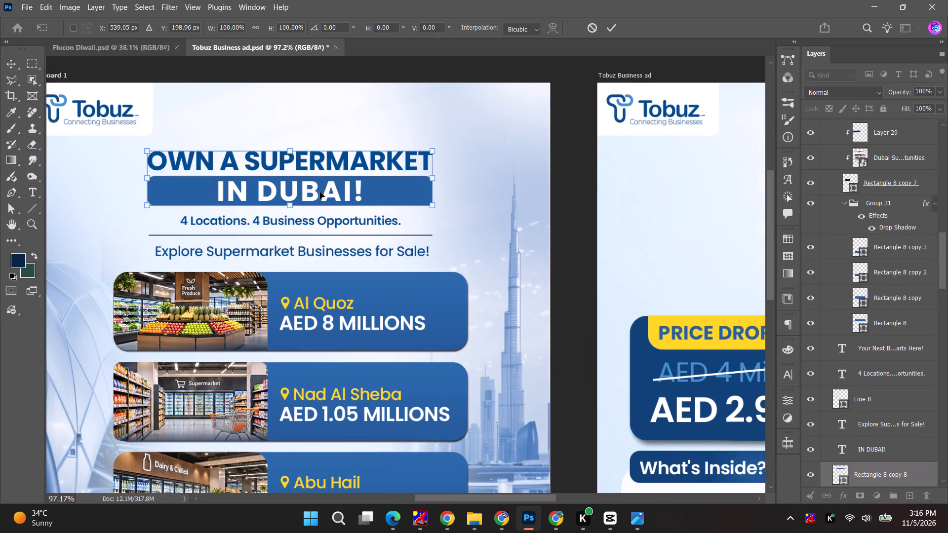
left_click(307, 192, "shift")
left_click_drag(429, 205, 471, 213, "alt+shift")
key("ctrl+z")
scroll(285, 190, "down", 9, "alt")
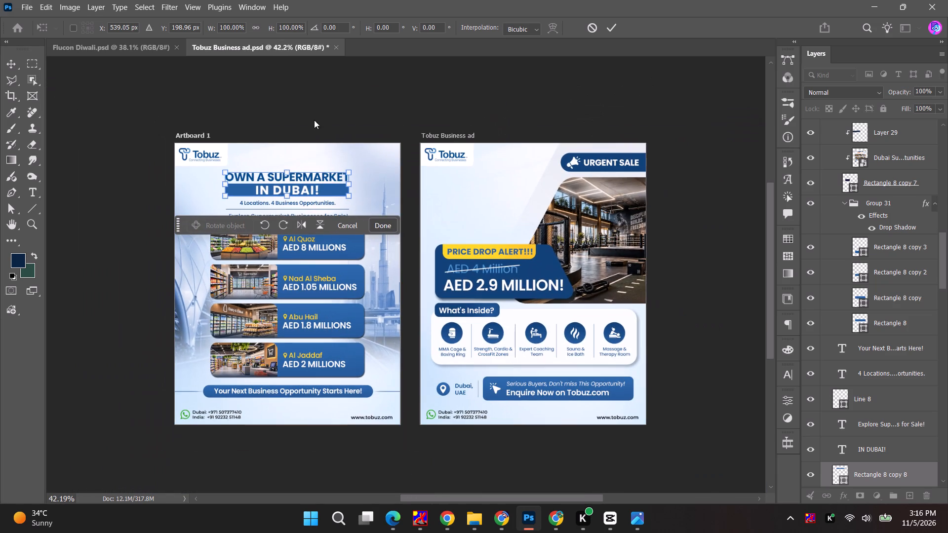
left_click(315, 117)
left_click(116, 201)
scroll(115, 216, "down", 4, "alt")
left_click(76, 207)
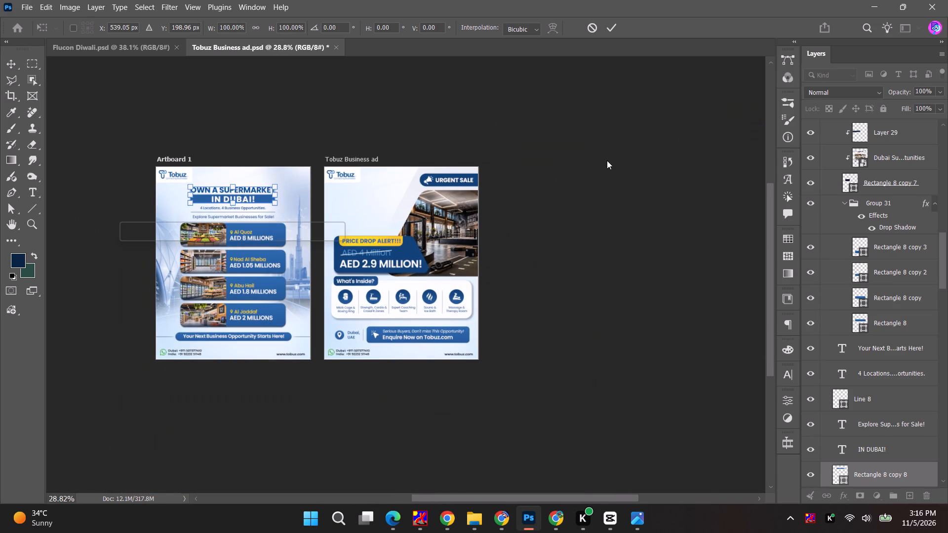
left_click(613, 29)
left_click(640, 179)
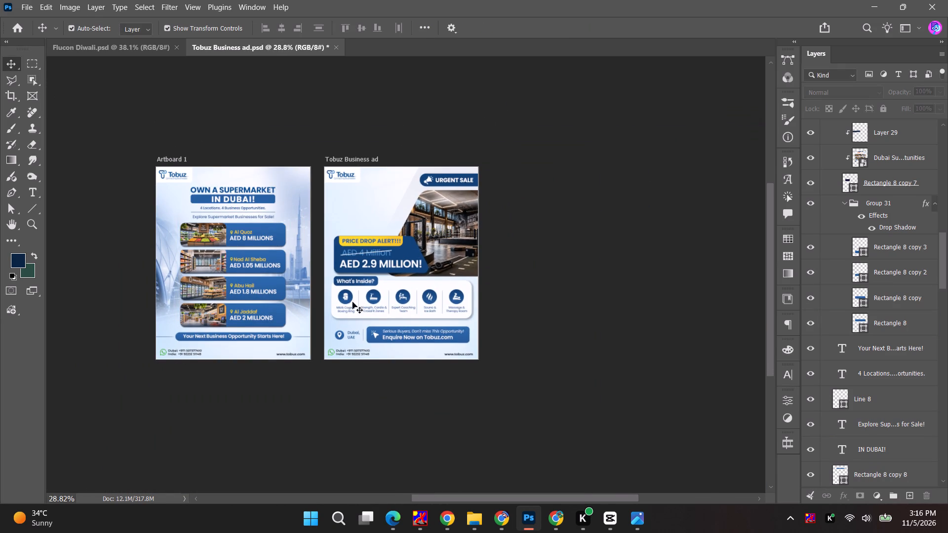
Group Artboard 1's background layers, from Layer 26 up to the Hue/Saturation adjustment, and lock the group.
left_click(595, 273)
key("space")
key("space")
key("space")
key("space")
key("space")
key("space")
key("space")
key("space")
left_click_drag(137, 294, 195, 343)
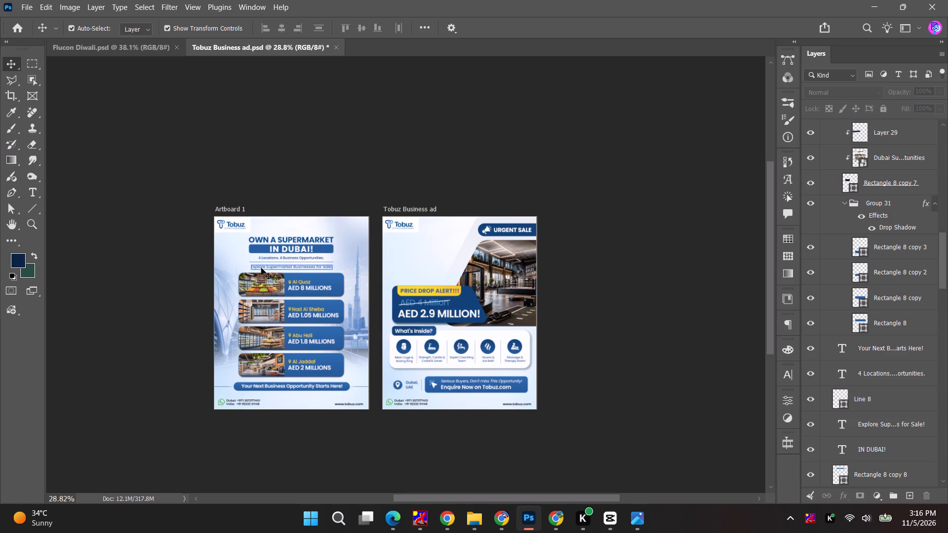
scroll(874, 357, "down", 17)
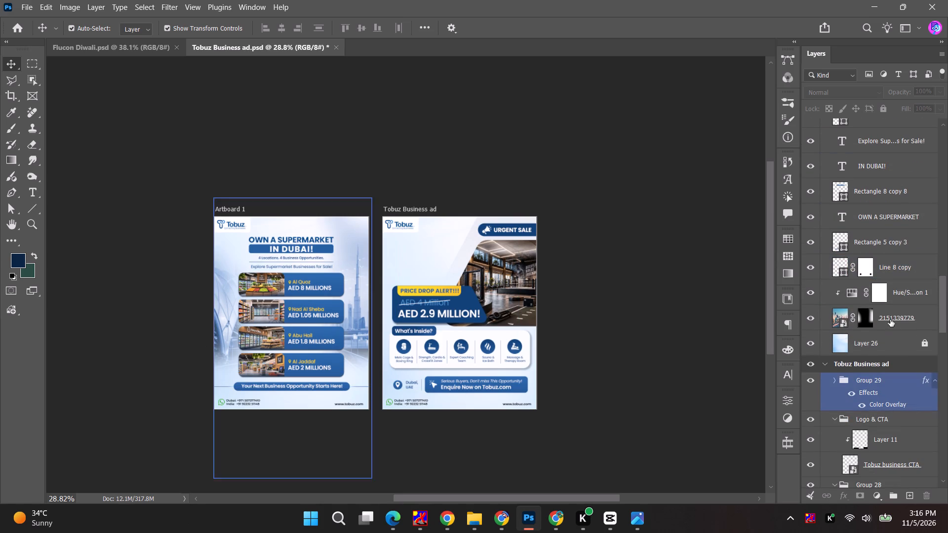
left_click(886, 337)
left_click(899, 292, "shift")
key("ctrl+g")
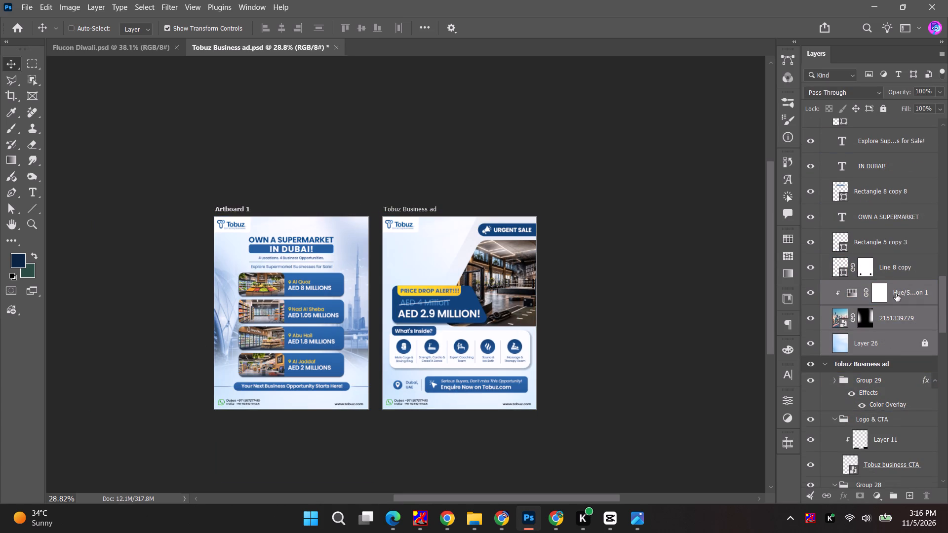
left_click(885, 109)
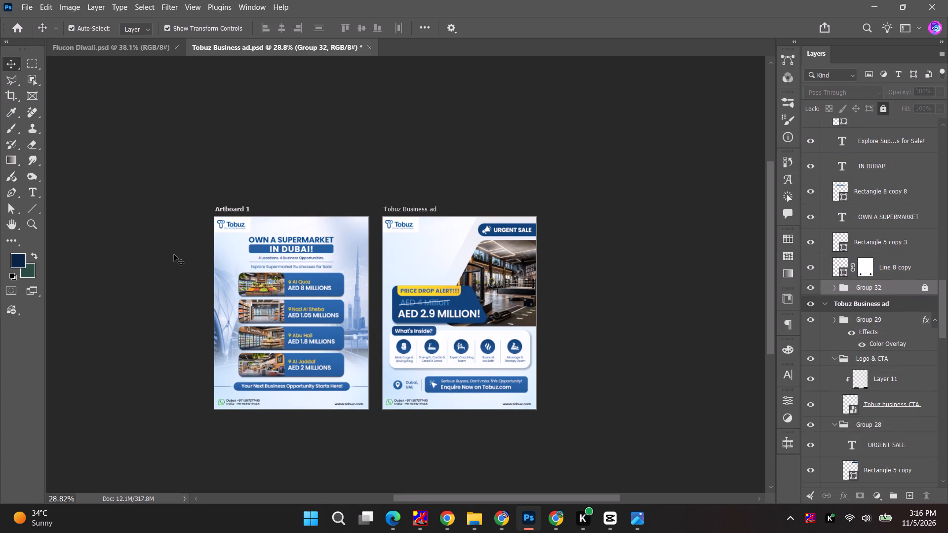
Collapse Group 30 in Artboard 1 and switch its visibility off and on to check what it contains.
scroll(834, 223, "up", 20)
scroll(834, 223, "up", 6)
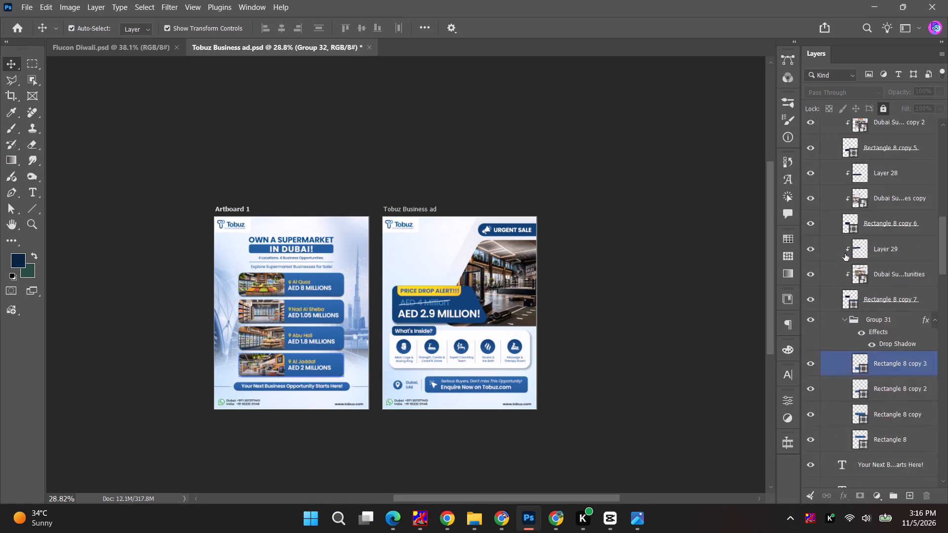
scroll(845, 254, "up", 13)
scroll(858, 229, "up", 20)
scroll(858, 229, "up", 1)
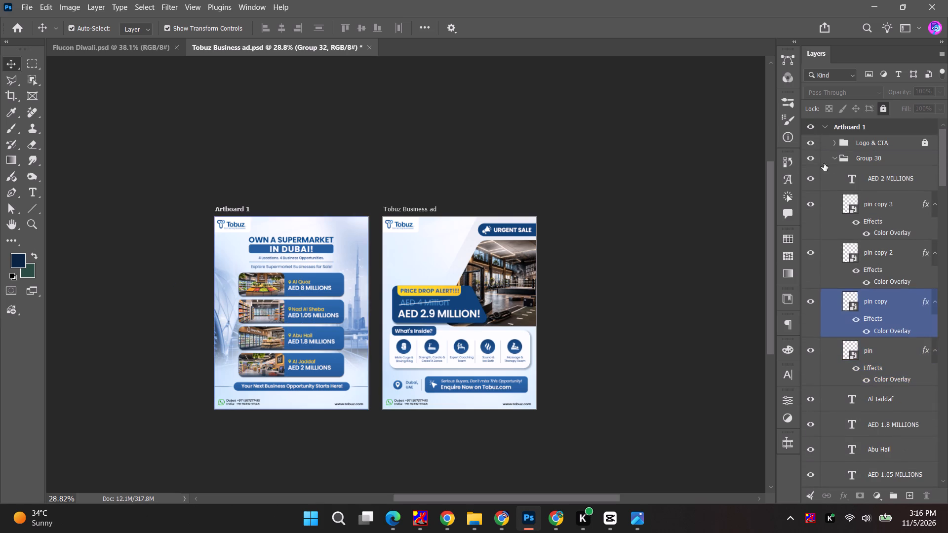
left_click(833, 156)
left_click(807, 160)
left_click(811, 160)
left_click(811, 160)
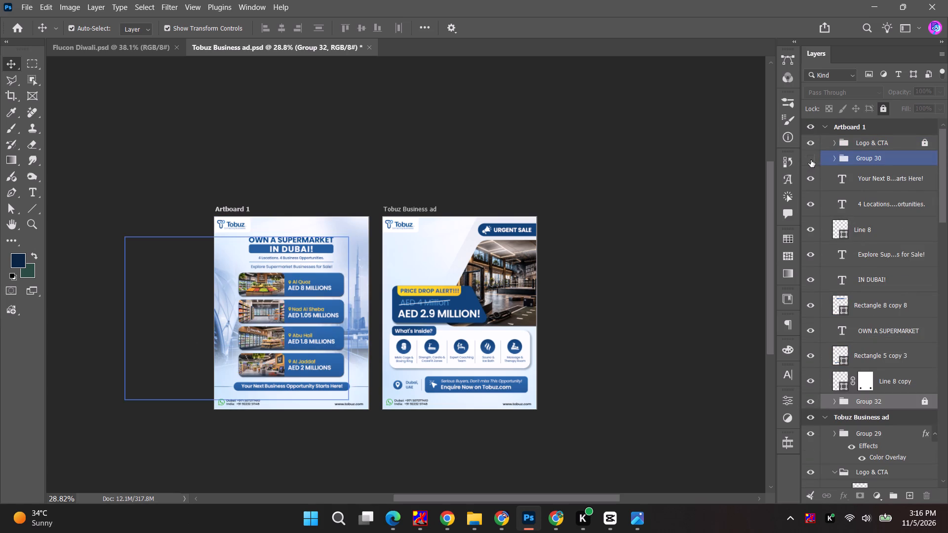
left_click(811, 160)
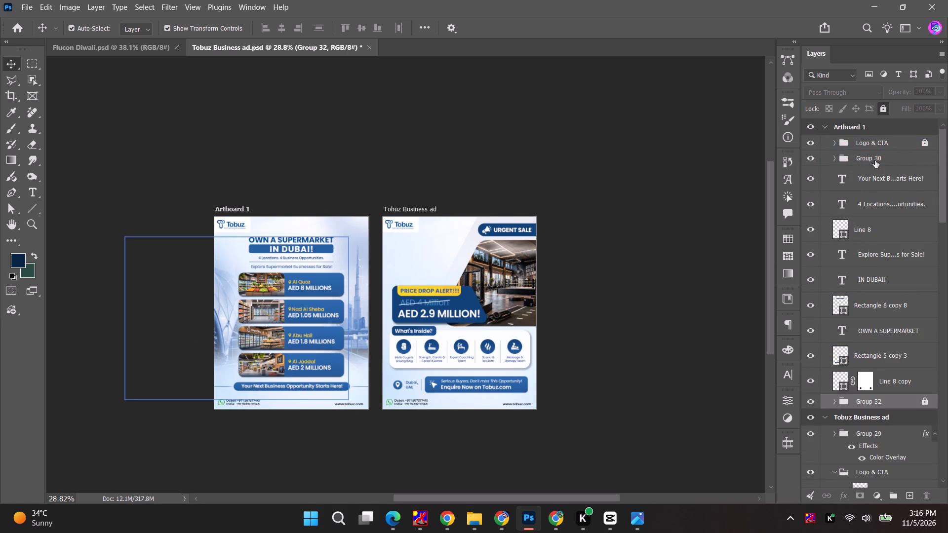
Group the "Your Next Business Opportunity Starts Here!" text with its bar and line, and place the group directly above the locked background Group 32.
left_click(875, 160)
left_click(887, 360)
left_click(896, 309, "ctrl")
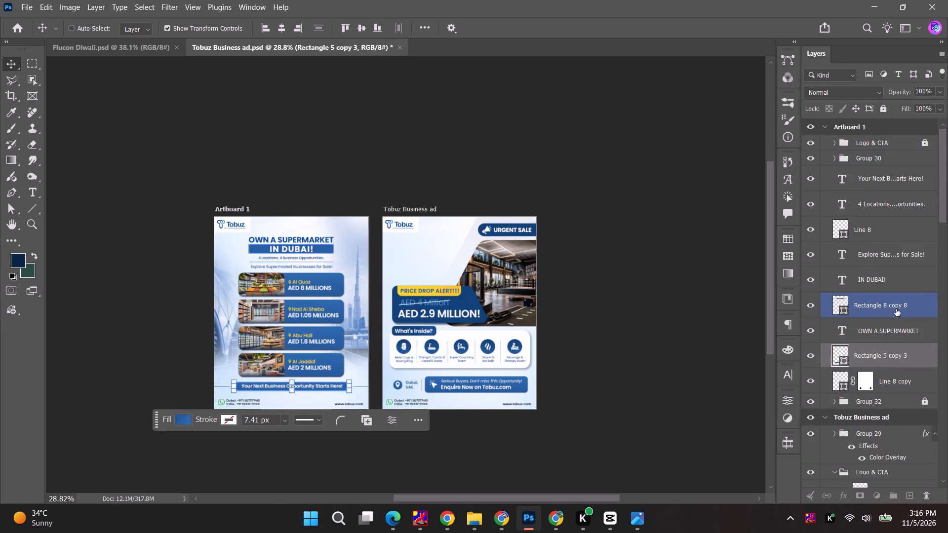
left_click(888, 304, "ctrl")
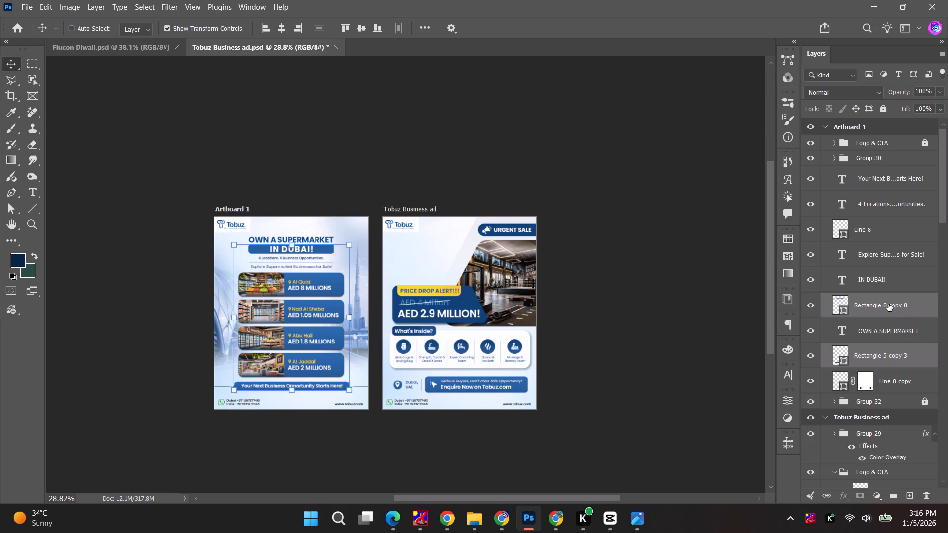
left_click(896, 381, "ctrl")
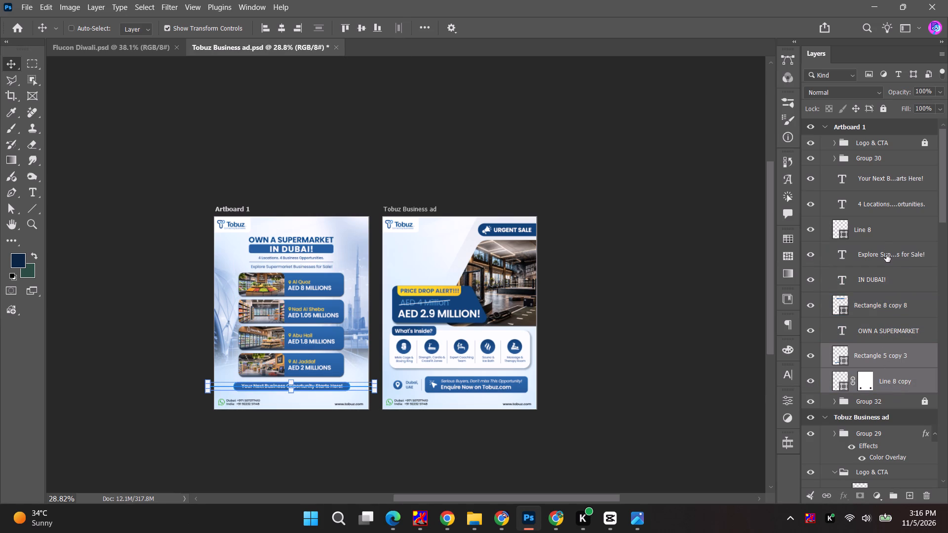
left_click(876, 180, "ctrl")
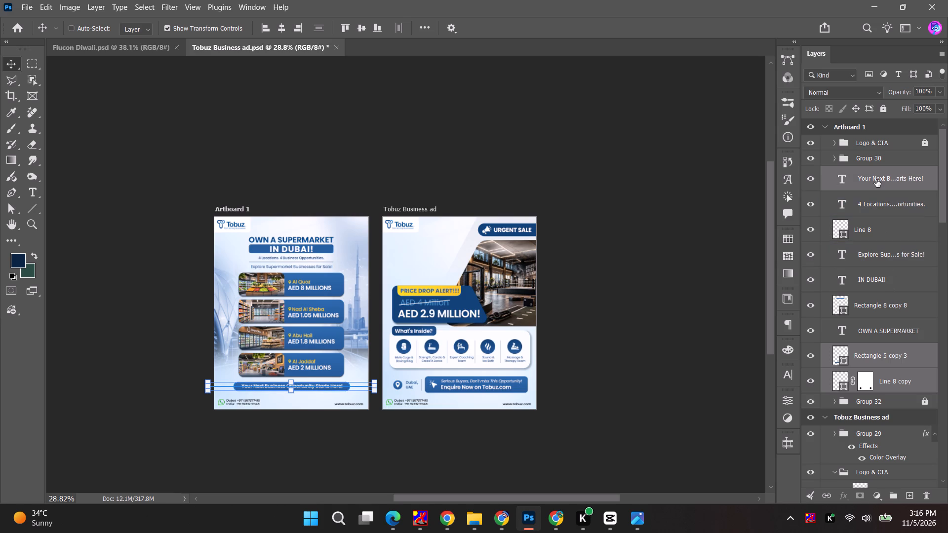
key("ctrl+g")
left_click_drag(878, 176, 866, 318)
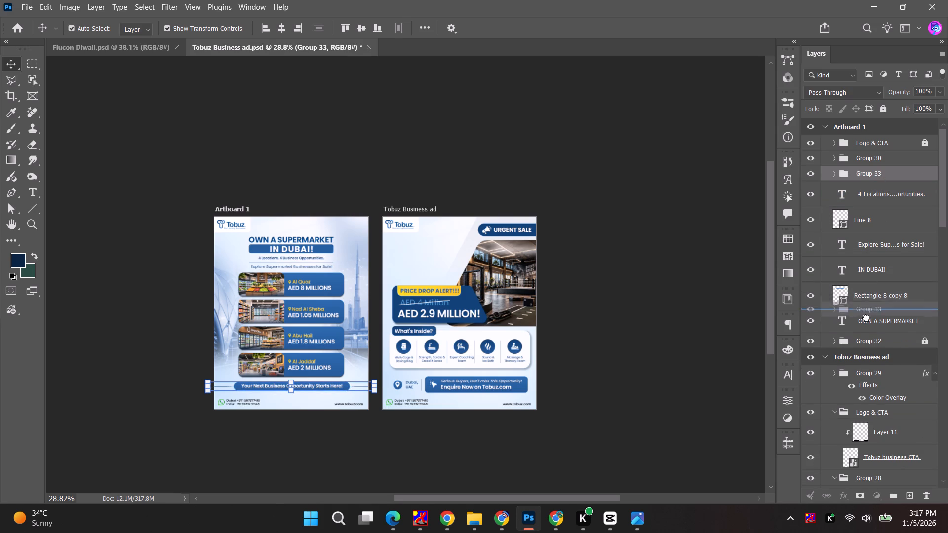
left_click_drag(866, 318, 866, 333)
Nudge the "Your Next Business Opportunity Starts Here!" group slightly down toward the contact details on Artboard 1.
key("shift+Down")
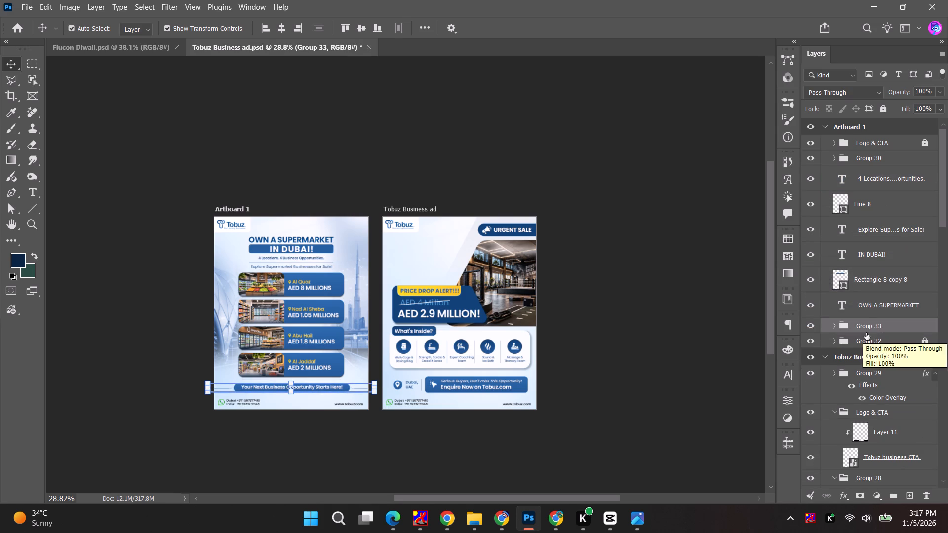
key("shift+Down")
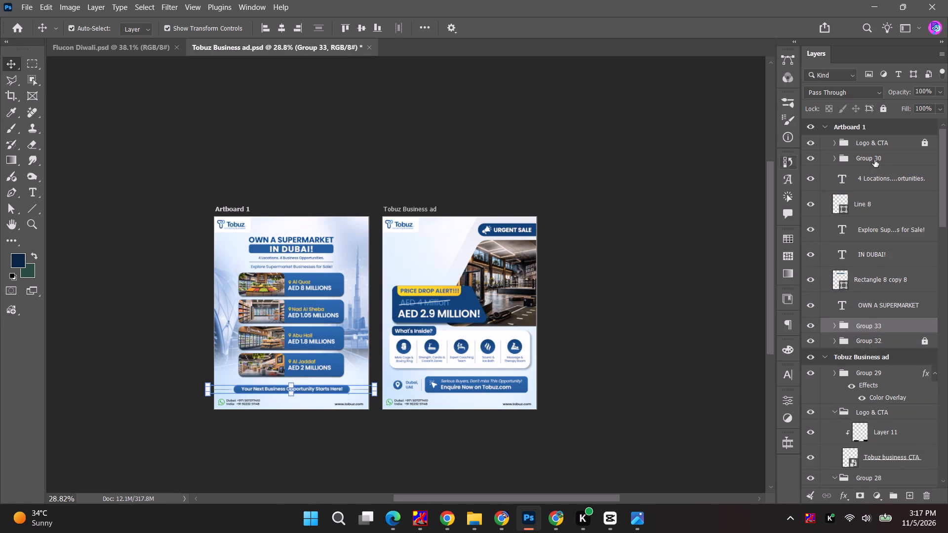
Nudge Group 30, holding the four supermarket price bars, a few pixels down on Artboard 1 and deselect it.
left_click(895, 164)
key("Down")
key("Down")
key("Down")
key("Down")
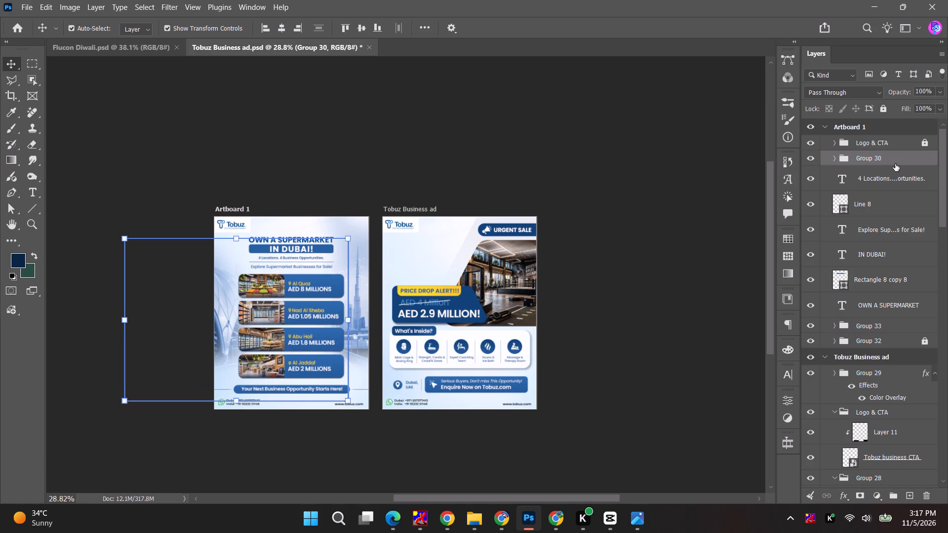
key("Down")
key("Down")
key("Down")
key("Up")
key("Up")
key("Up")
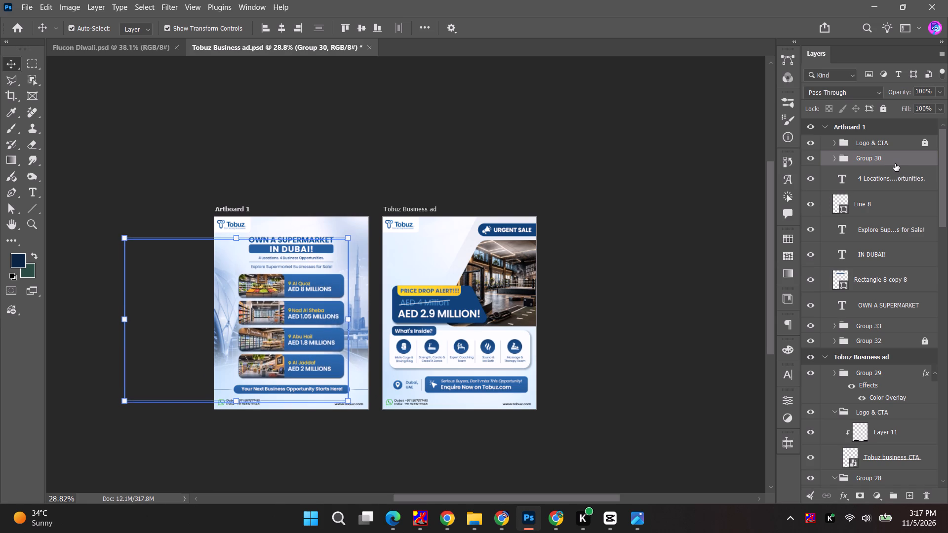
left_click(610, 257)
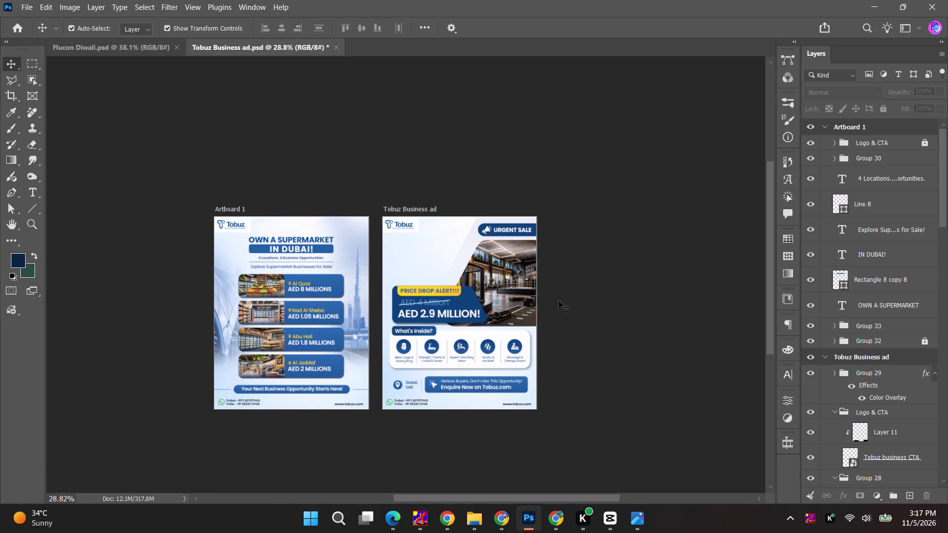
left_click(519, 187)
Recolour the bar behind IN DUBAI! with the dark blue sampled from the AED 2.9 MILLION! panel in the Tobuz Business ad.
scroll(285, 340, "up", 3, "alt")
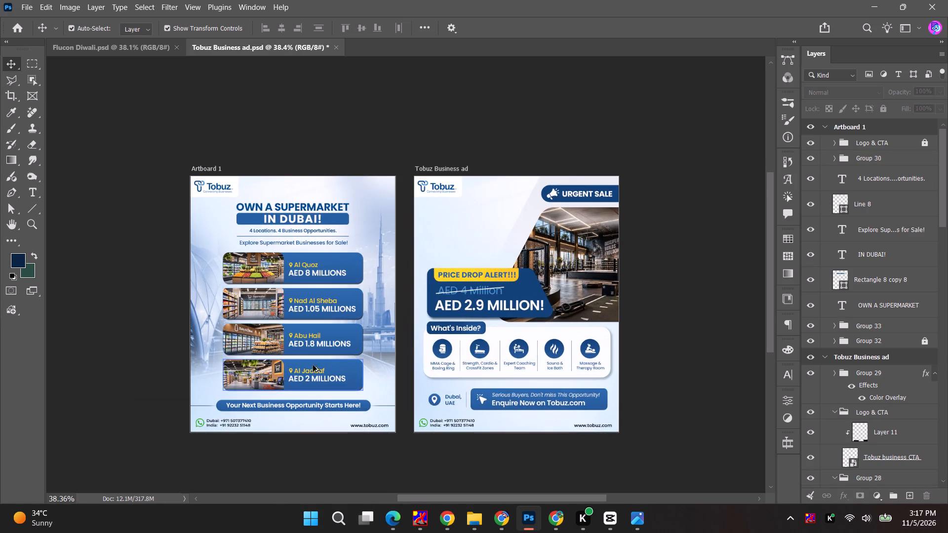
scroll(313, 371, "up", 3, "alt")
scroll(313, 379, "down", 2, "alt")
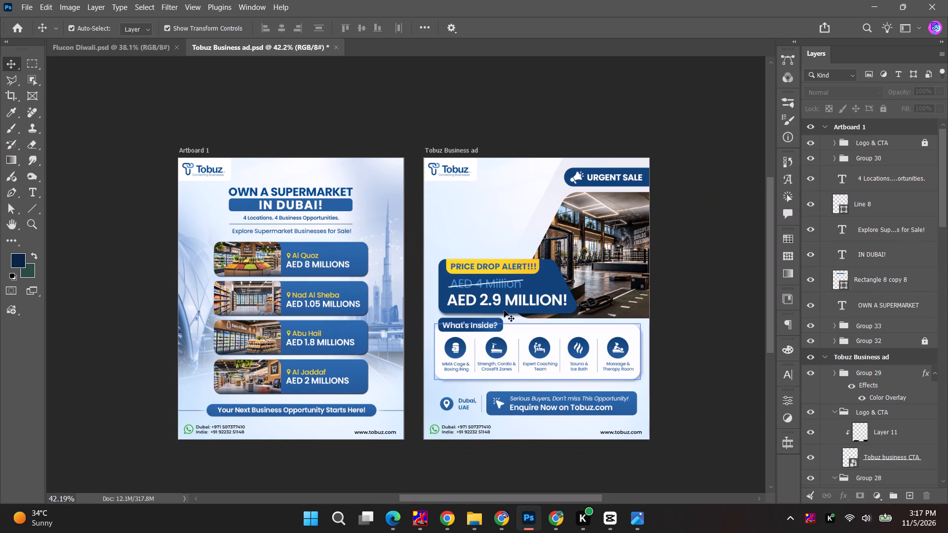
left_click(544, 275)
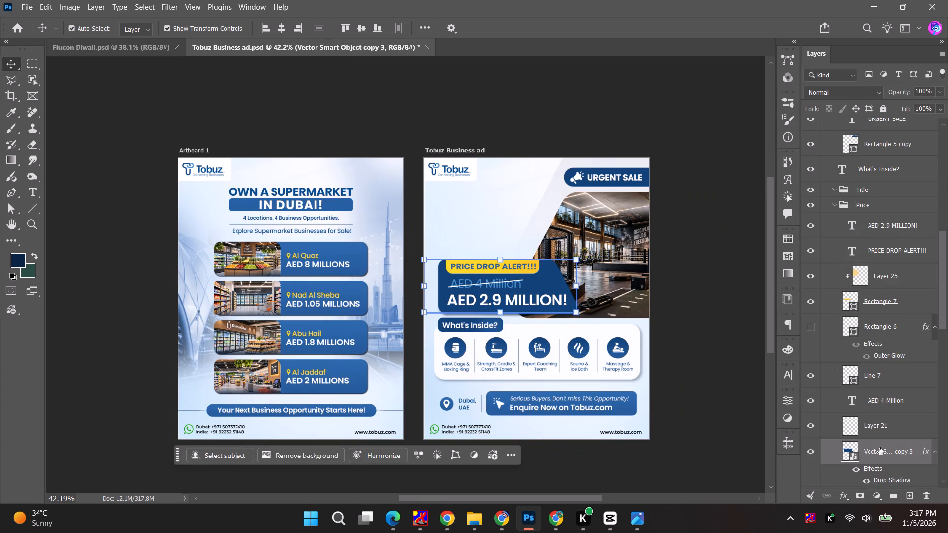
left_click(340, 206)
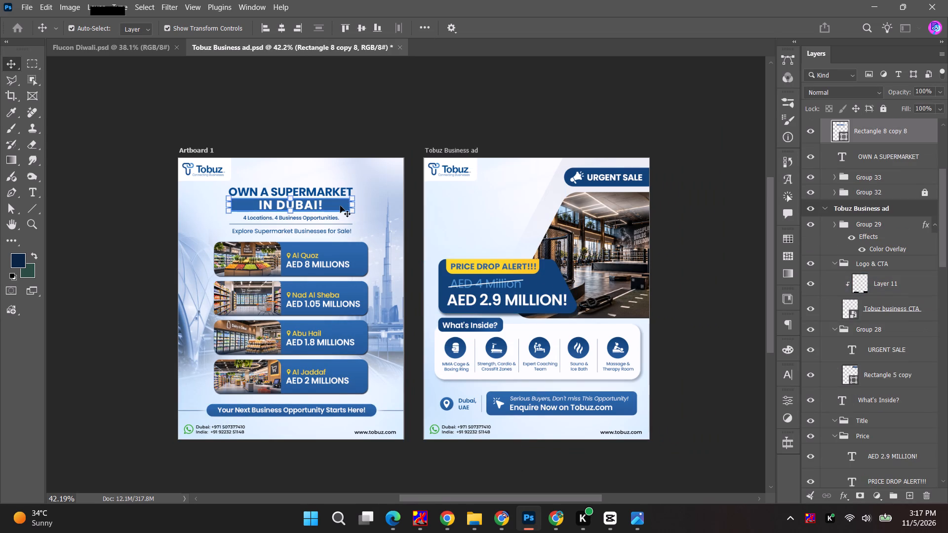
double_click(837, 128)
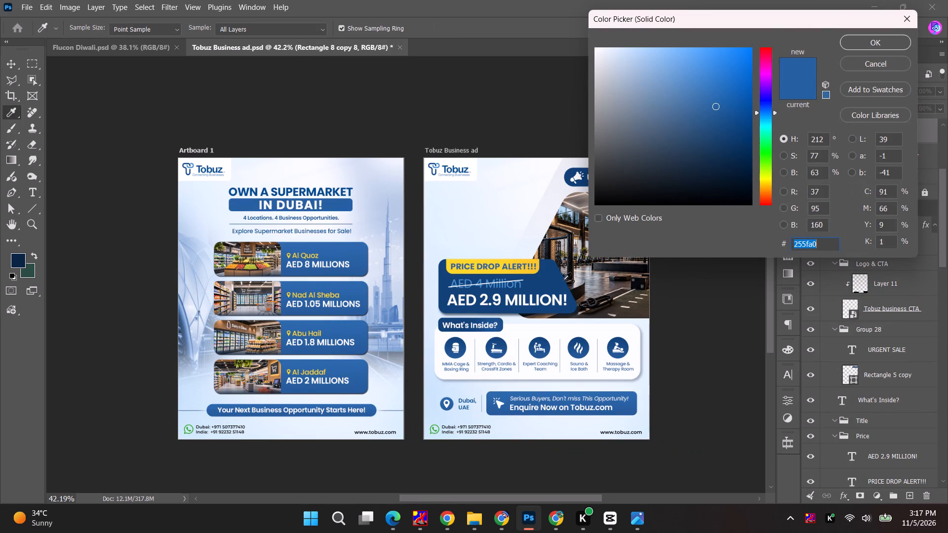
left_click(563, 282)
left_click(877, 38)
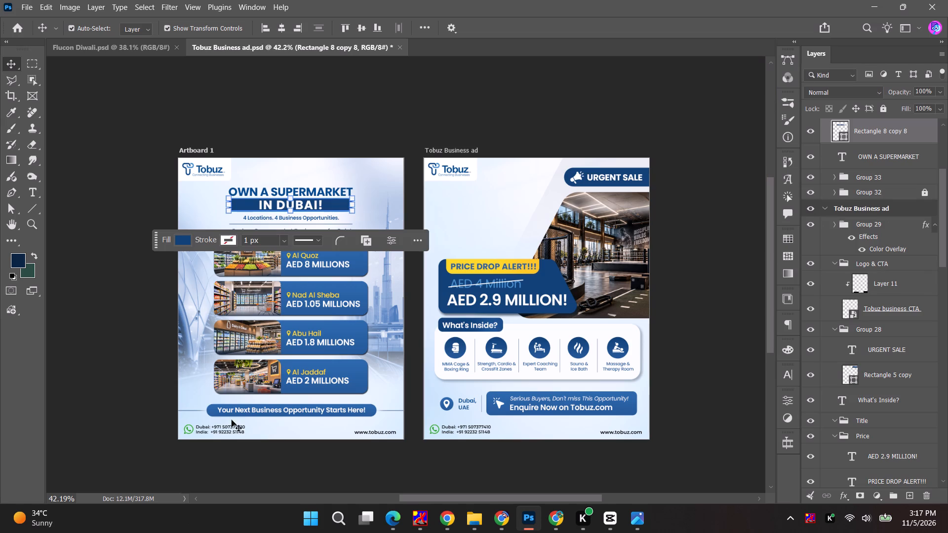
Change the "Your Next Business Opportunity" bar's gradient to run from the IN DUBAI! bar's blue #104178 to the lighter #245a96.
left_click(210, 412)
double_click(856, 218)
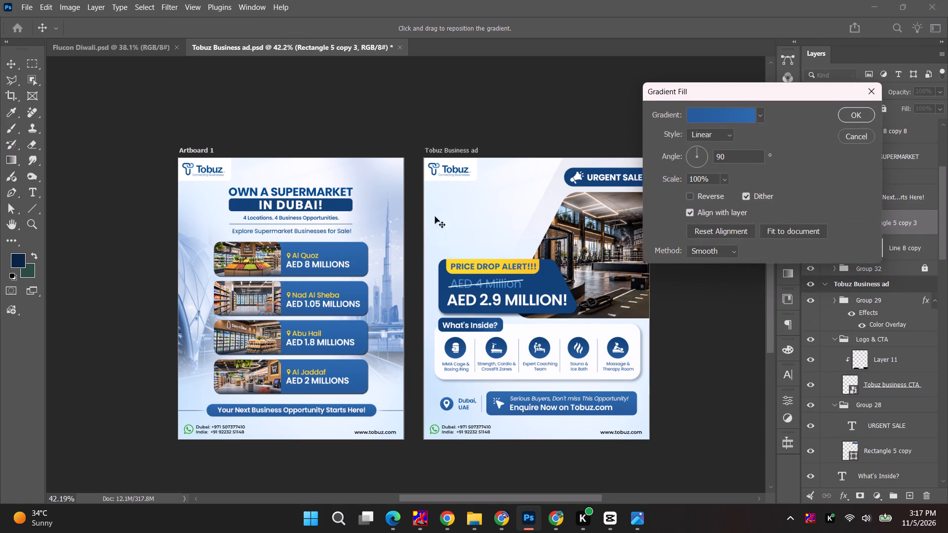
left_click(708, 116)
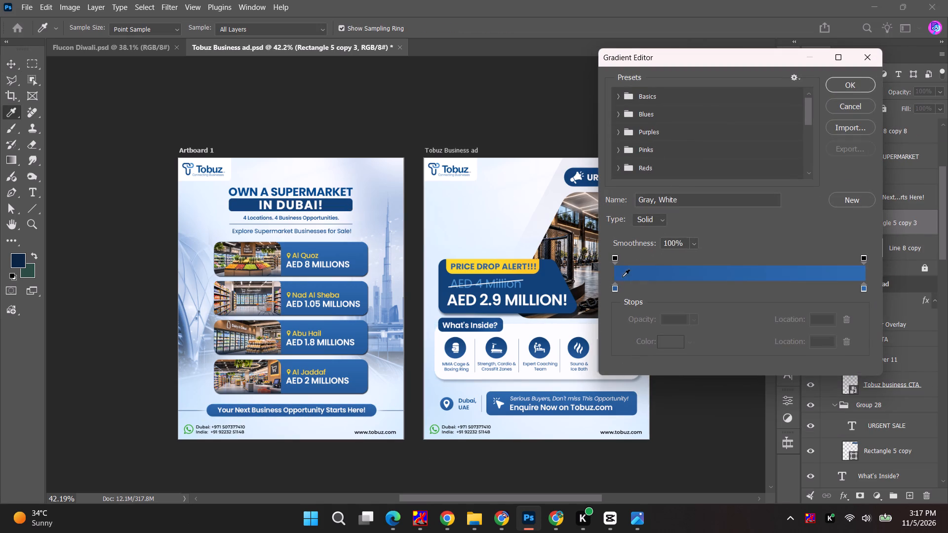
double_click(616, 285)
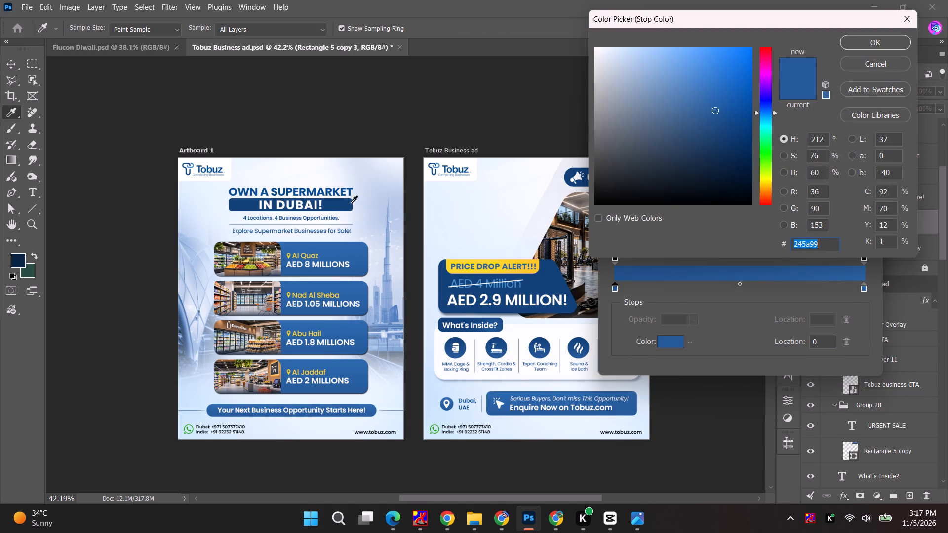
left_click(338, 205)
left_click(878, 39)
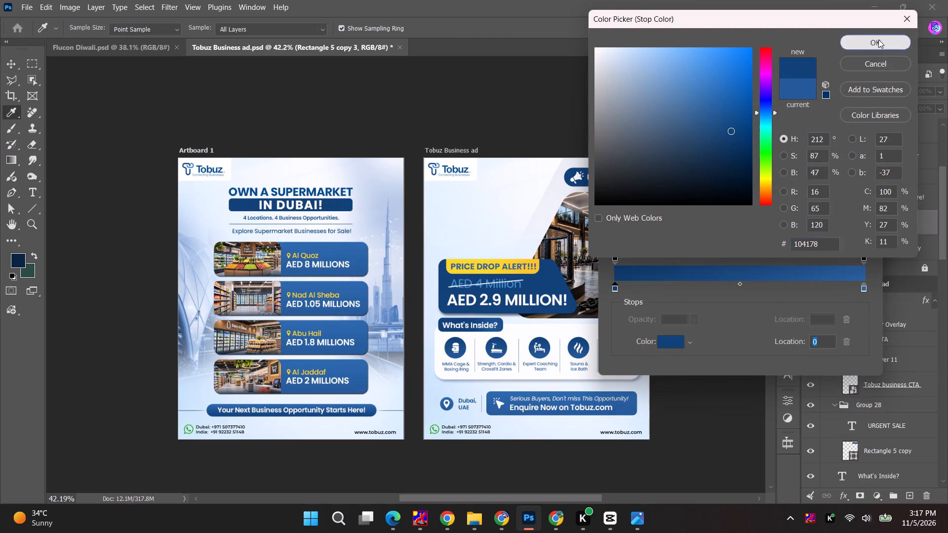
double_click(865, 287)
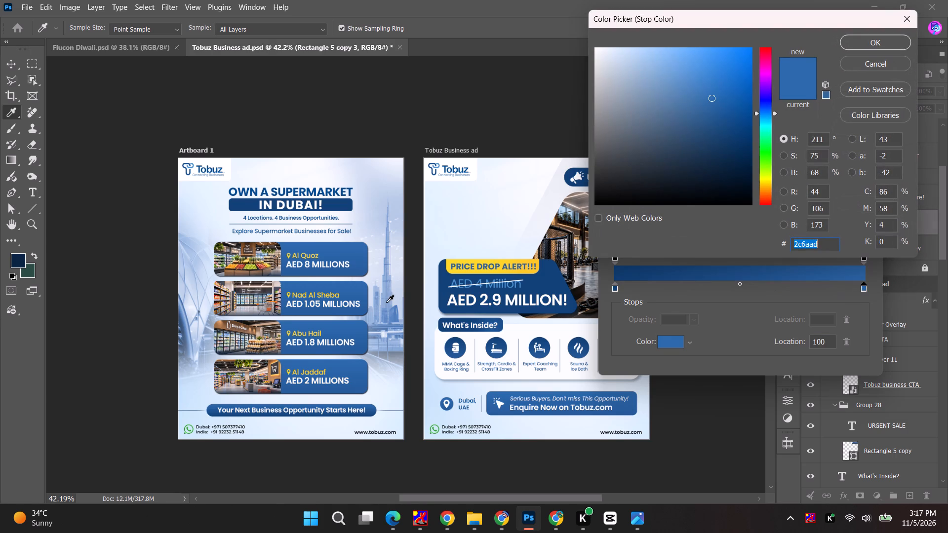
left_click(346, 205)
left_click(723, 121)
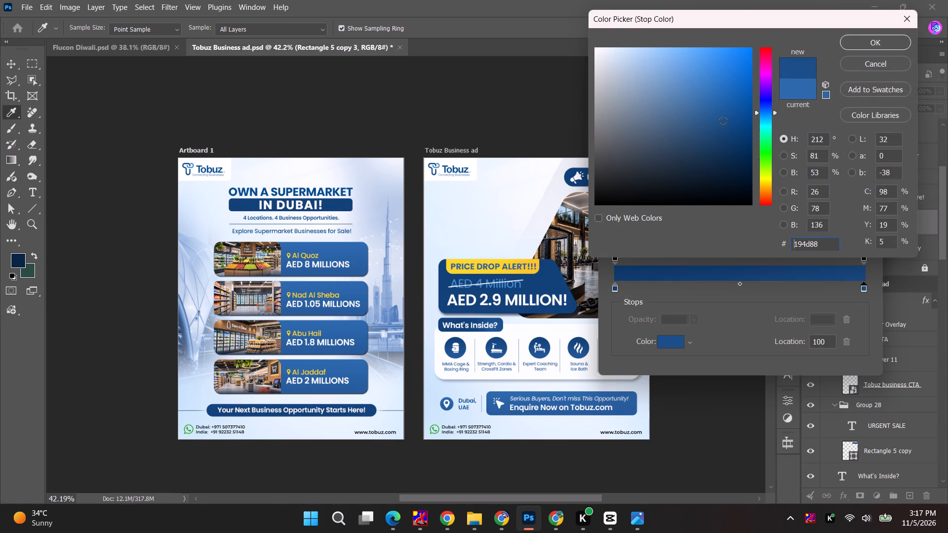
left_click(714, 112)
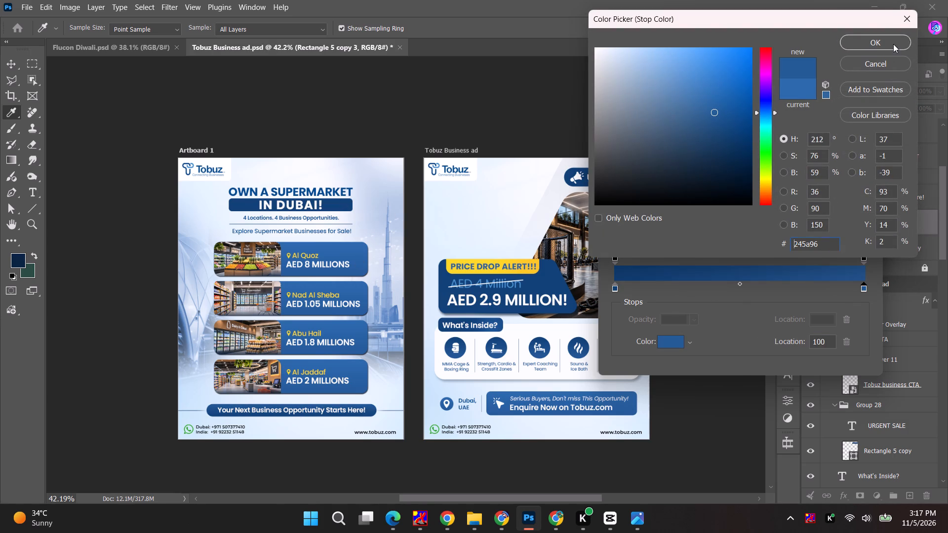
left_click(893, 44)
left_click(869, 85)
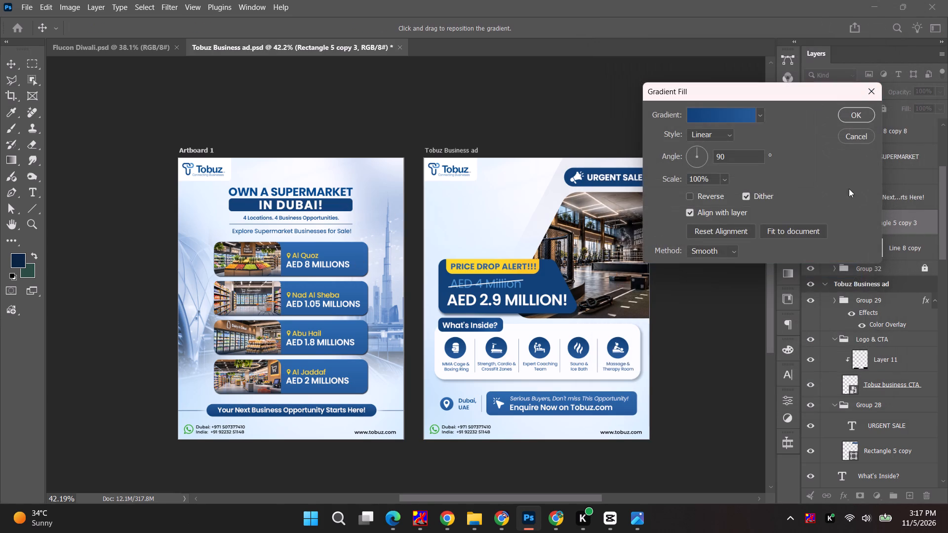
left_click(852, 114)
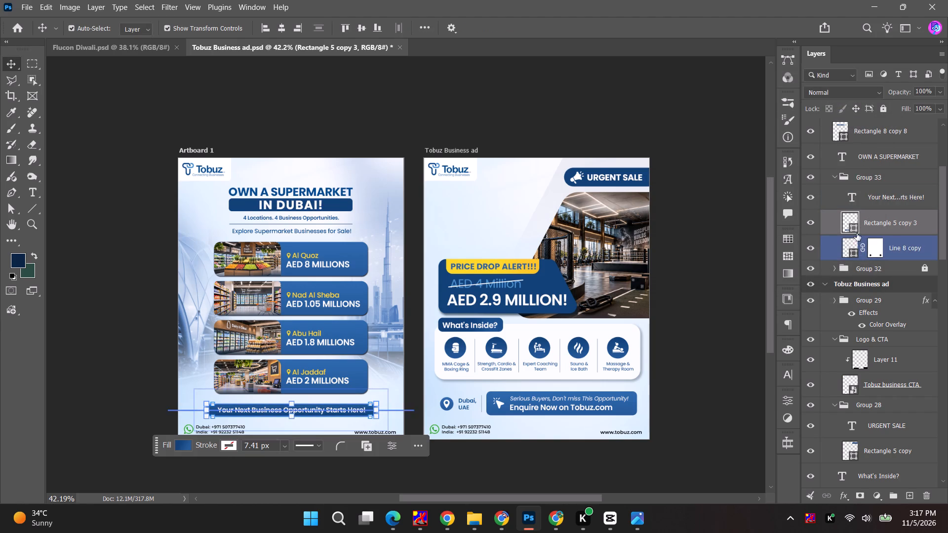
Duplicate the gradient bar of the "Your Next Business Opportunity" line up to the IN DUBAI! heading.
scroll(206, 416, "up", 5, "alt")
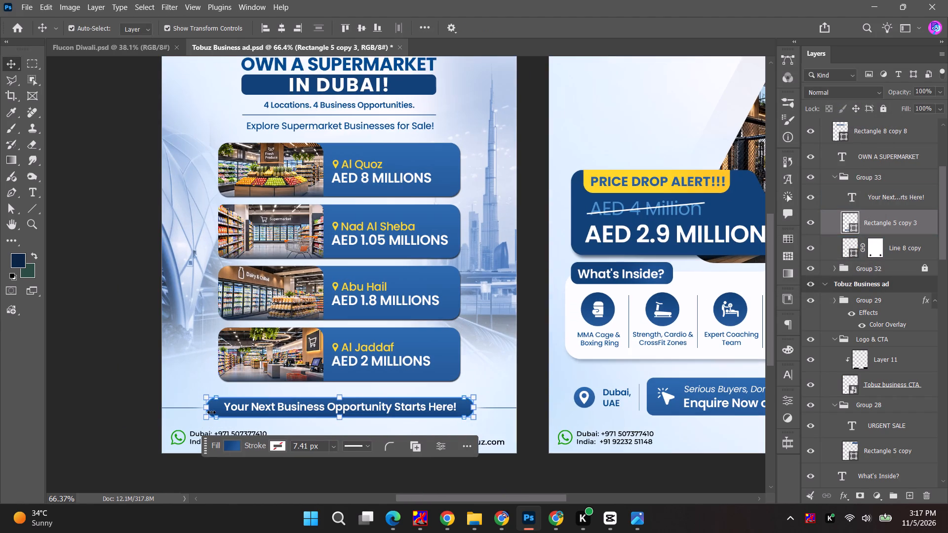
left_click_drag(216, 411, 212, 89, "alt")
Resize the duplicated gradient bar to about 73% width and 105% height, matching the edges of the existing IN DUBAI! bar.
left_click(411, 84)
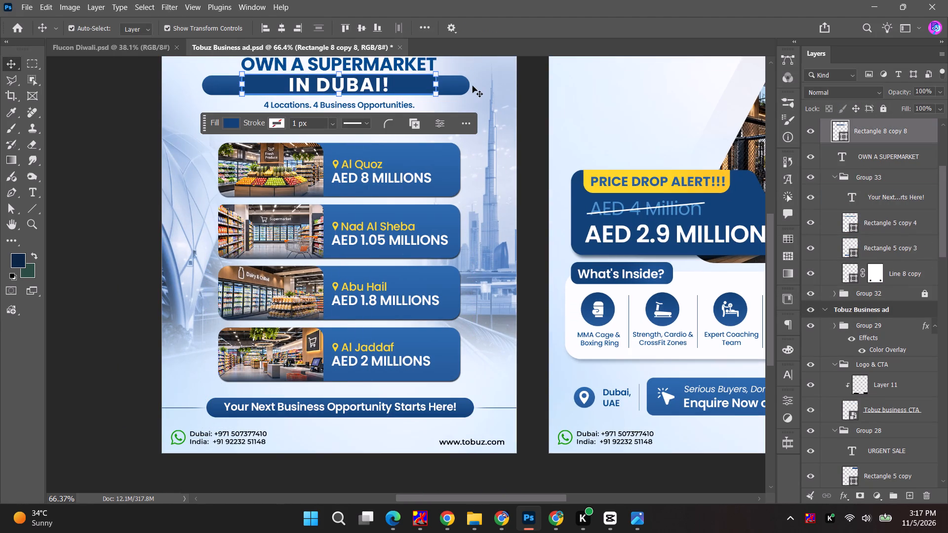
scroll(459, 62, "up", 12, "alt")
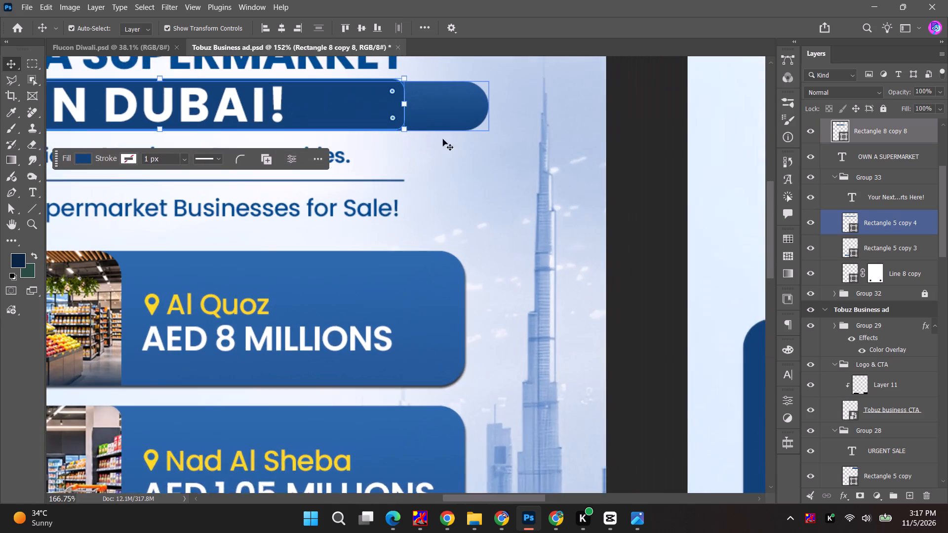
key("space")
left_click_drag(434, 102, 463, 212)
scroll(355, 243, "up", 3, "alt")
left_click(501, 236)
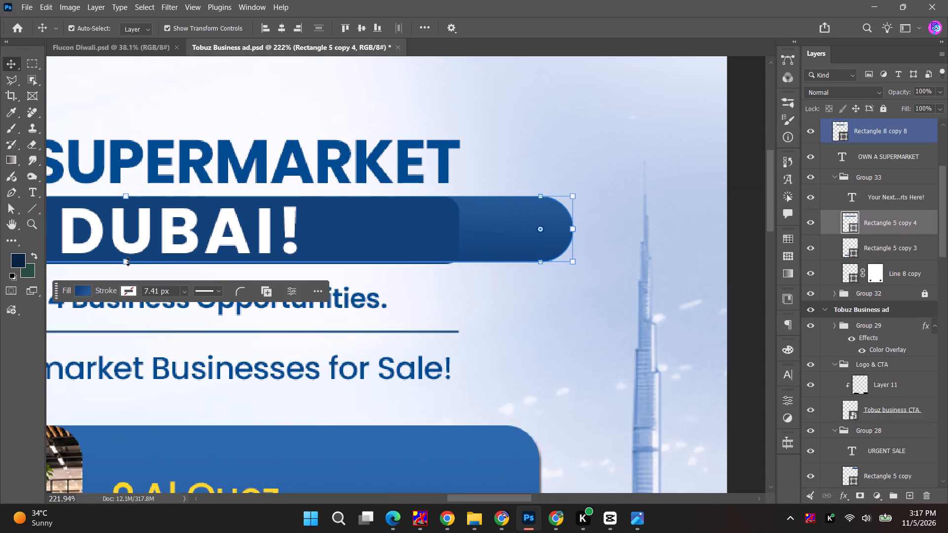
left_click(127, 262)
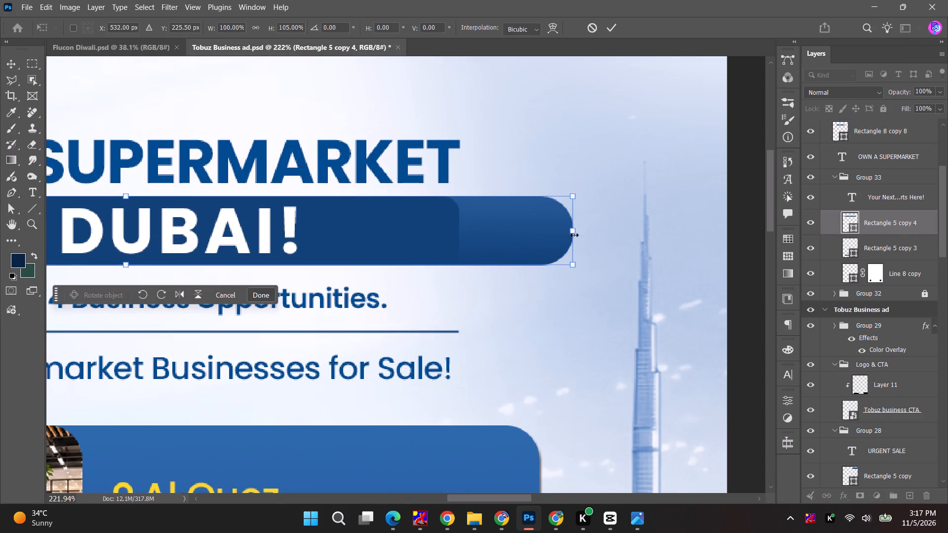
left_click_drag(574, 234, 459, 232)
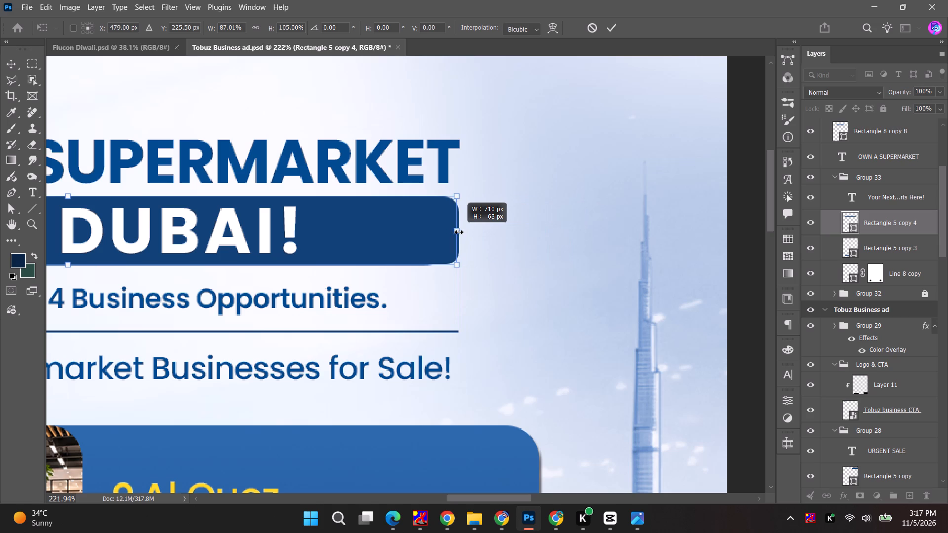
left_click_drag(459, 232, 460, 232)
key("space")
key("space")
key("space")
key("space")
left_click_drag(366, 239, 369, 241)
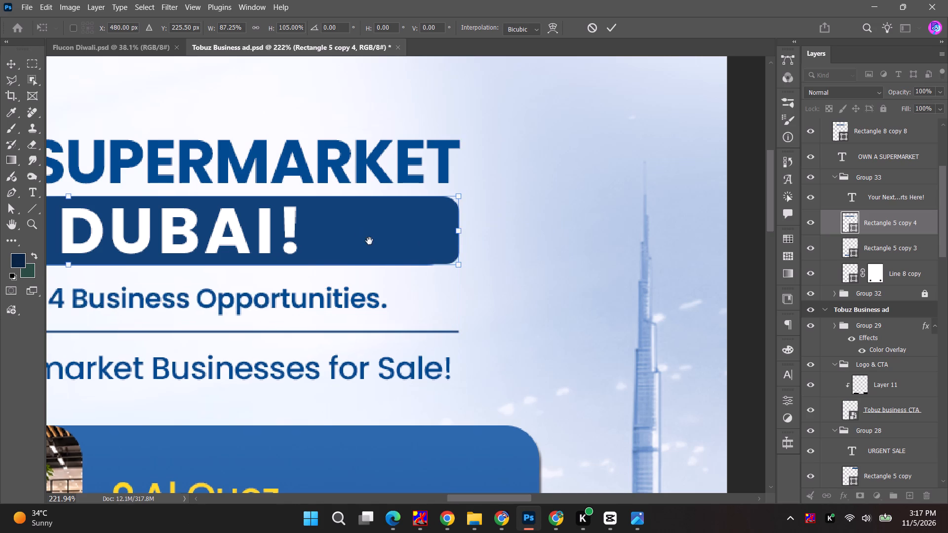
left_click_drag(369, 241, 657, 252)
key("space")
key("space")
left_click_drag(123, 244, 275, 242)
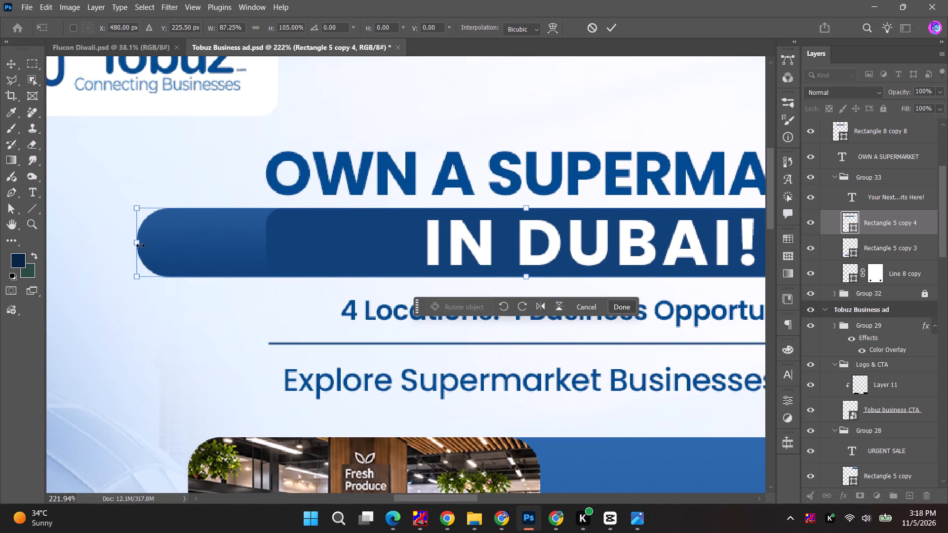
left_click_drag(140, 244, 270, 242)
left_click(607, 24)
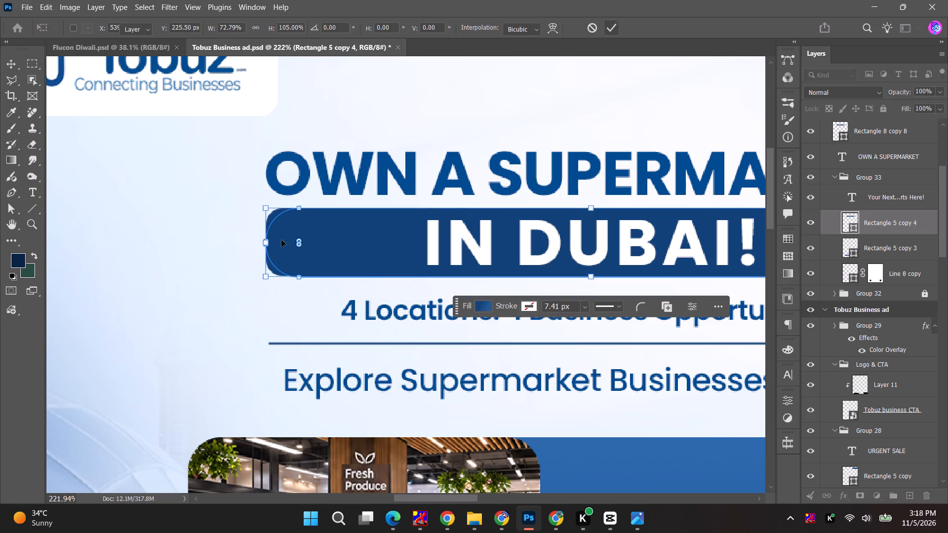
Reduce the duplicated gradient bar's corner rounding to match the existing bar behind IN DUBAI!.
left_click_drag(301, 241, 285, 226)
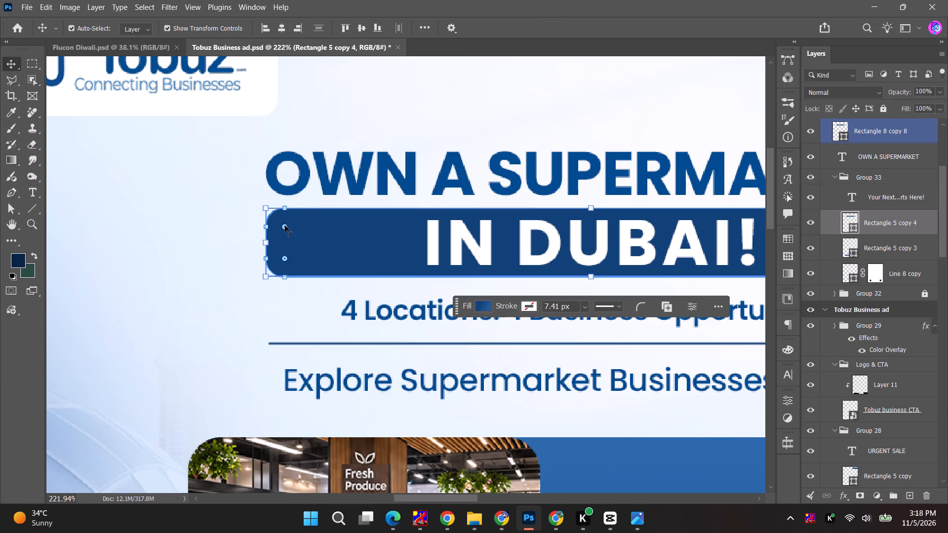
Delete the original flat blue bar (Rectangle 8 copy 8) behind the IN DUBAI! heading, leaving the gradient bar.
left_click(888, 250)
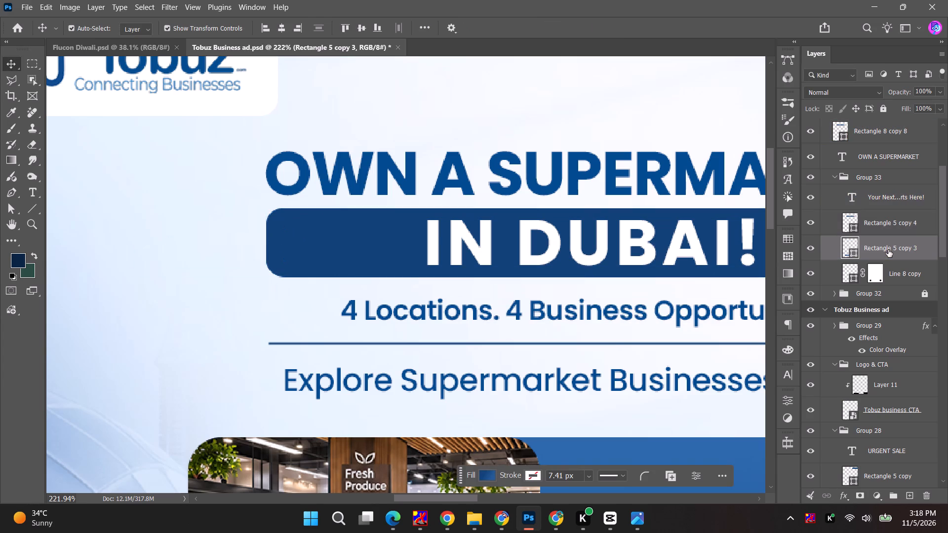
left_click(906, 271)
scroll(887, 266, "up", 4)
left_click(872, 192)
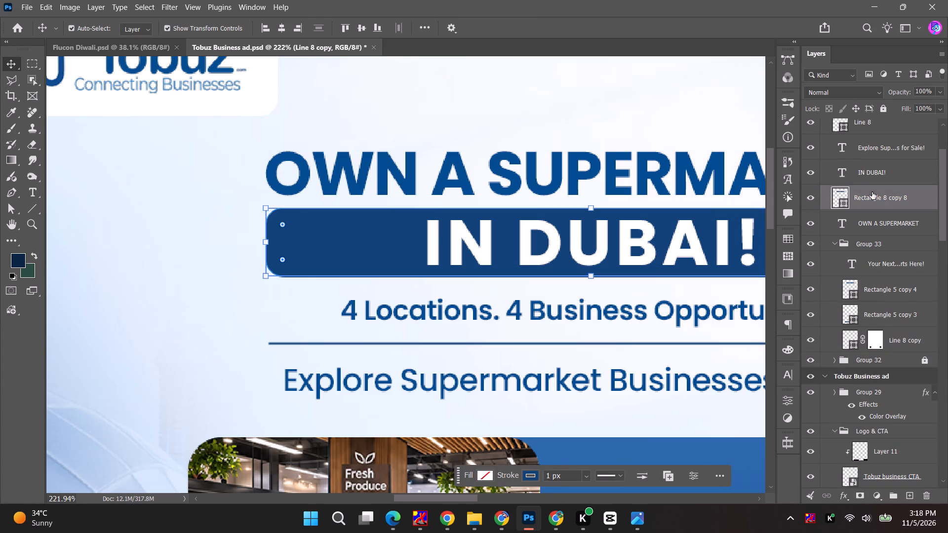
key("BackSpace")
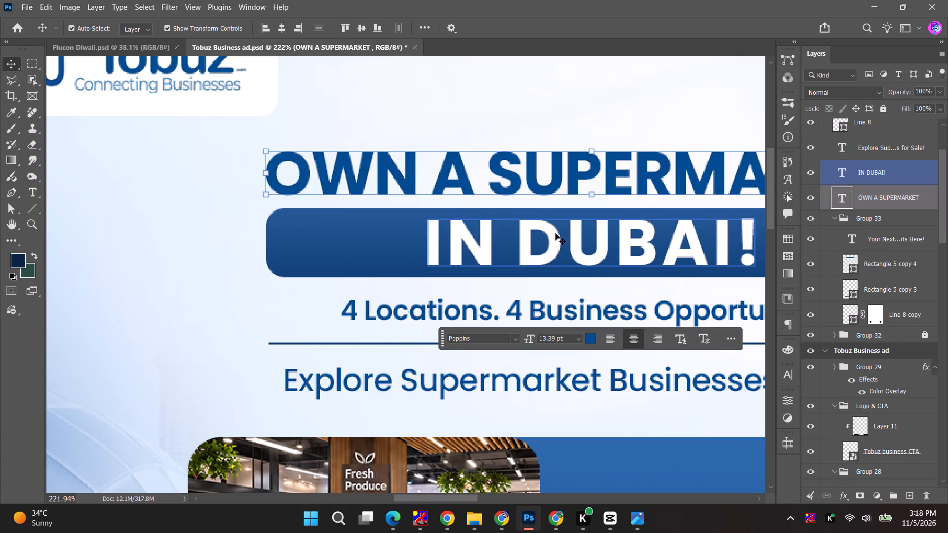
Align the IN DUBAI! text and its gradient bar on their vertical centres.
left_click(555, 235)
left_click(373, 250, "shift")
left_click(361, 32)
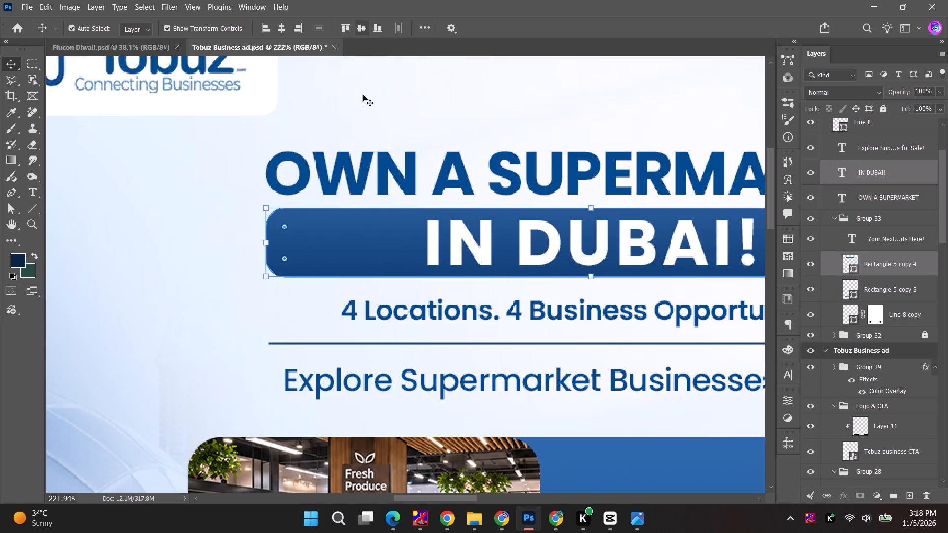
Review the supermarket post's overall layout alongside the Tobuz Business ad.
scroll(360, 228, "down", 16, "alt")
left_click(577, 106)
key("space")
key("space")
key("space")
left_click_drag(603, 109, 579, 101)
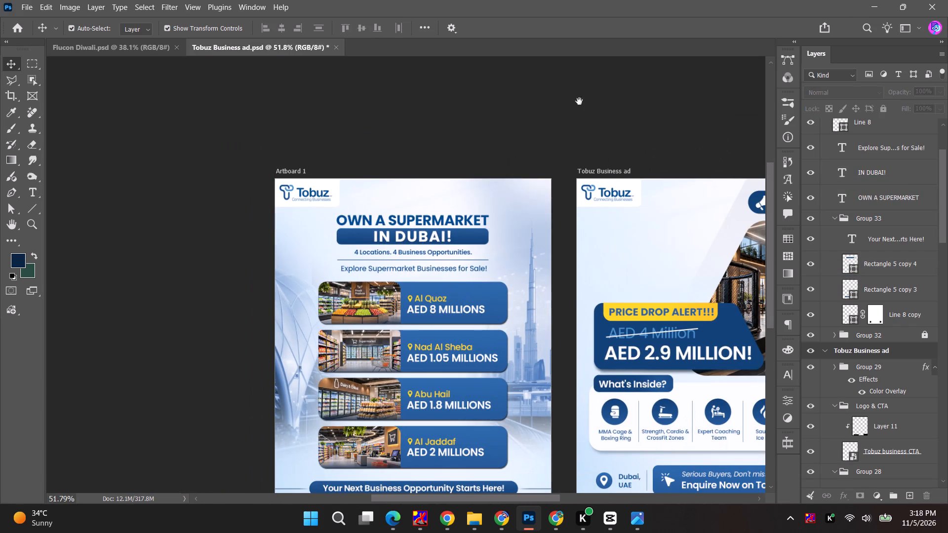
left_click_drag(579, 101, 513, 92)
scroll(500, 166, "down", 6, "alt")
key("space")
key("space")
key("space")
key("space")
left_click_drag(417, 207, 377, 191)
Distribute the "4 Locations" line, divider line and "Explore Supermarket Businesses for Sale!" line evenly in height and move them slightly down.
scroll(347, 202, "up", 3, "alt")
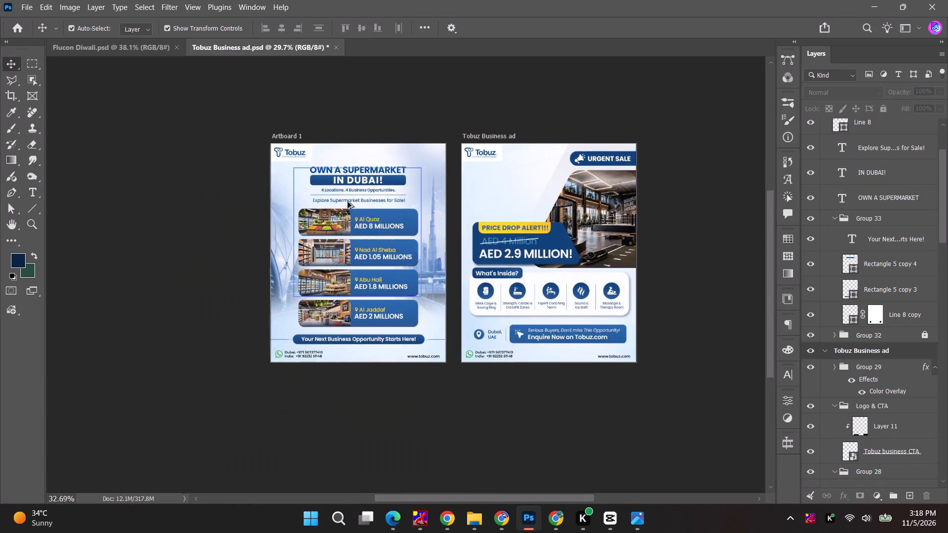
scroll(348, 202, "up", 9, "alt")
left_click(392, 202)
scroll(458, 190, "up", 6, "alt")
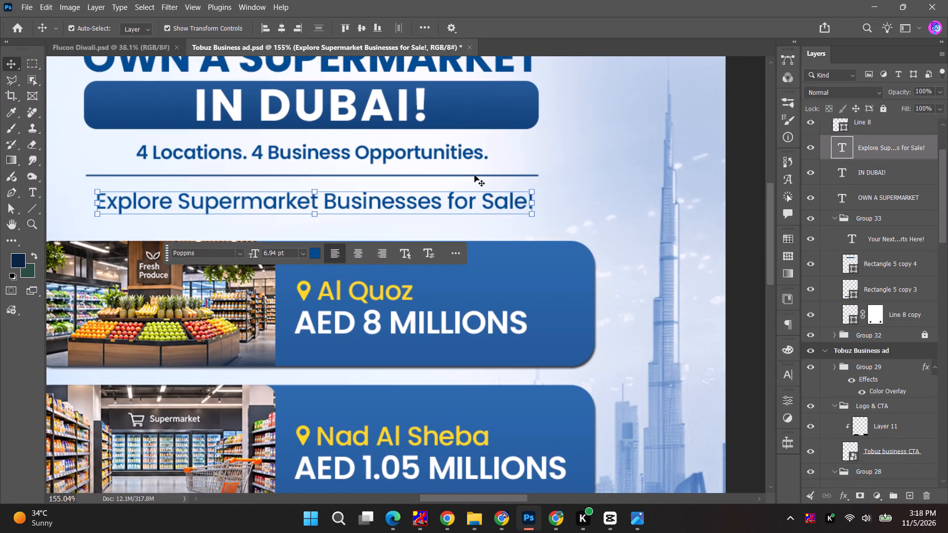
scroll(473, 177, "up", 6, "alt")
left_click(474, 176, "shift")
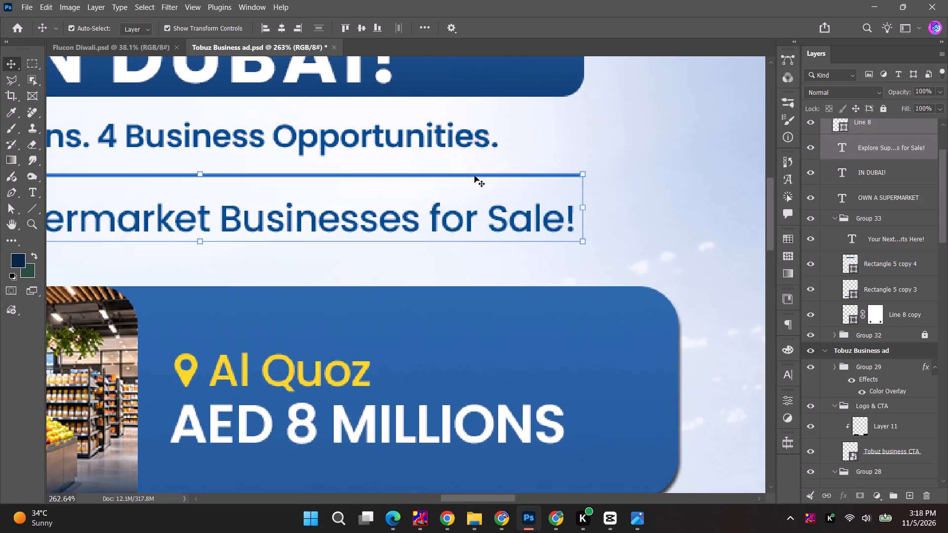
left_click(448, 139, "shift")
left_click(316, 28)
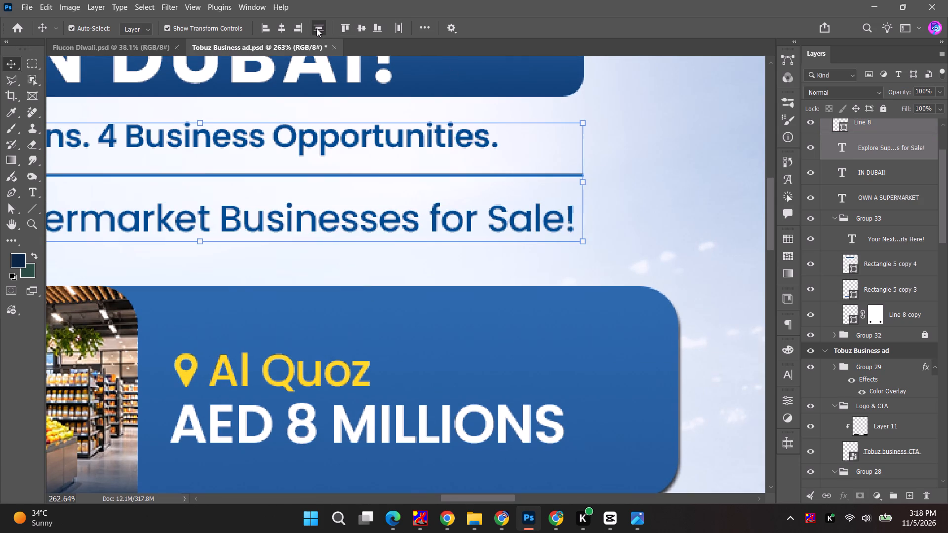
left_click_drag(367, 139, 367, 153)
Move OWN A SUPERMARKET, IN DUBAI! and its gradient bar slightly down together, closer to the "4 Locations" line.
scroll(368, 154, "down", 11, "alt")
key("space")
left_click_drag(347, 153, 348, 197)
left_click(419, 155)
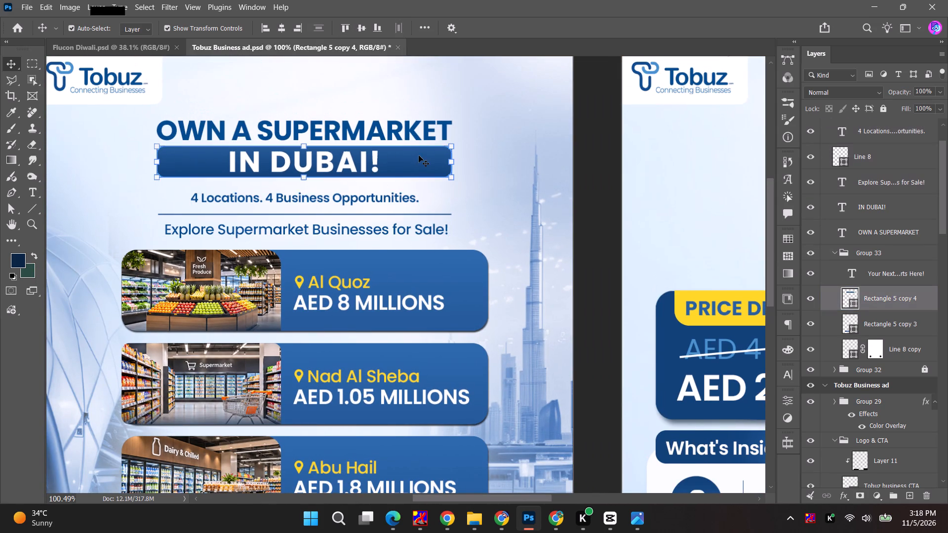
left_click(328, 162, "shift")
left_click(404, 132, "shift")
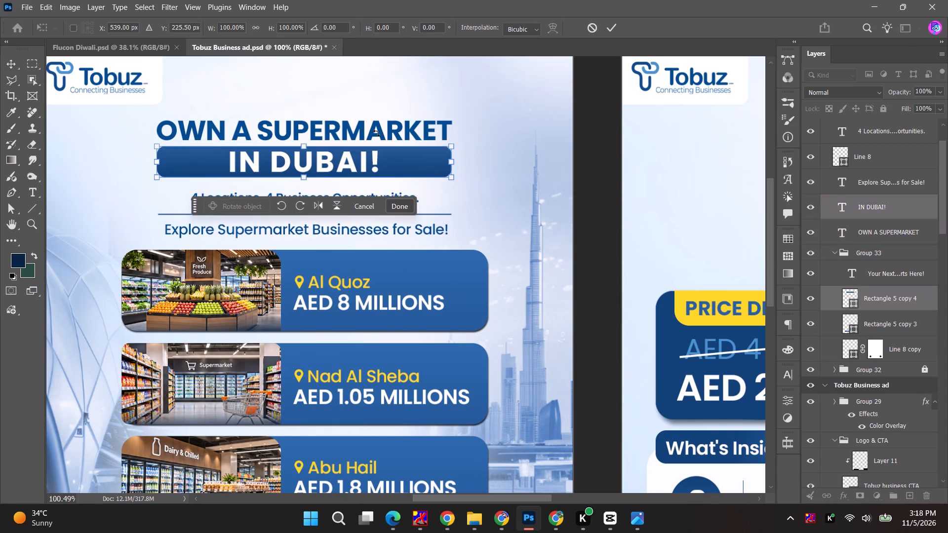
key("Escape")
left_click(381, 128, "shift")
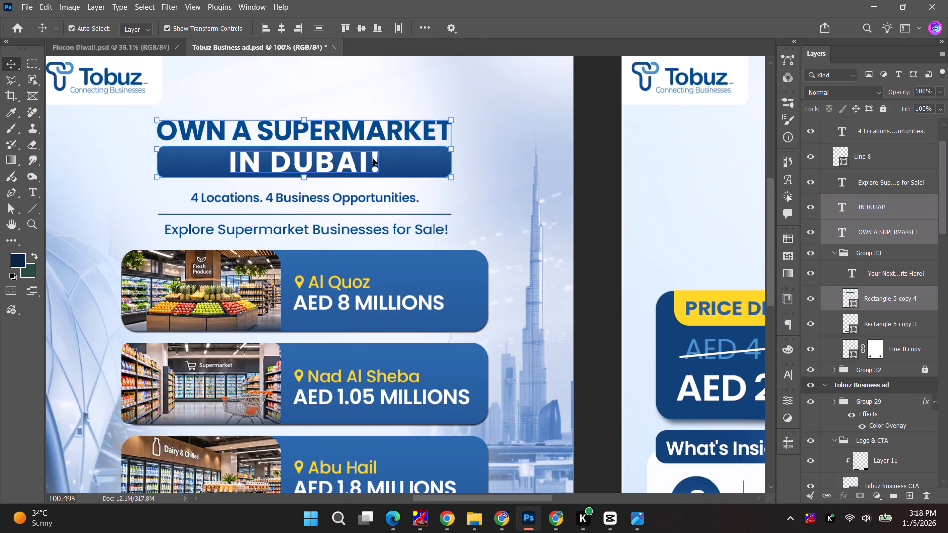
left_click(374, 159, "shift")
left_click_drag(424, 159, 424, 165)
key("ctrl+z")
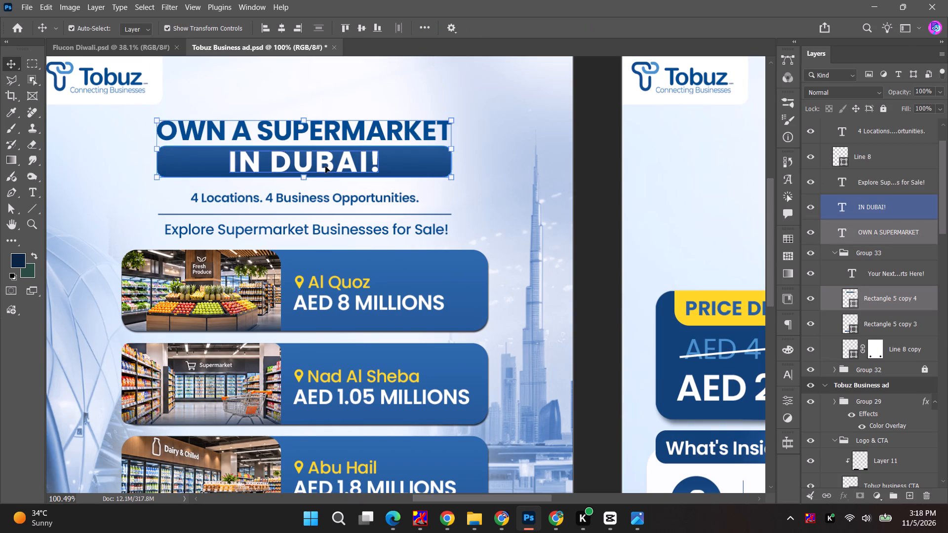
left_click(329, 164, "shift")
left_click_drag(397, 164, 397, 167)
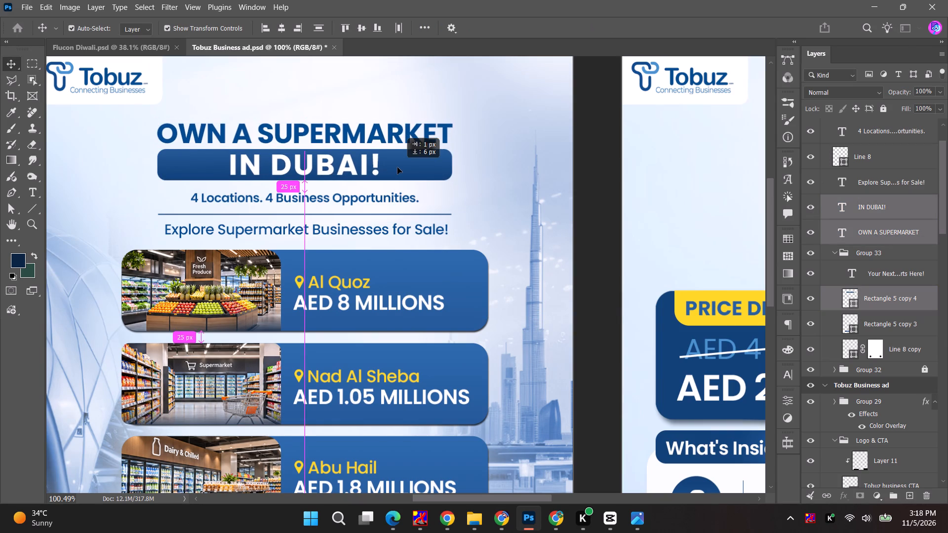
left_click_drag(397, 167, 397, 170)
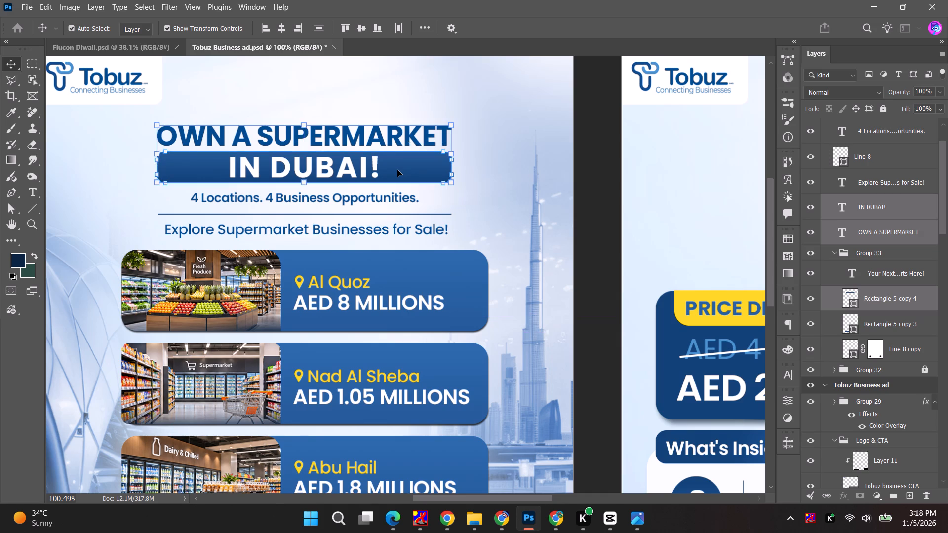
Examine the spacing of the heading block, location cards and footer bar across the supermarket post.
scroll(399, 170, "down", 12, "alt")
left_click(407, 120)
key("space")
key("space")
key("space")
key("space")
key("space")
key("space")
key("space")
key("space")
key("space")
key("space")
key("space")
key("space")
key("space")
key("space")
key("space")
key("space")
key("space")
key("space")
left_click_drag(428, 103, 356, 148)
scroll(338, 213, "up", 6, "alt")
key("space")
key("space")
key("space")
left_click_drag(326, 297, 409, 249)
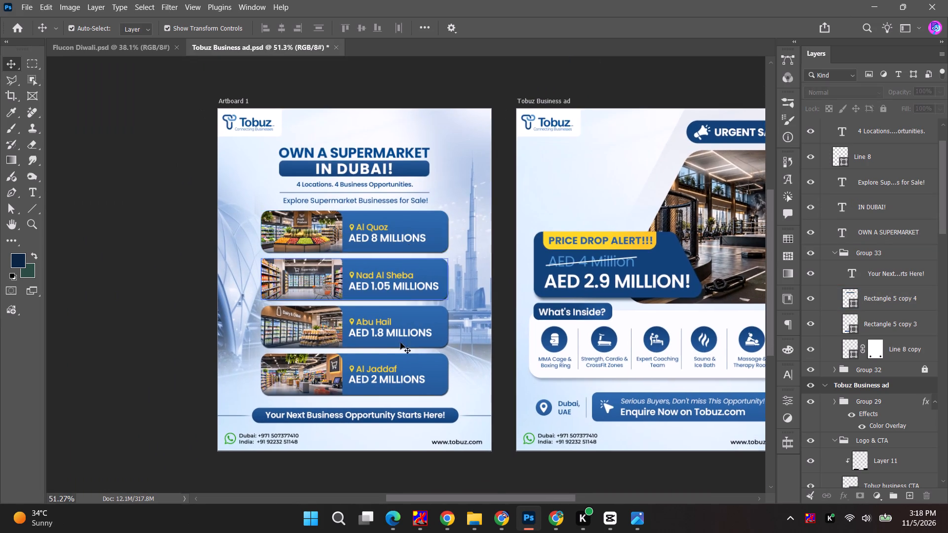
scroll(396, 349, "up", 6, "alt")
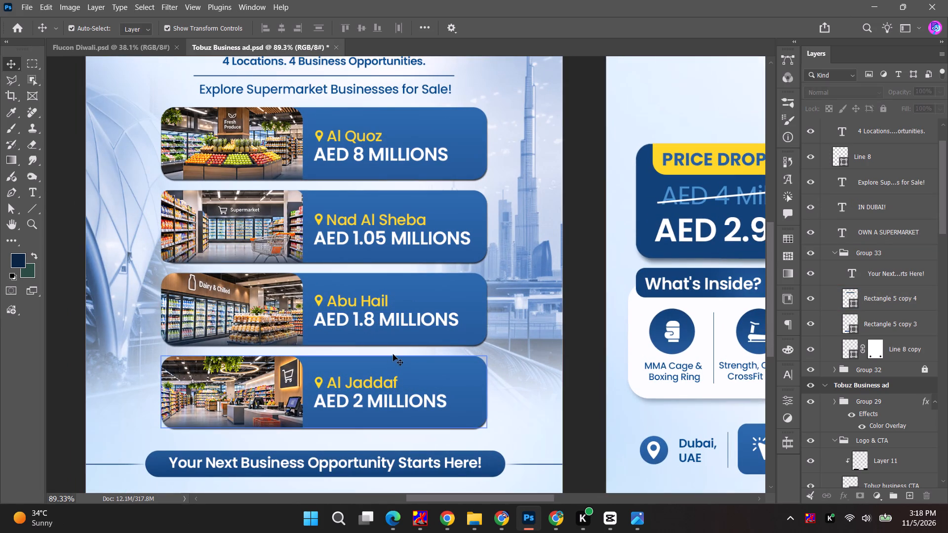
scroll(342, 331, "down", 2, "alt")
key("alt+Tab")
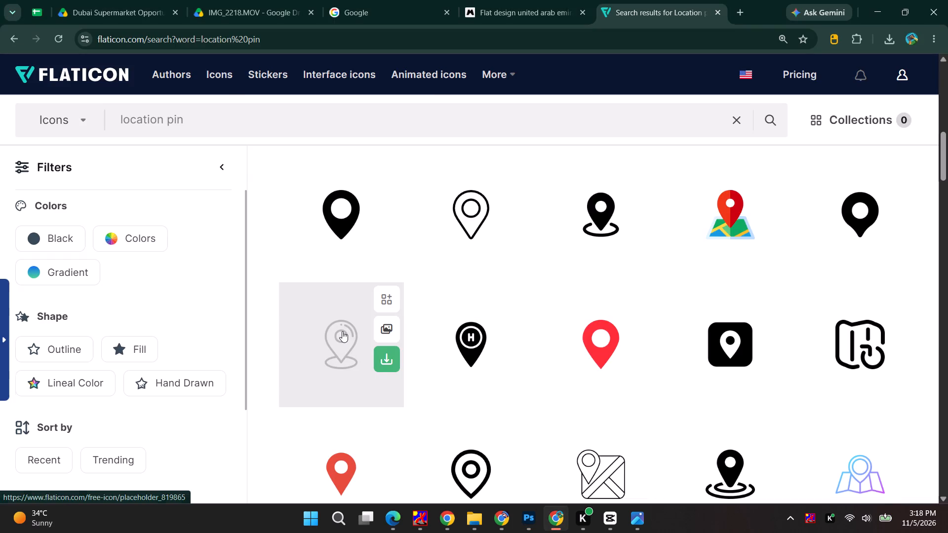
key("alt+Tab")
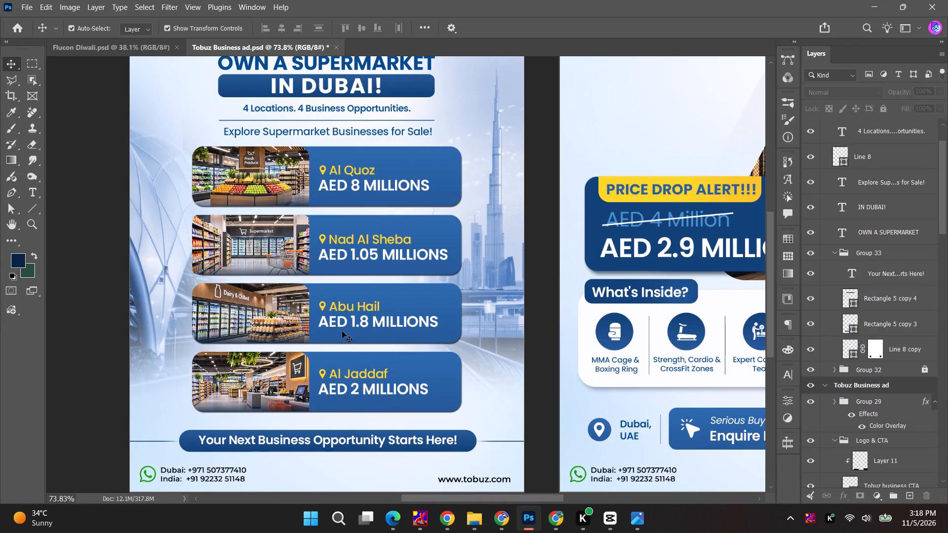
Delete the Tobuz Business ad artboard, keeping only the supermarket post's Artboard 1.
scroll(333, 329, "down", 6, "alt")
key("space")
key("space")
left_click_drag(379, 291, 338, 282)
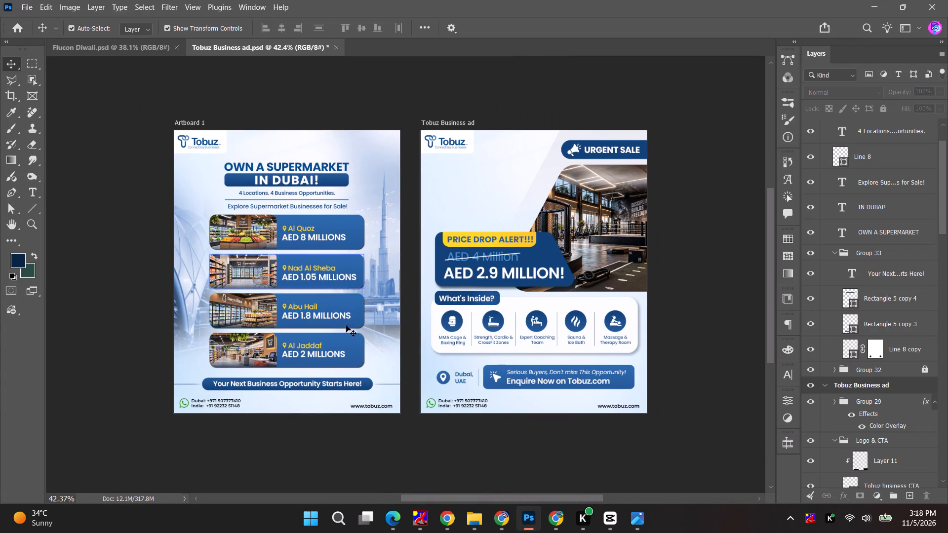
left_click(317, 96)
left_click(461, 123)
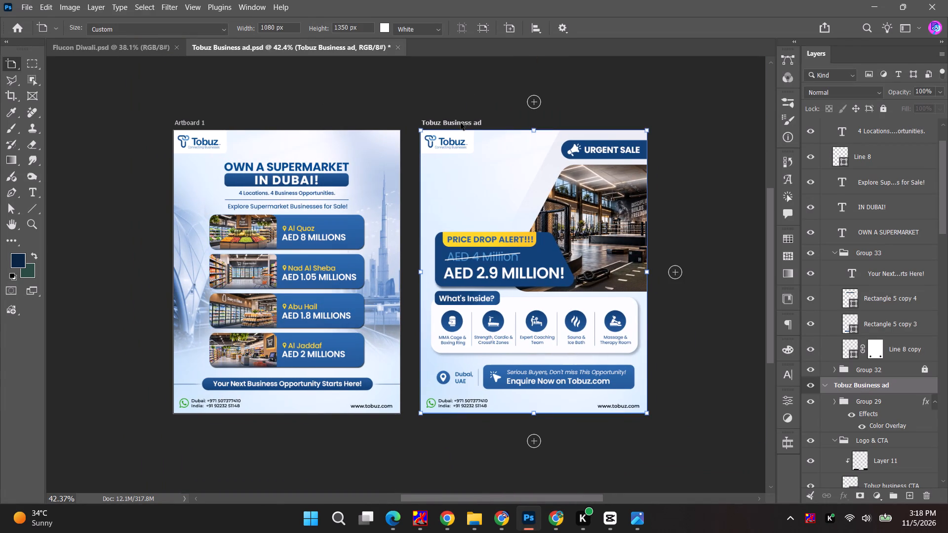
key("BackSpace")
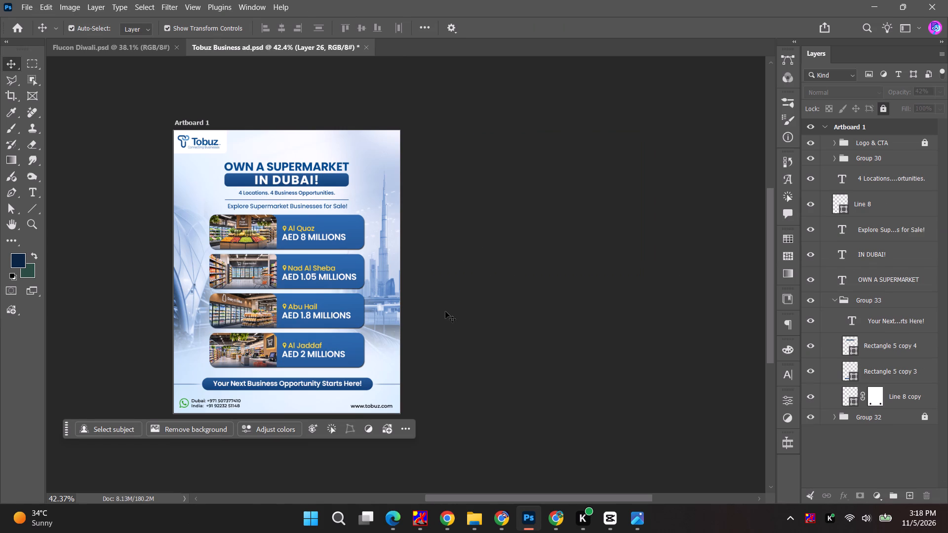
Quick-export Artboard 1 as a PNG, choosing the Downloads folder as the save location.
left_click(184, 128)
right_click(888, 130)
key("ctrl+s")
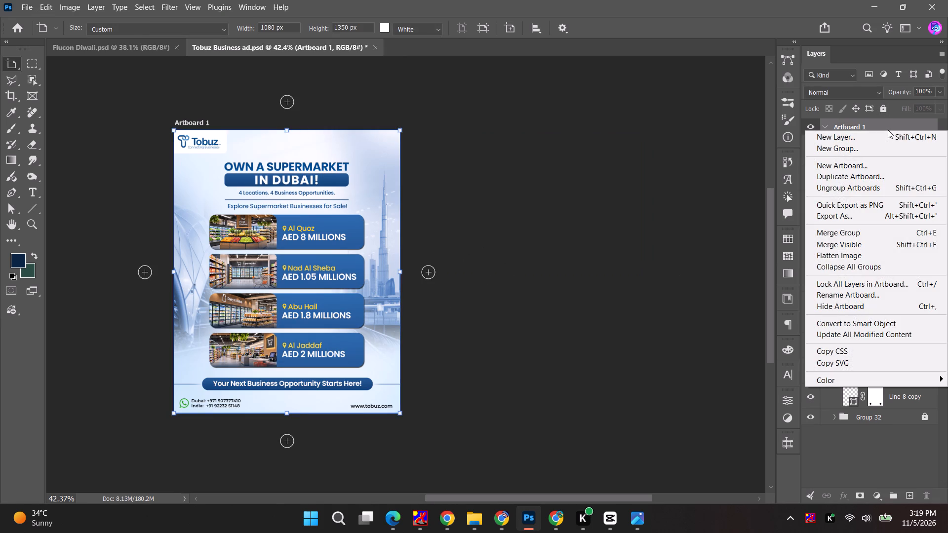
key("Escape")
right_click(880, 131)
left_click(877, 204)
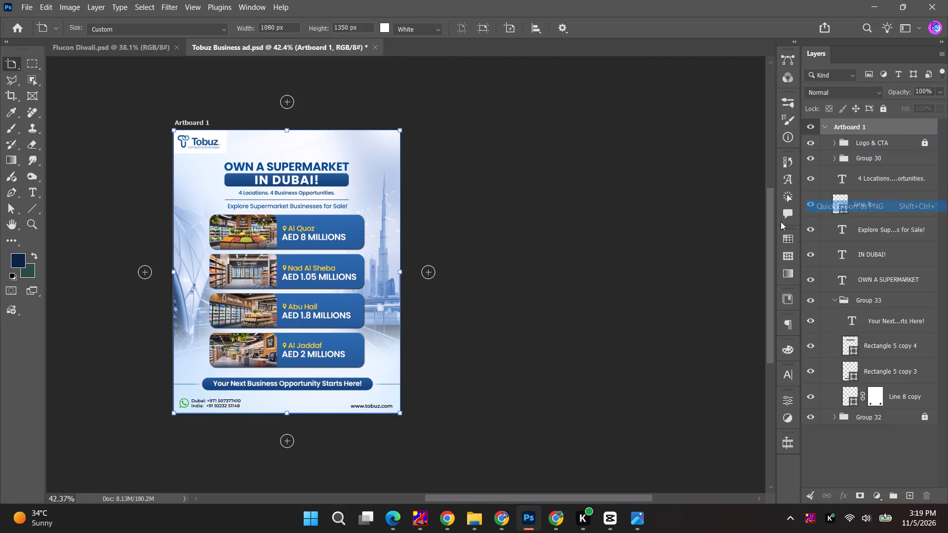
scroll(465, 125, "up", 7)
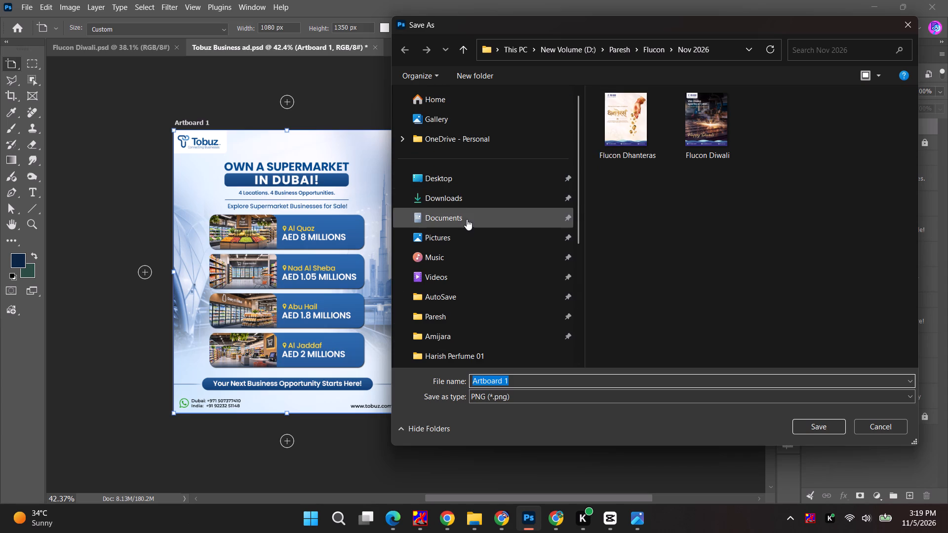
left_click(464, 209)
left_click(466, 202)
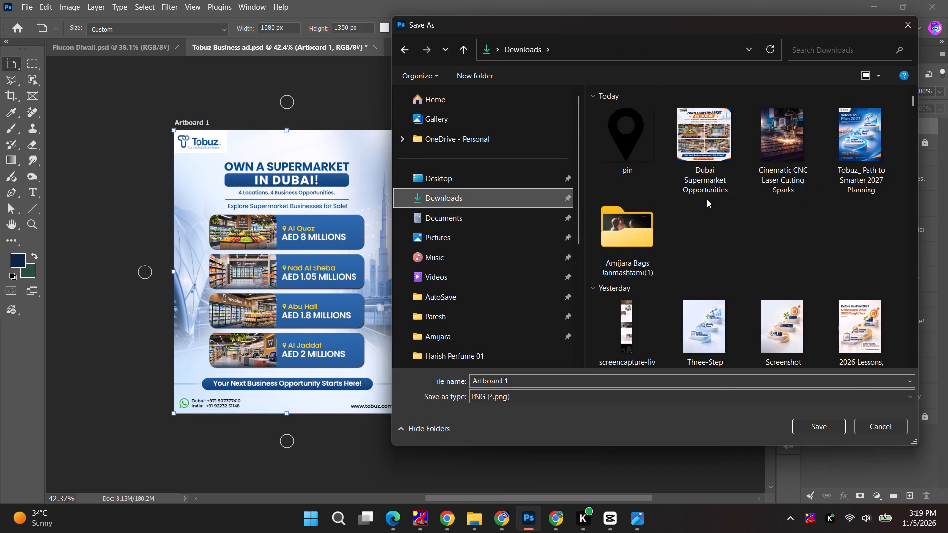